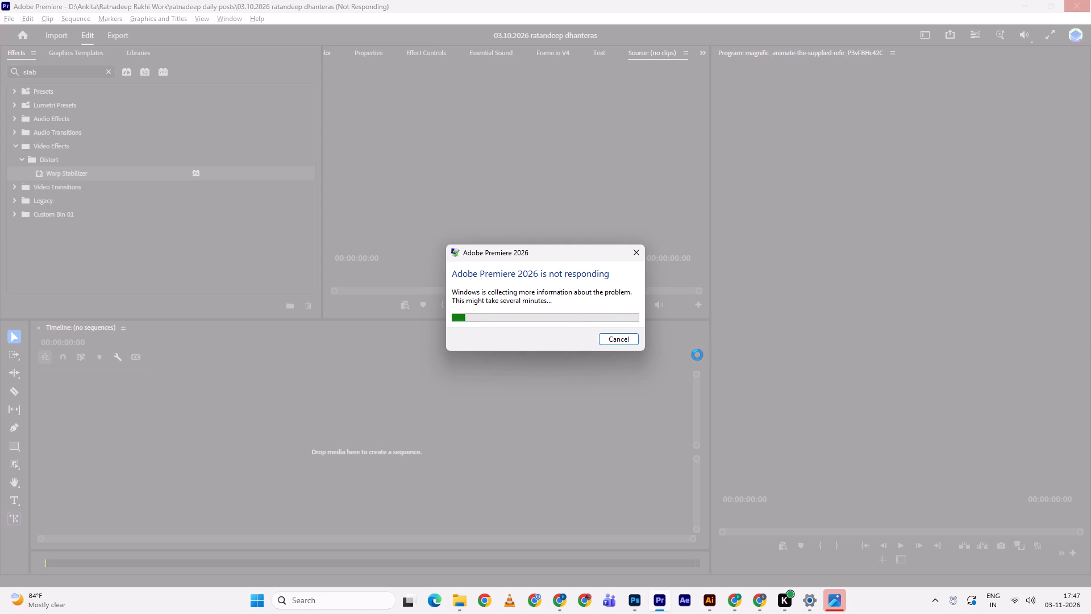
Dismiss the recovery dialog and close the unresponsive Adobe Premiere project.
left_click(642, 251)
left_click(817, 530)
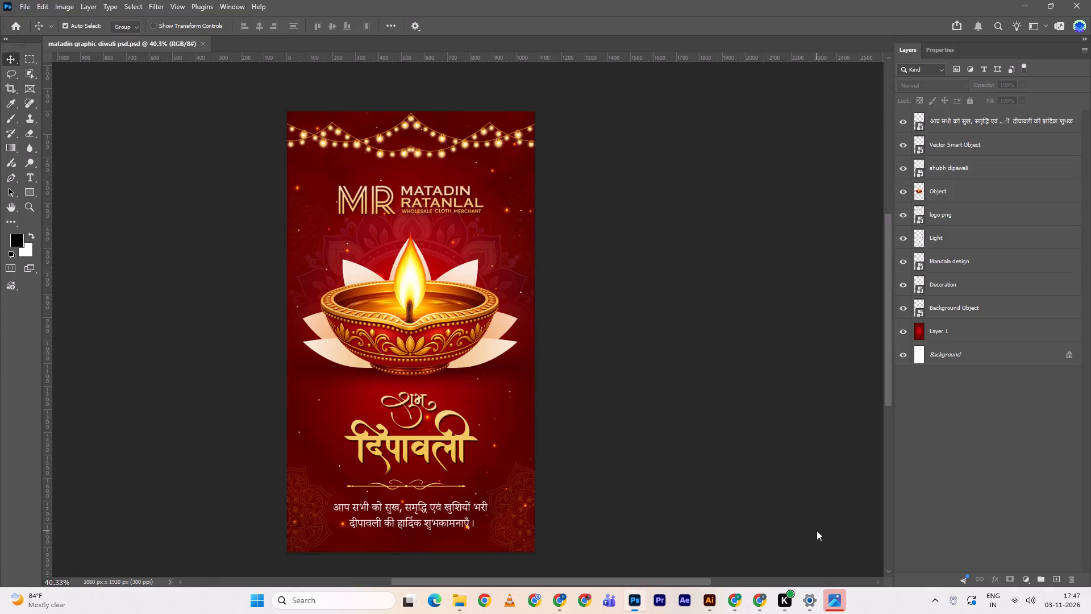
Relaunch Adobe Premiere and bring its window back to the front.
double_click(659, 603)
scroll(621, 455, "up", 4)
scroll(660, 348, "down", 3)
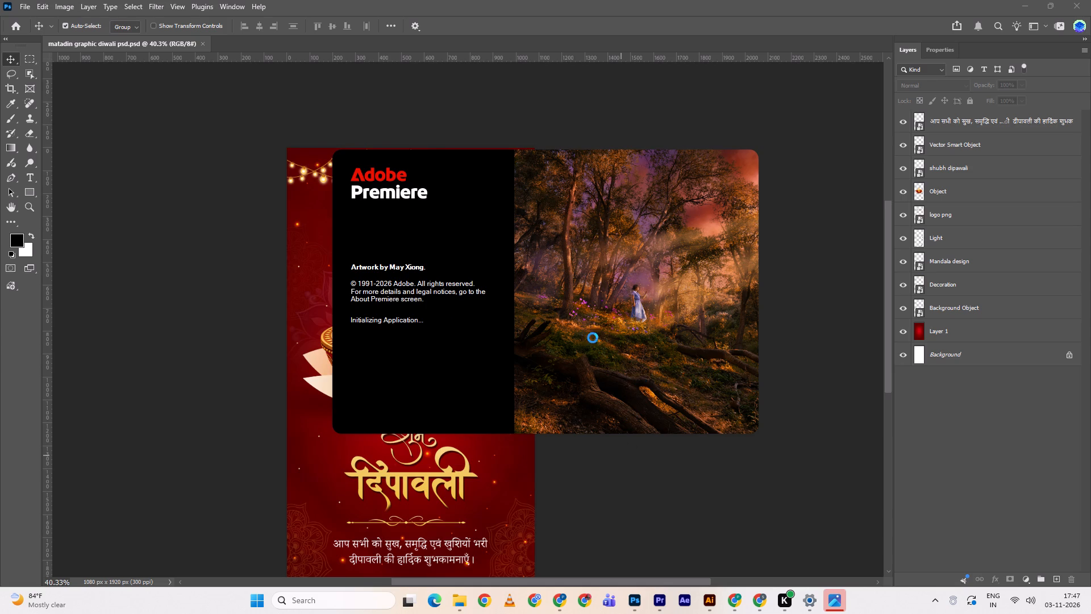
scroll(598, 360, "down", 3)
scroll(657, 447, "down", 4)
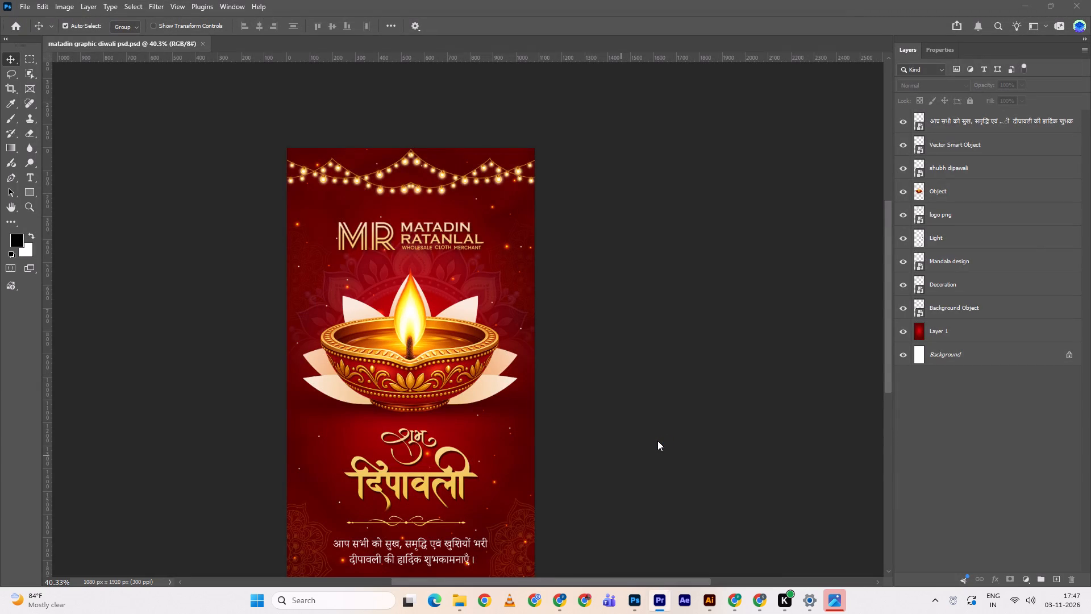
scroll(655, 441, "down", 3)
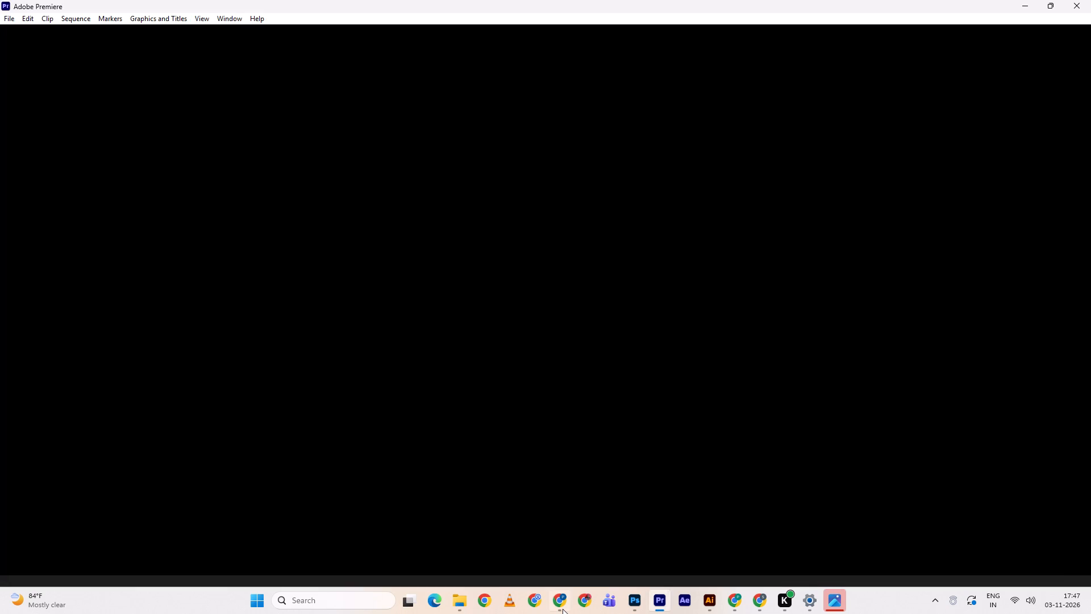
left_click(694, 487)
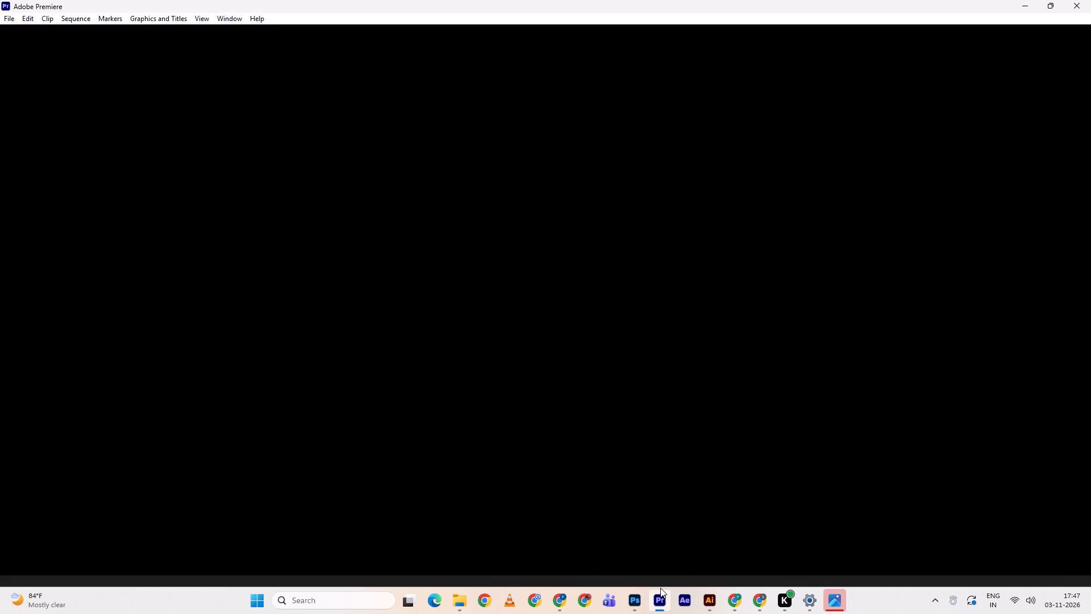
left_click(661, 599)
left_click(659, 565)
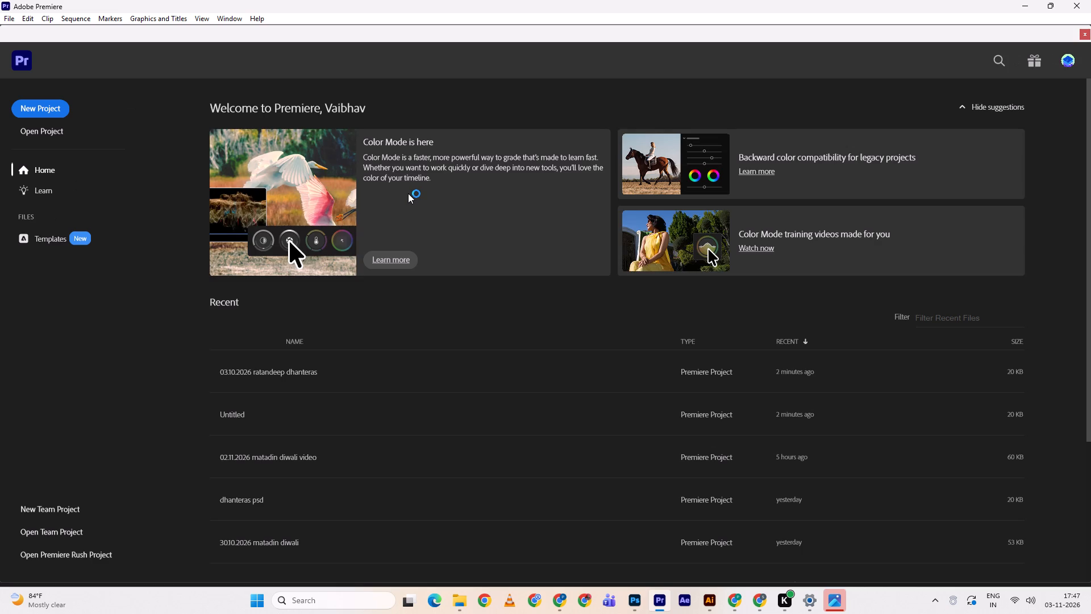
Start a new project named "03.11.2026 matadin diwali wishing".
left_click(34, 113)
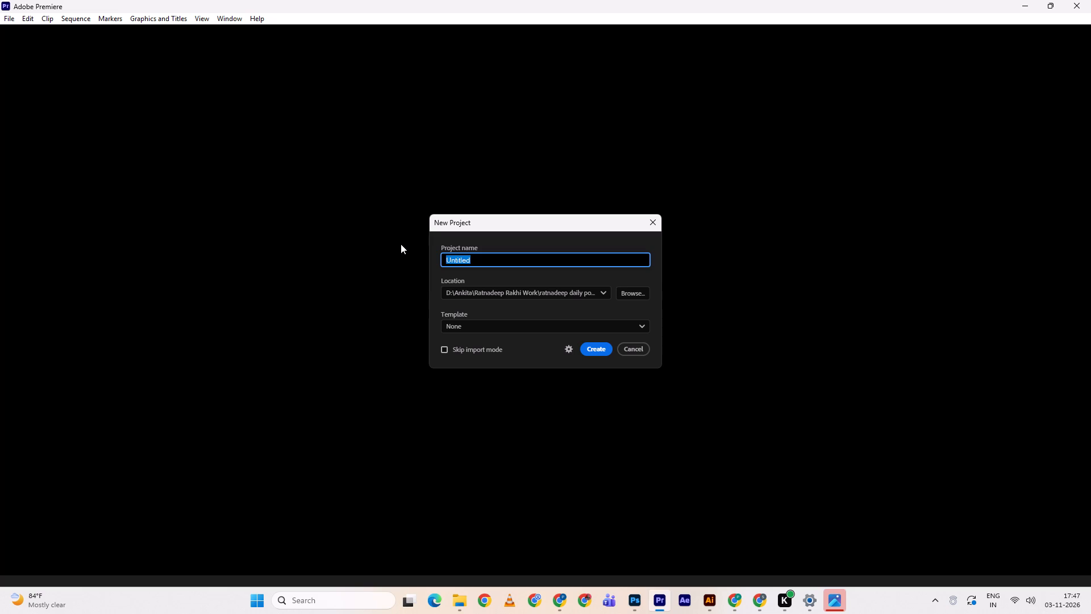
type("03.11")
type(".2026")
key("space")
type("matadin")
key("space")
type("diwali wishong")
key("BackSpace")
key("BackSpace")
key("BackSpace")
type("ing")
key("space")
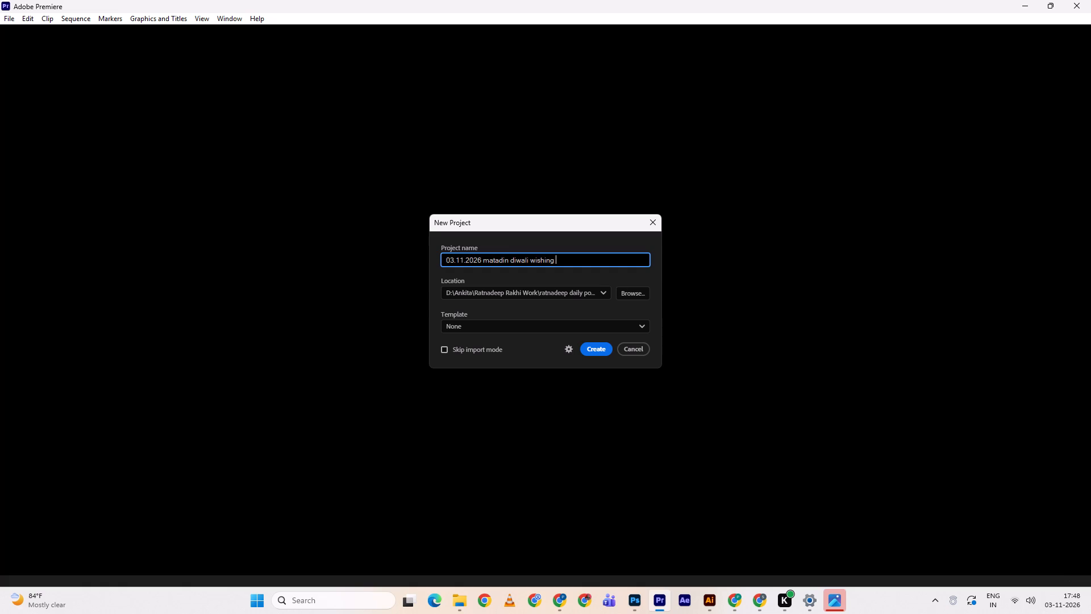
Set the project's save location to the diwali video folder inside MATADIN > Ankita > Daily videos.
double_click(636, 302)
left_click(636, 292)
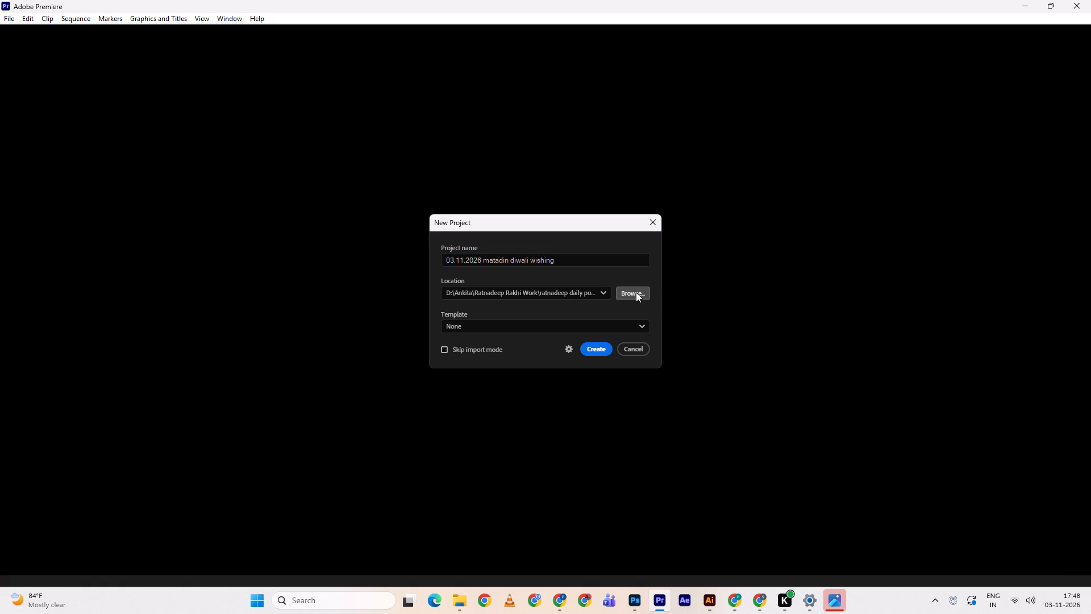
scroll(468, 343, "down", 1)
scroll(465, 342, "up", 4)
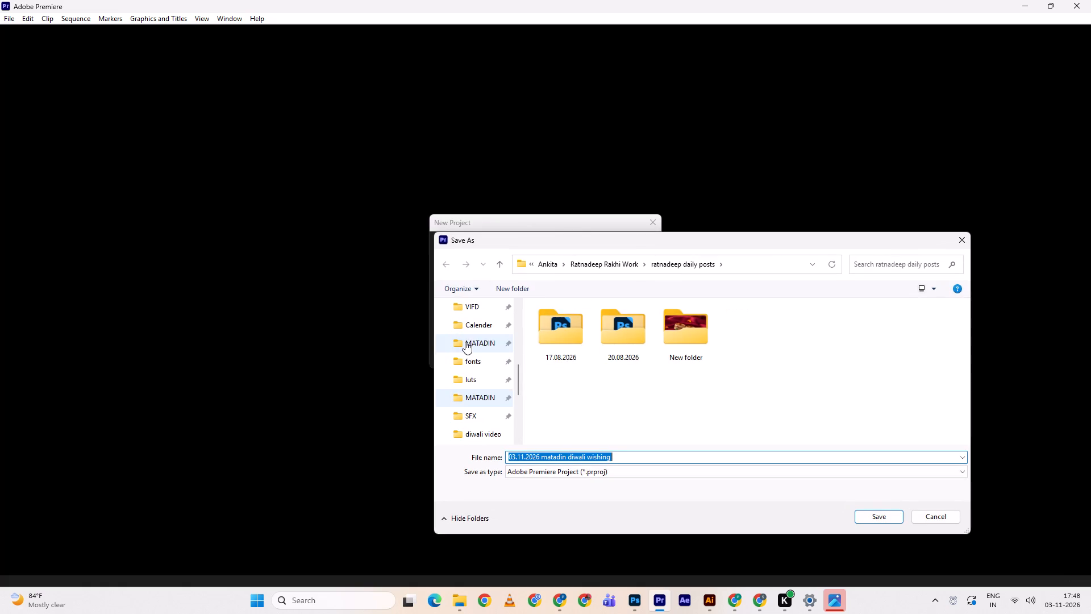
left_click(478, 392)
double_click(549, 367)
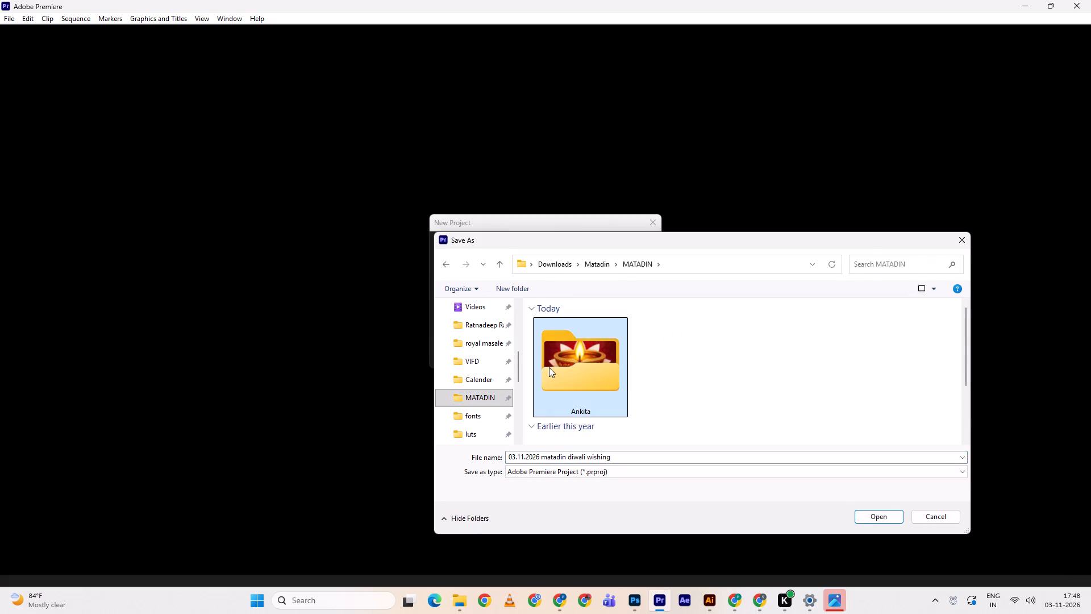
triple_click(549, 367)
triple_click(549, 367)
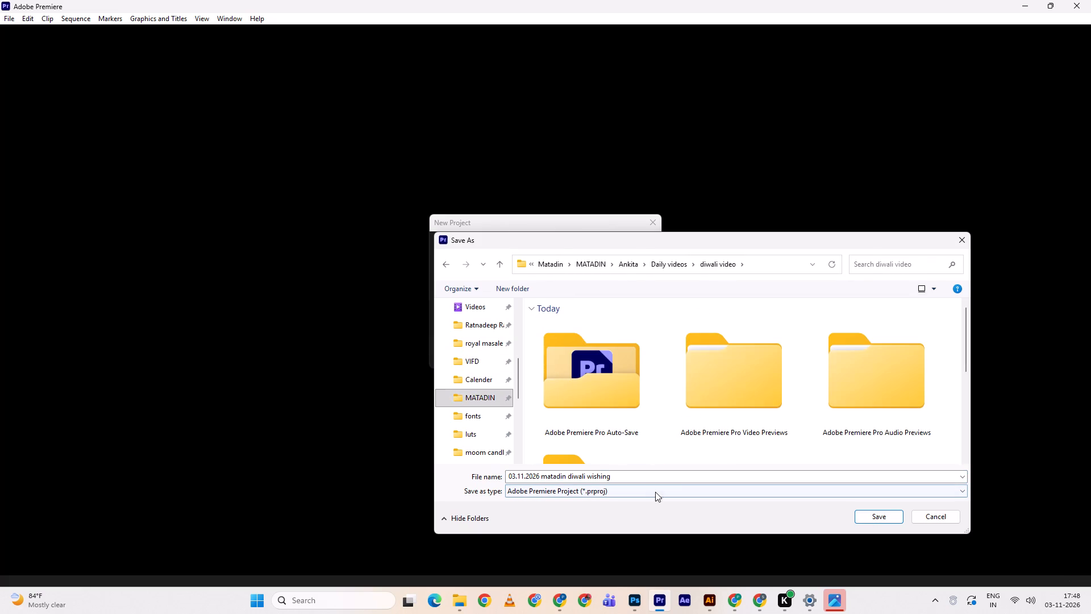
left_click(873, 521)
Create the project and skip importing media at the start.
left_click(607, 352)
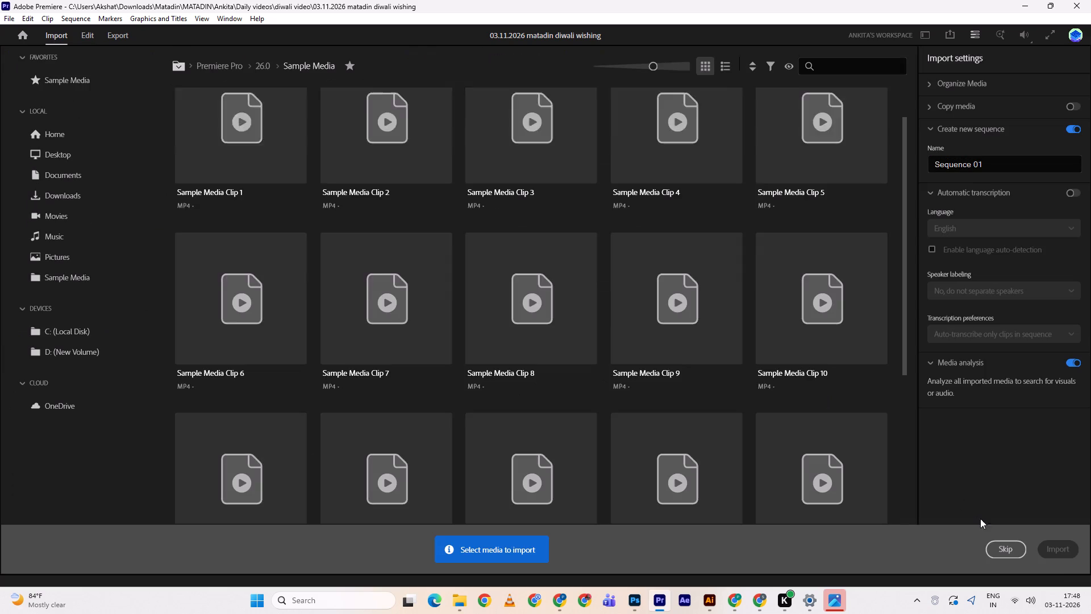
left_click(1000, 544)
Choose the file "matadin graphic diwali psd" from the MATADIN > Ankita folder for import.
key("alt+Tab")
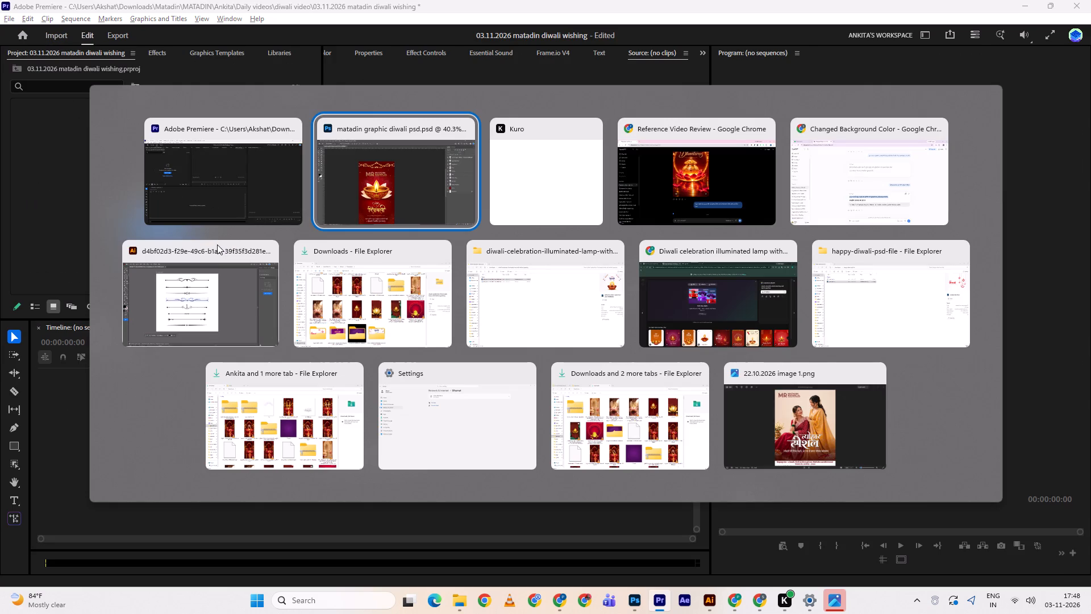
key("alt+Tab")
double_click(232, 145)
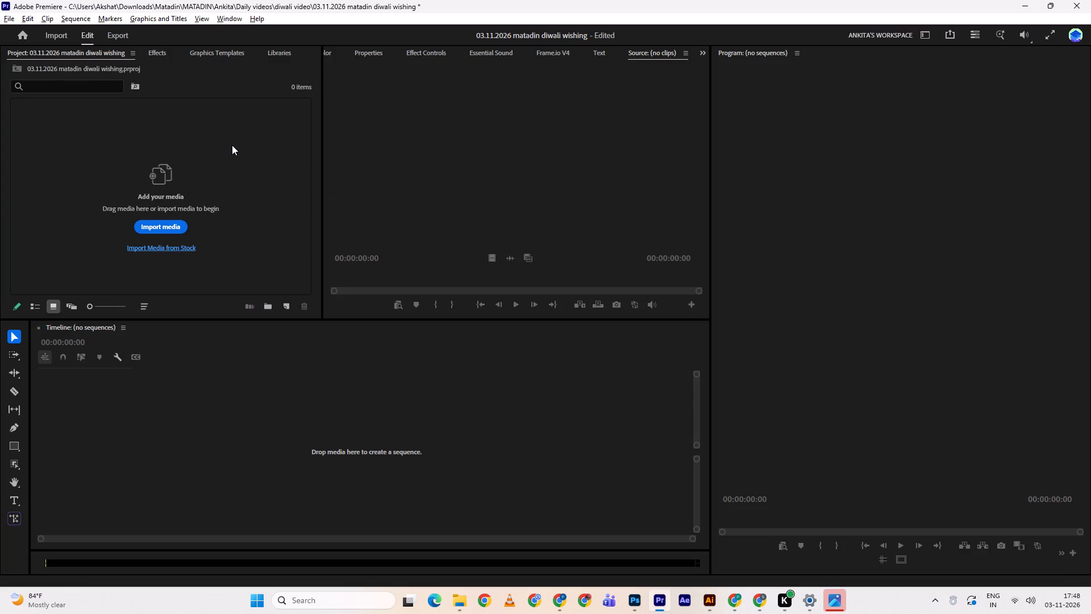
key("alt+Tab")
key("alt+Tab")
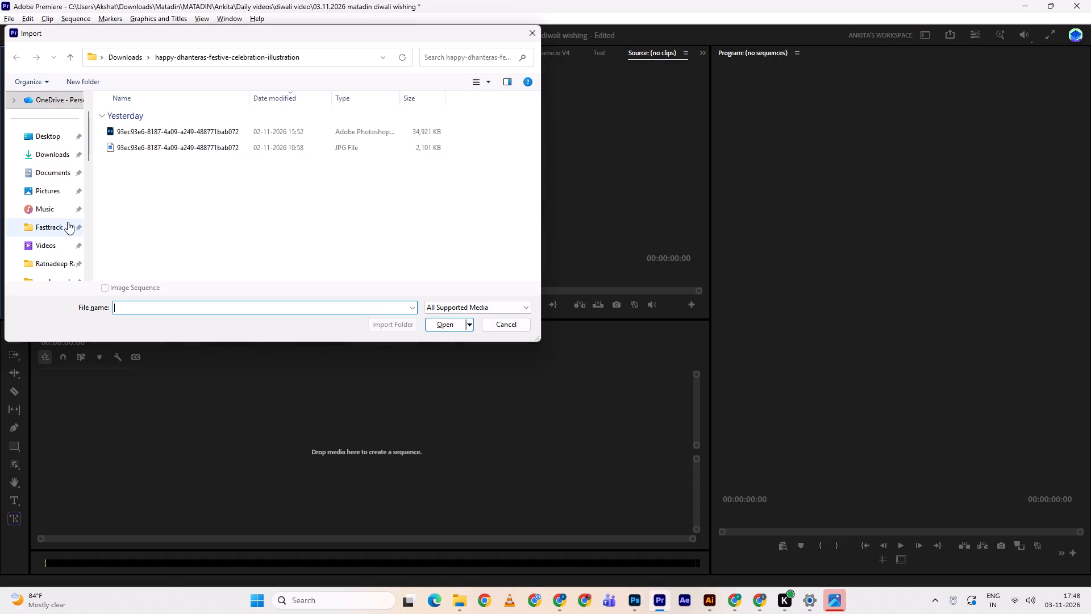
scroll(145, 176, "up", 2)
double_click(65, 53)
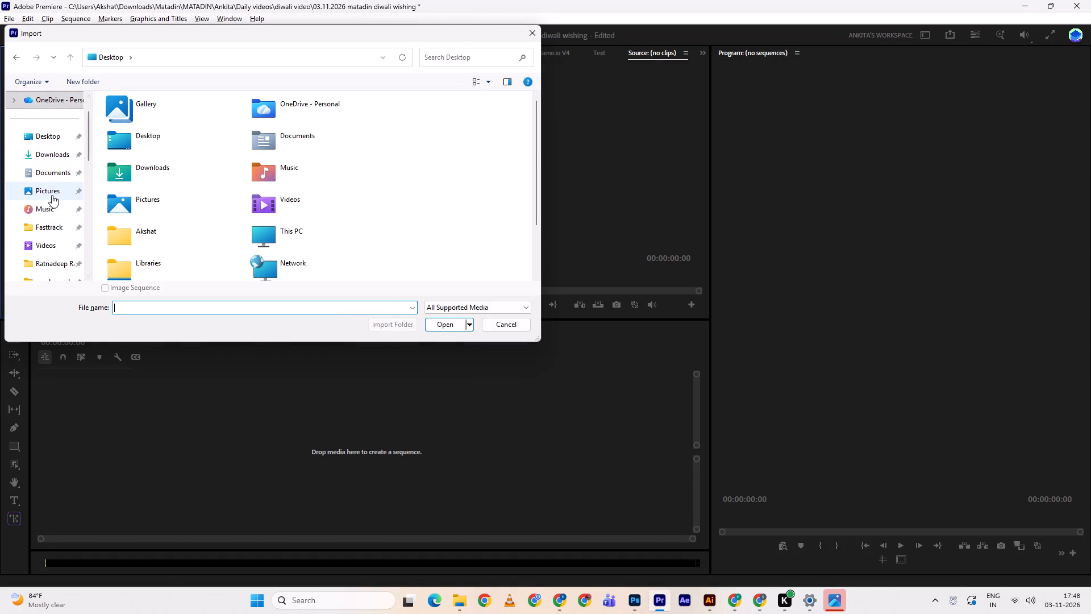
scroll(52, 194, "down", 2)
left_click(51, 219)
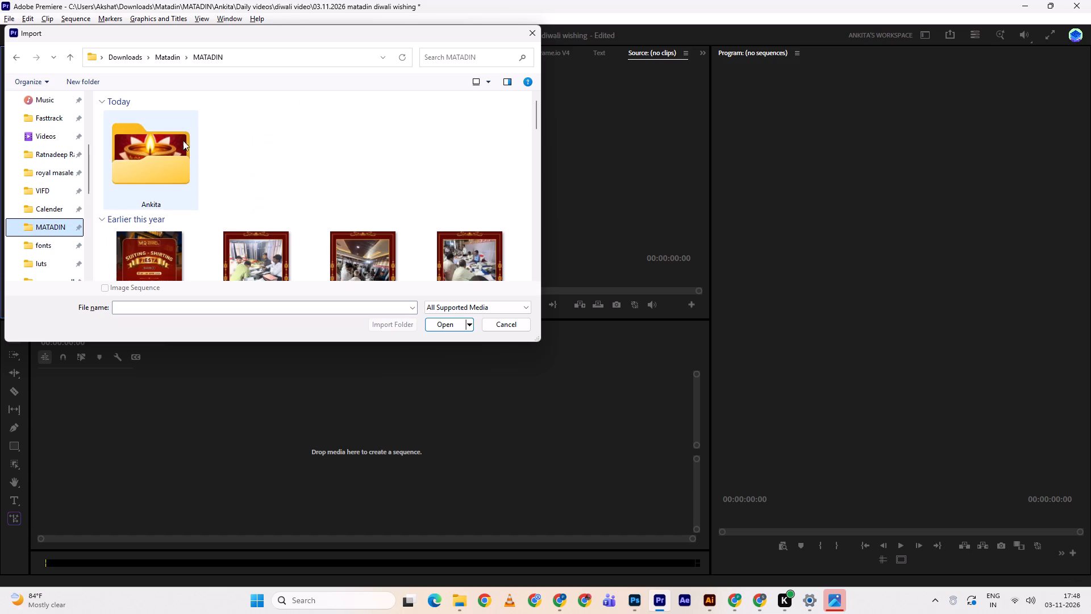
double_click(132, 147)
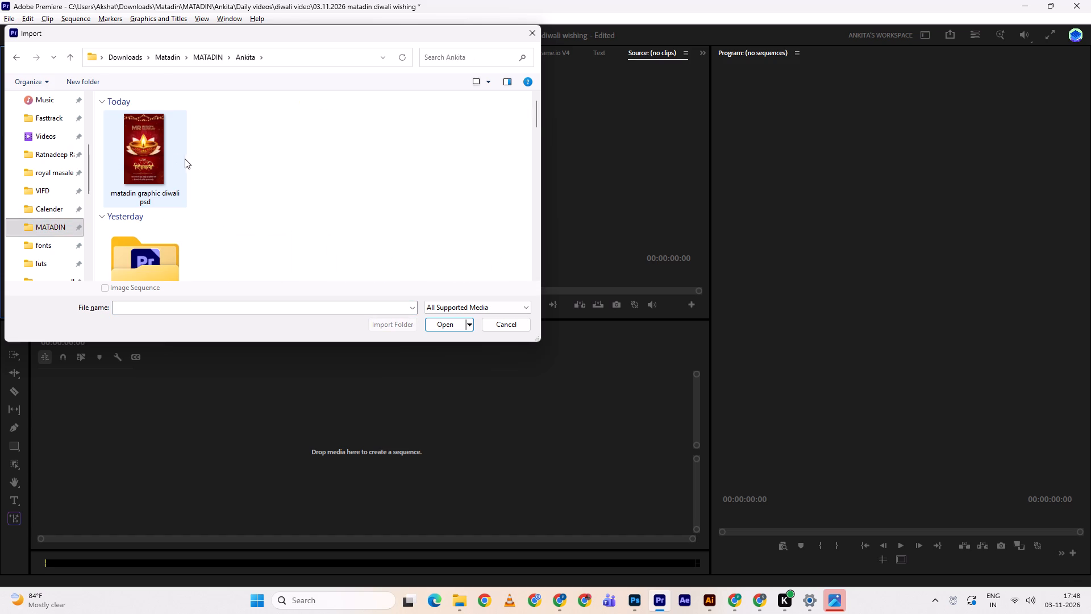
left_click(145, 159)
double_click(438, 330)
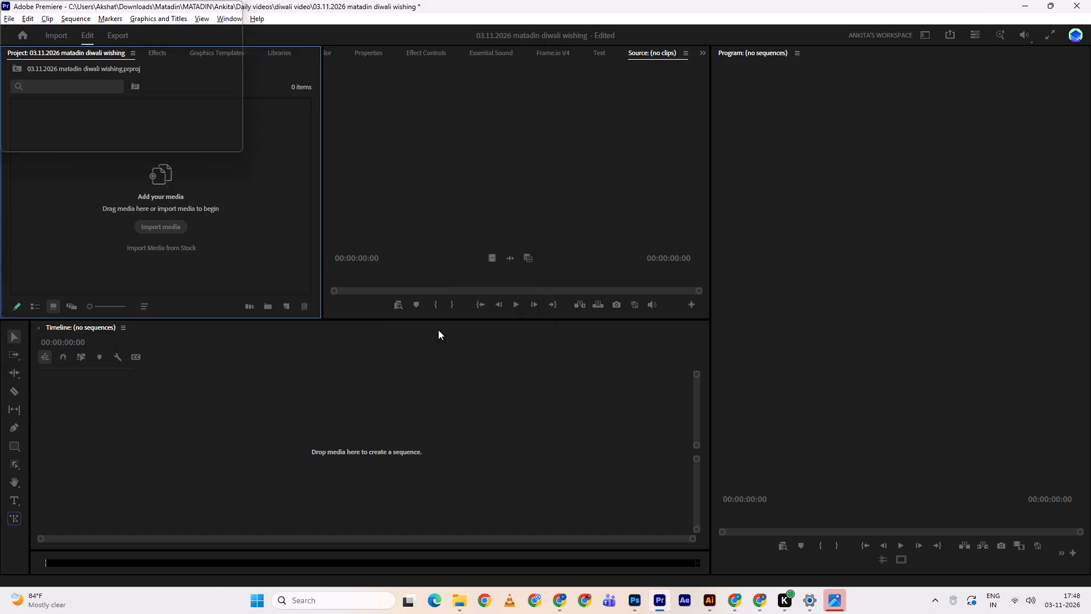
Import the layered file as a Sequence with all layers included and footage dimensions at Document Size.
left_click(537, 259)
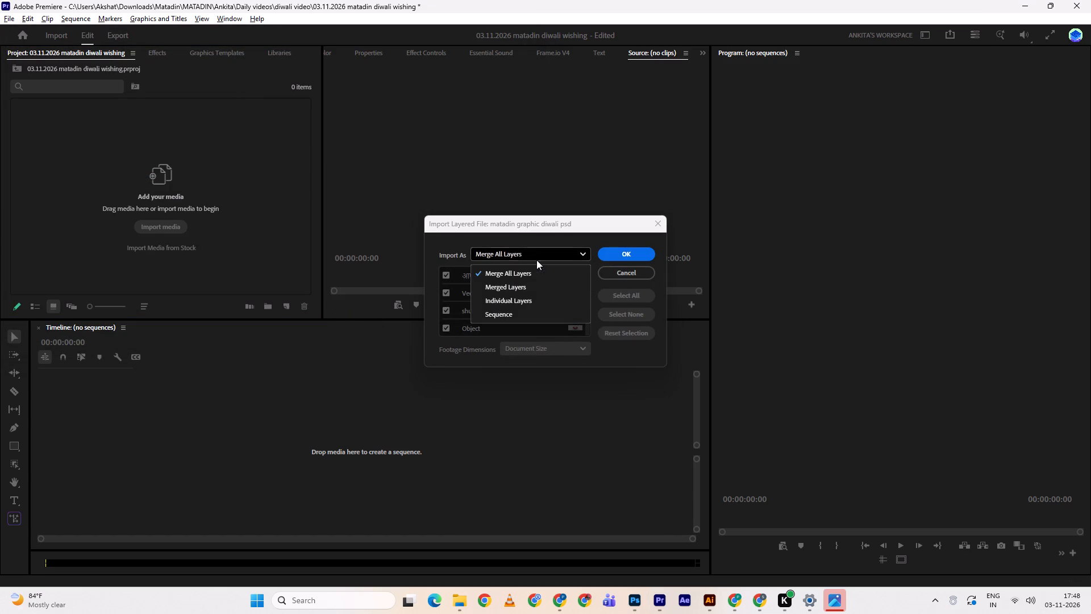
double_click(517, 320)
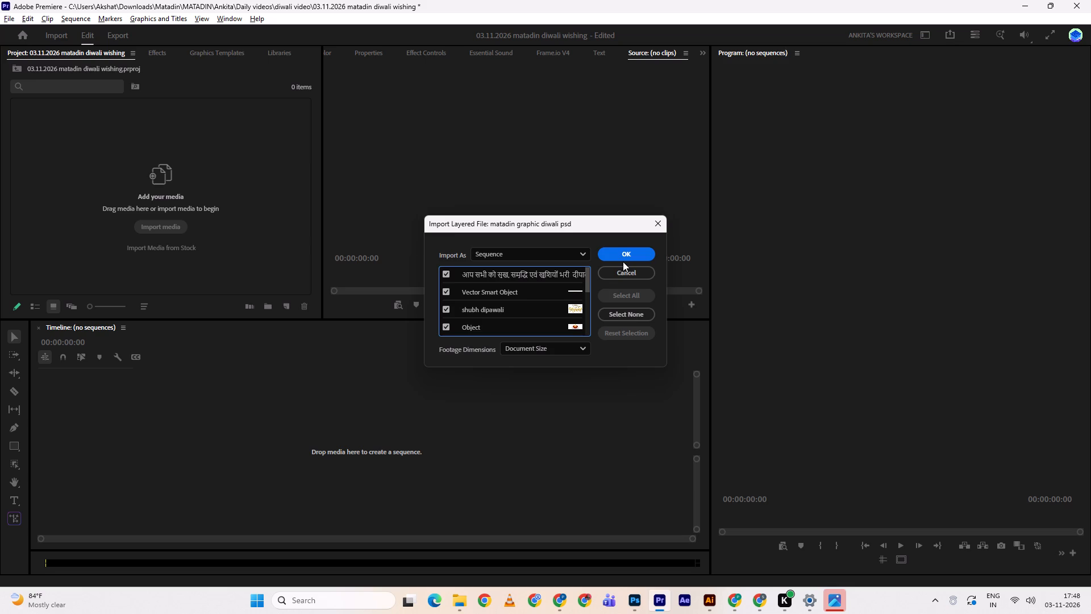
left_click(559, 346)
left_click(628, 262)
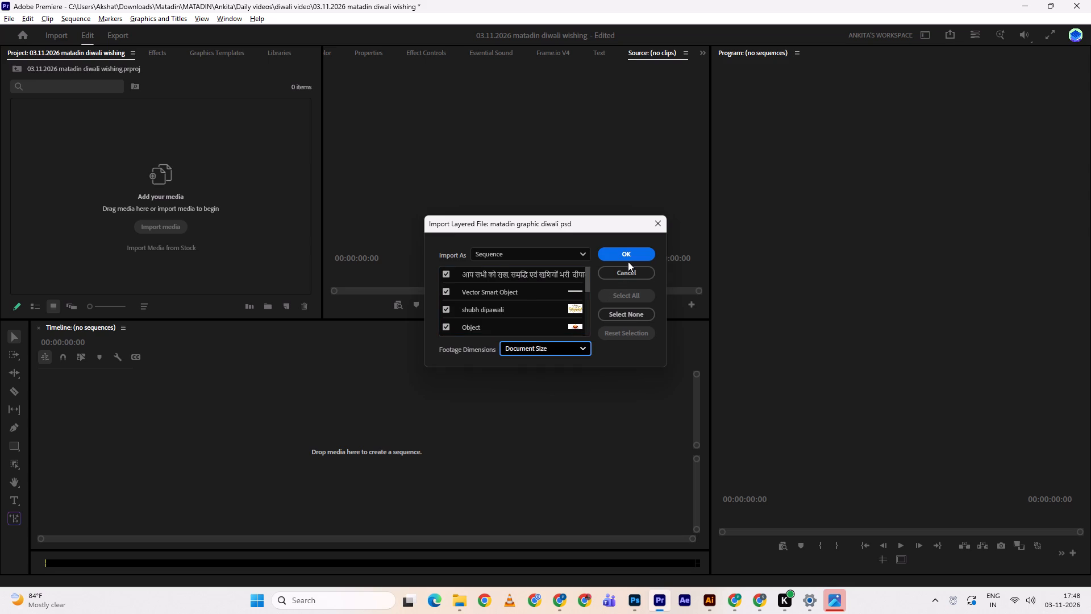
left_click(616, 253)
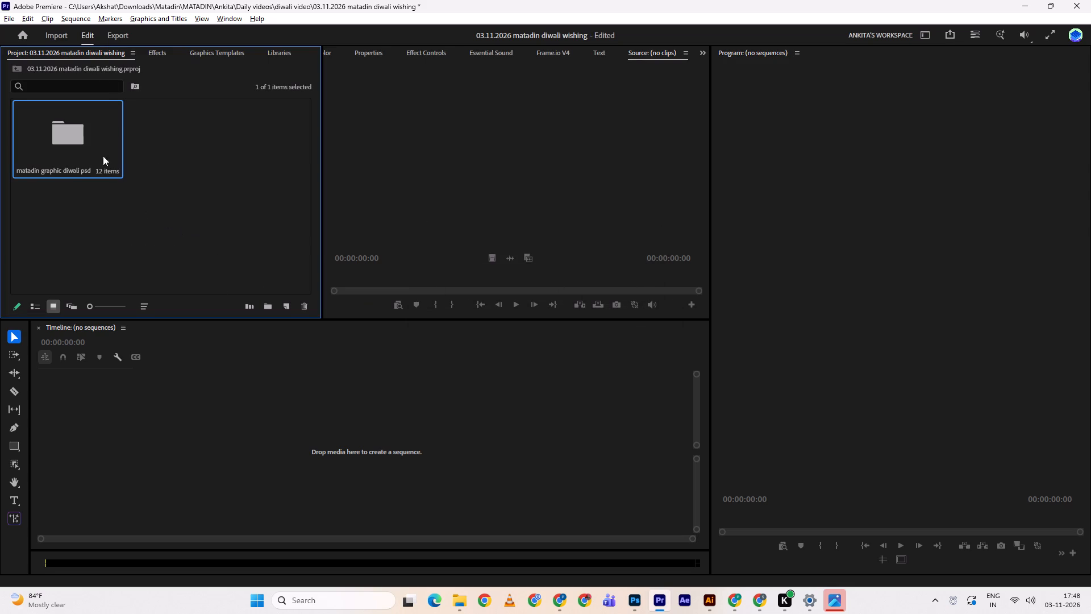
Create a sequence from the red Layer 1 clip in the imported bin and play it briefly.
double_click(88, 140)
scroll(134, 200, "down", 7)
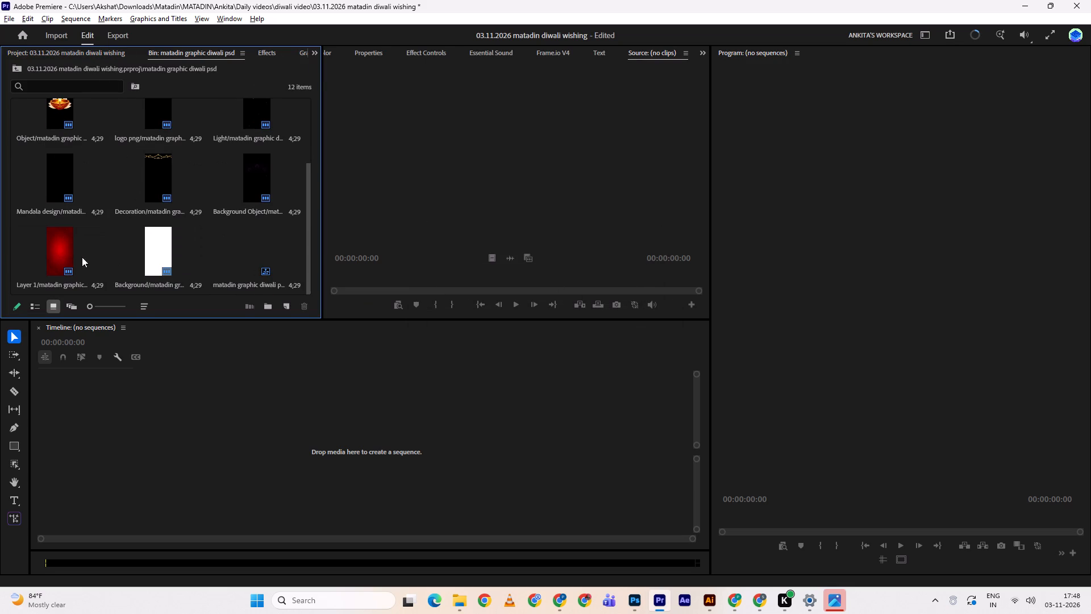
left_click_drag(55, 255, 220, 424)
key("space")
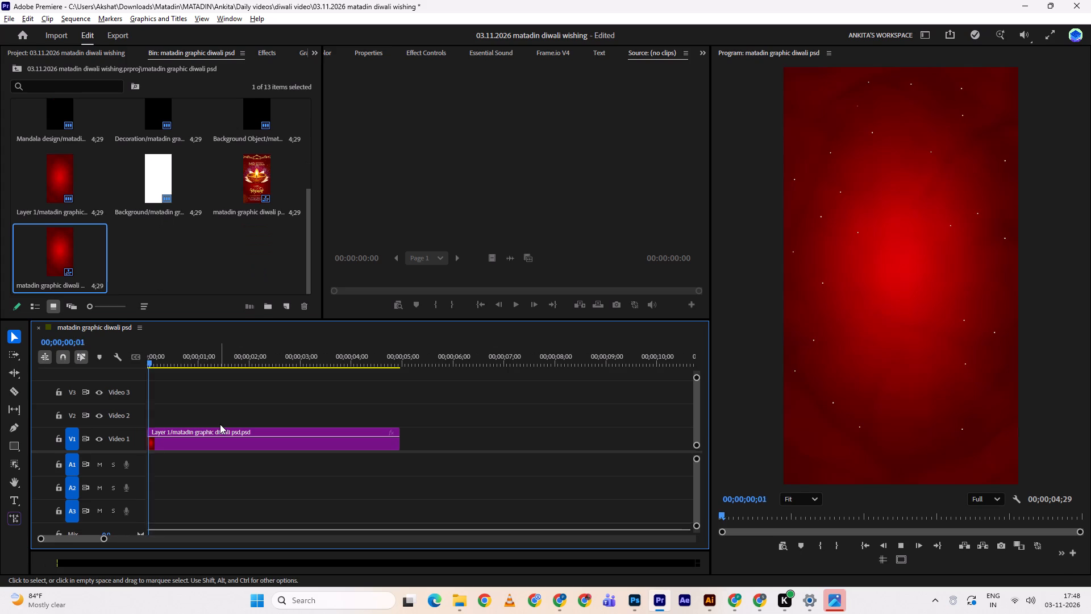
key("space")
Place the Background Object layer on Video 2 above Layer 1, aligned to the sequence start.
double_click(154, 175)
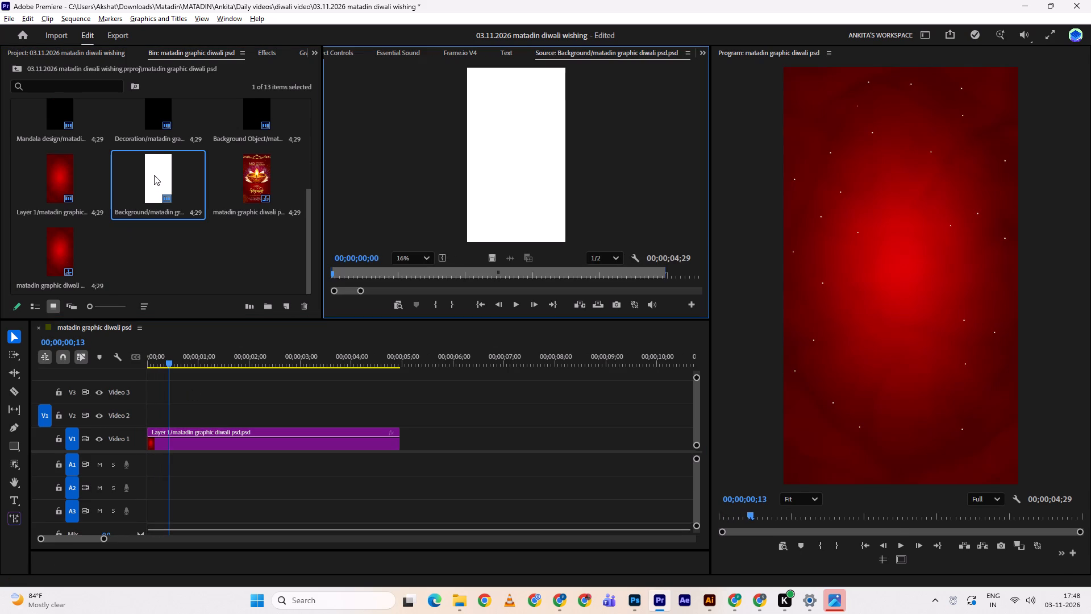
left_click(55, 181)
key("space")
key("space")
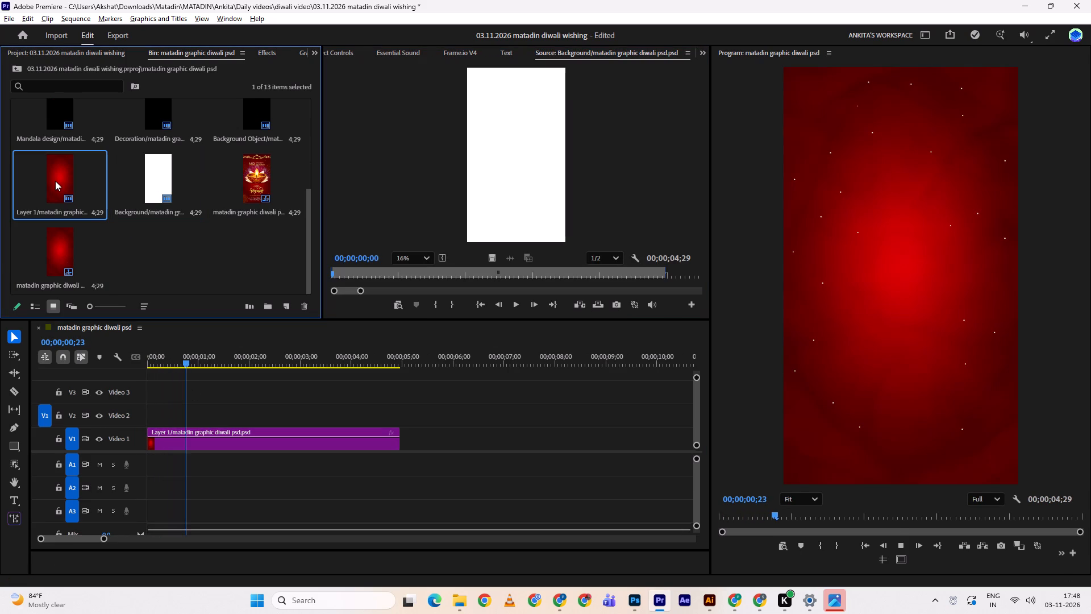
scroll(219, 220, "up", 1)
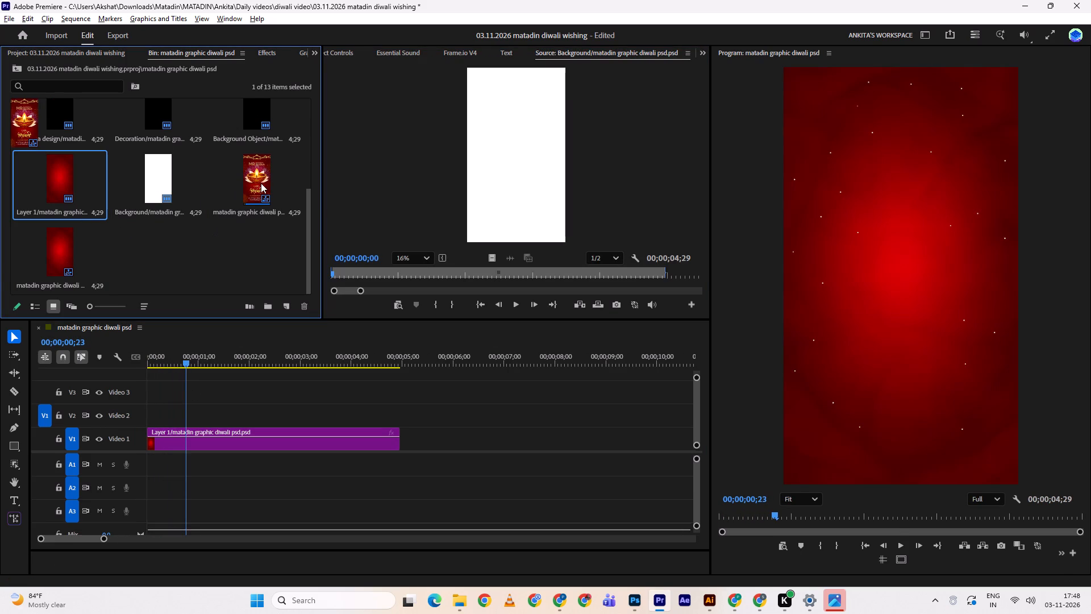
triple_click(261, 183)
left_click_drag(256, 178, 154, 409)
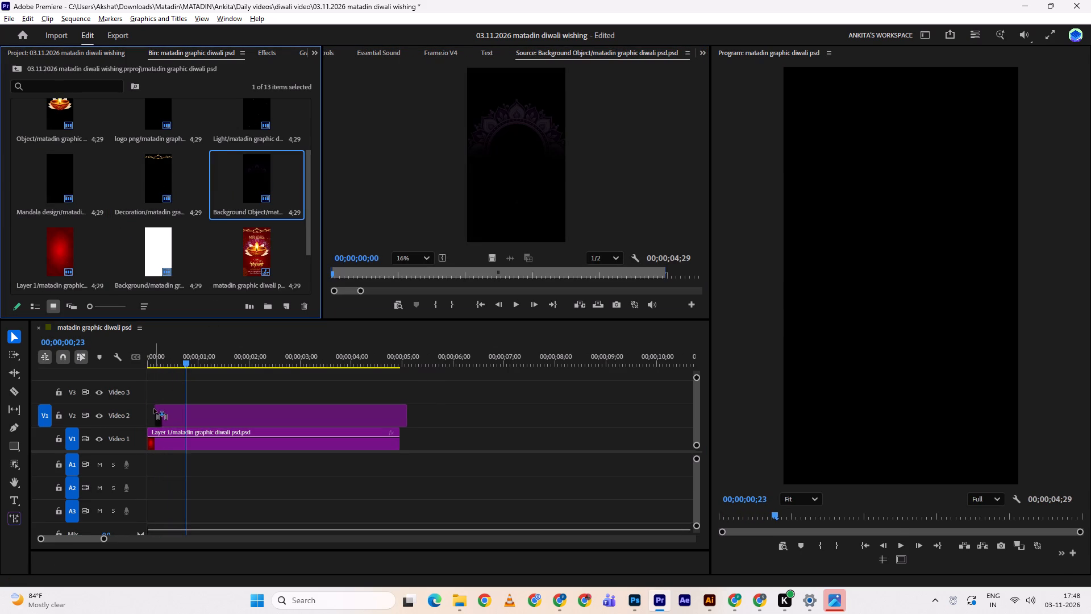
left_click_drag(154, 409, 148, 412)
triple_click(124, 453)
triple_click(124, 452)
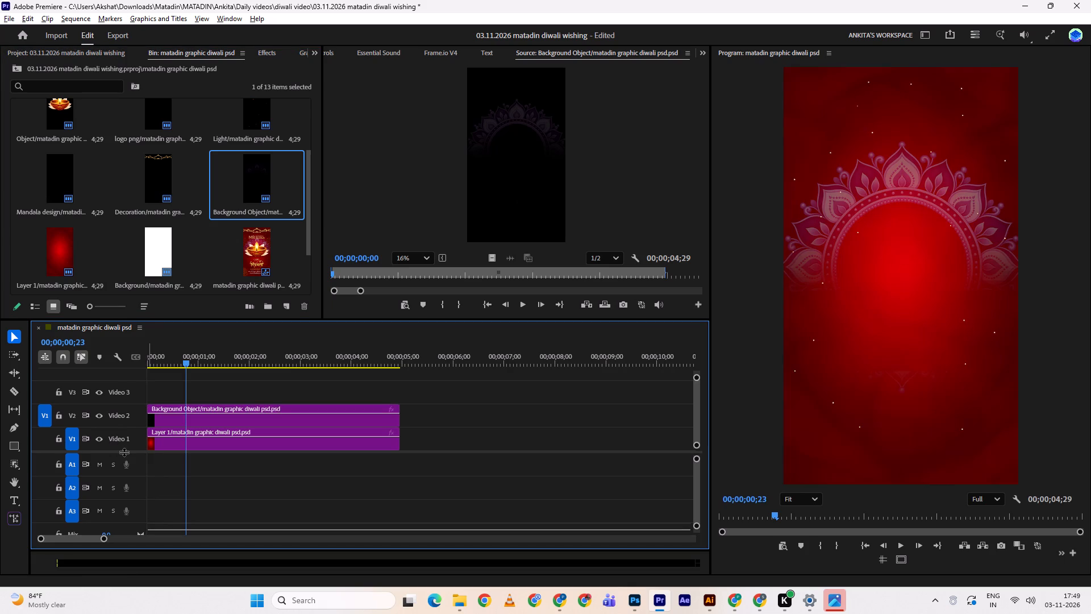
Enlarge the timeline's video area above the audio tracks to make room for more video tracks.
left_click_drag(124, 452, 118, 506)
double_click(136, 450)
left_click_drag(135, 451, 135, 504)
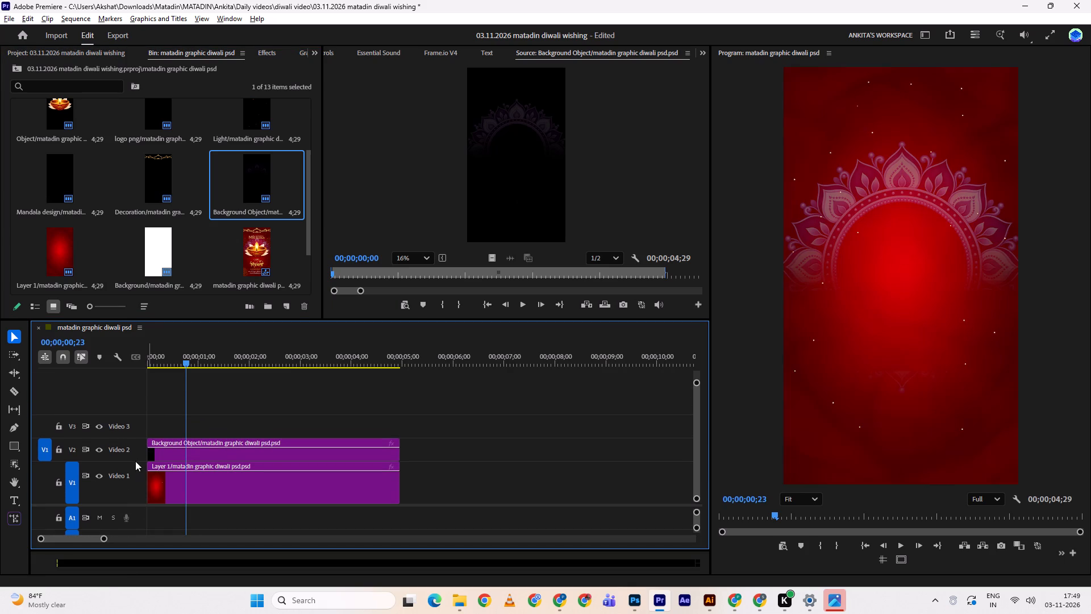
left_click_drag(136, 463, 140, 486)
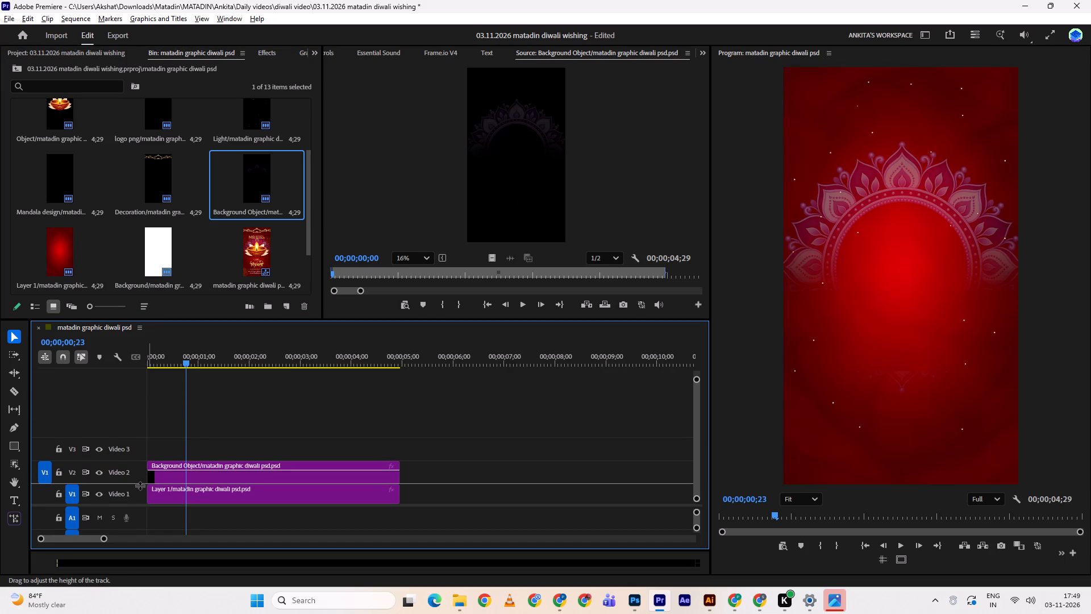
left_click_drag(140, 486, 140, 480)
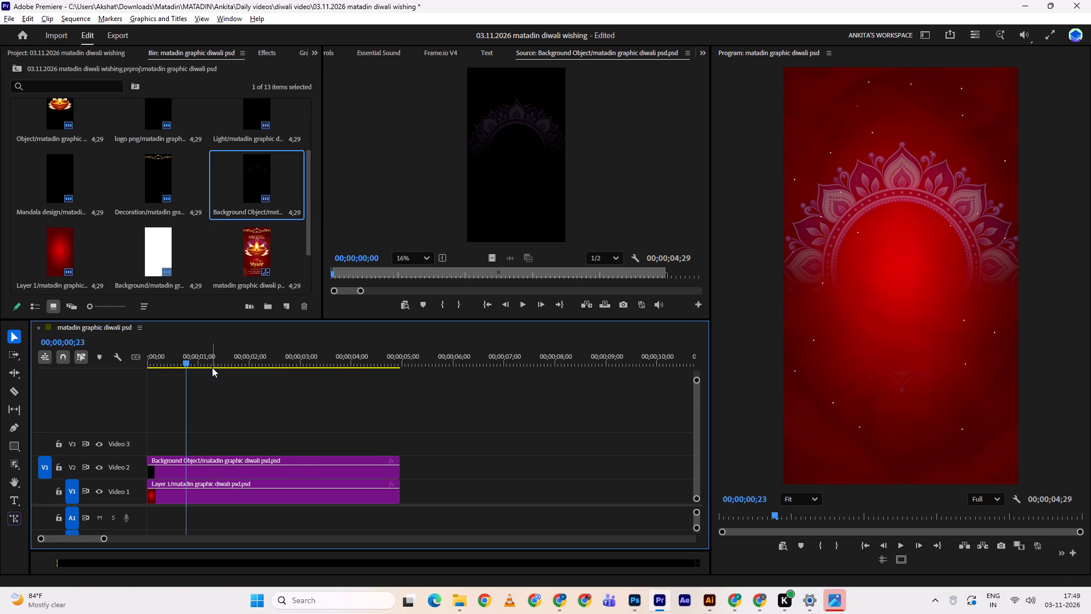
left_click_drag(123, 505, 123, 522)
left_click(123, 522)
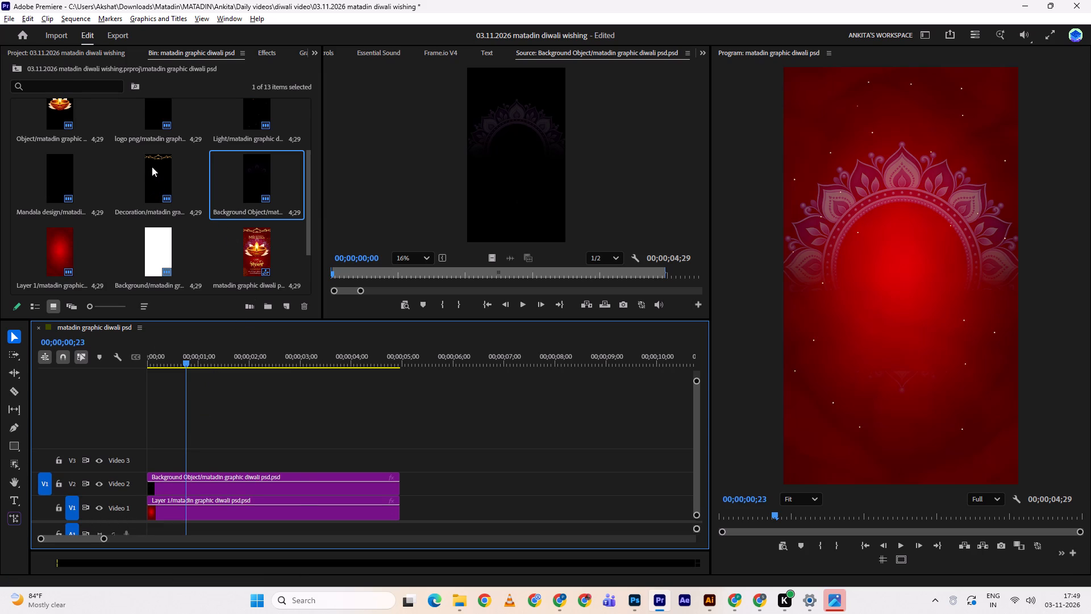
Stack the Object, logo png and Decoration layers on Video 3, Video 4 and Video 5, aligned to the sequence start.
scroll(111, 174, "up", 2)
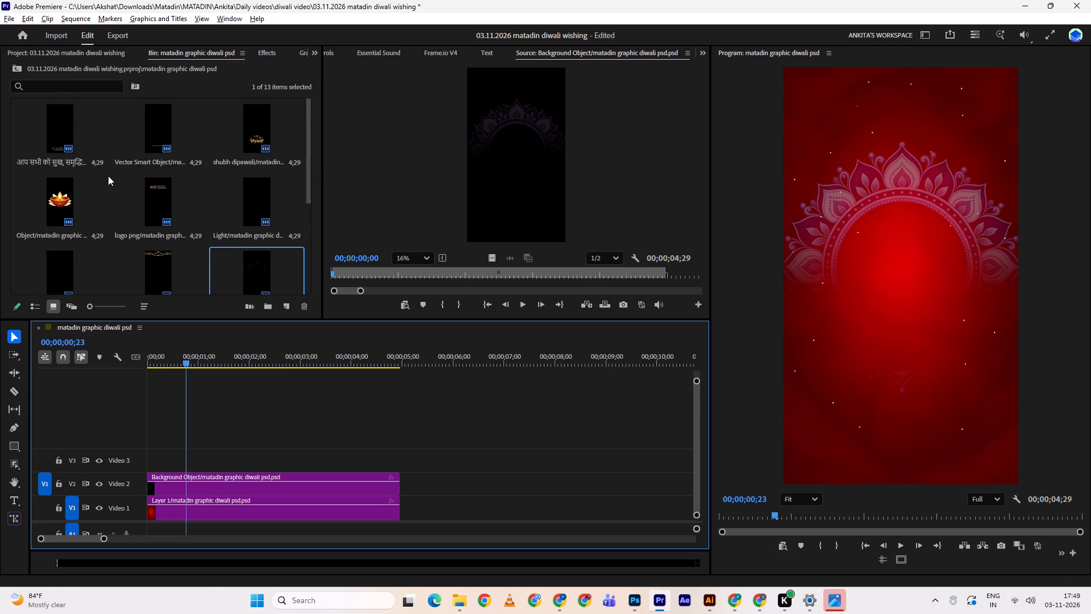
left_click_drag(60, 194, 148, 452)
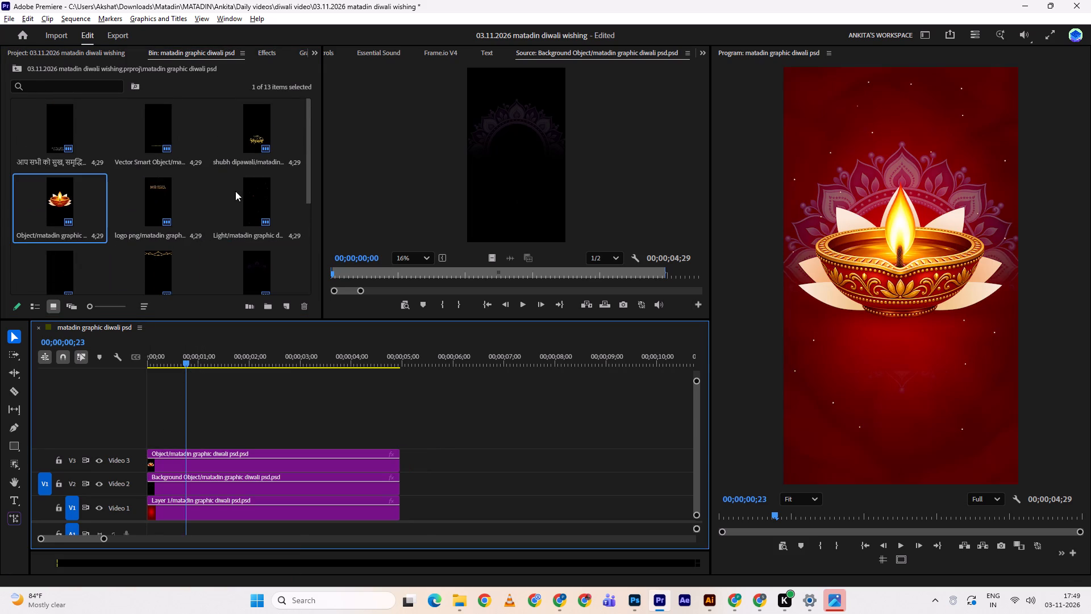
left_click_drag(148, 194, 161, 246)
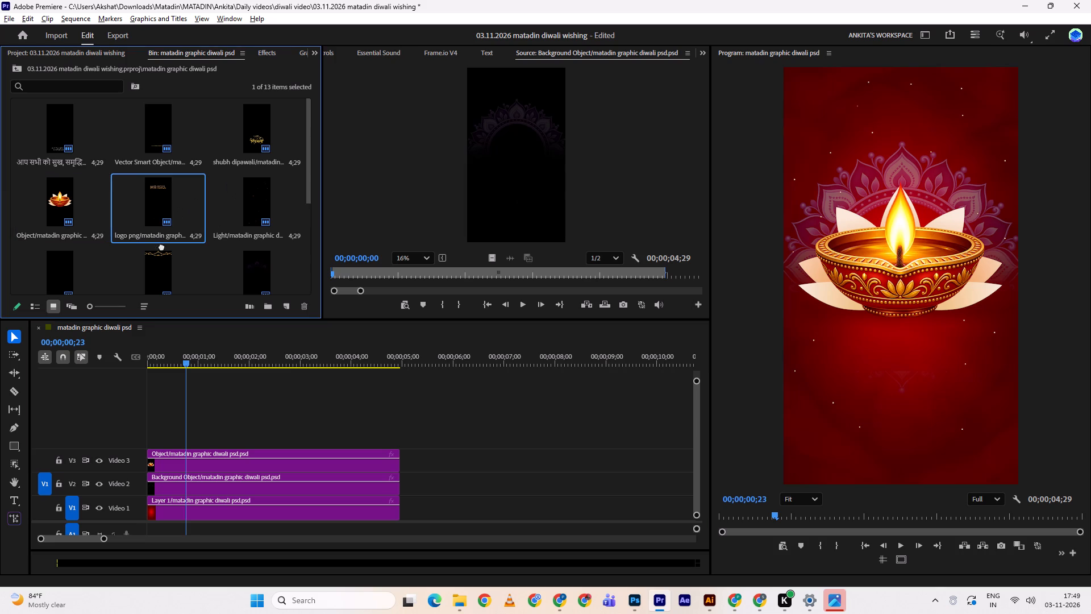
left_click_drag(161, 246, 138, 418)
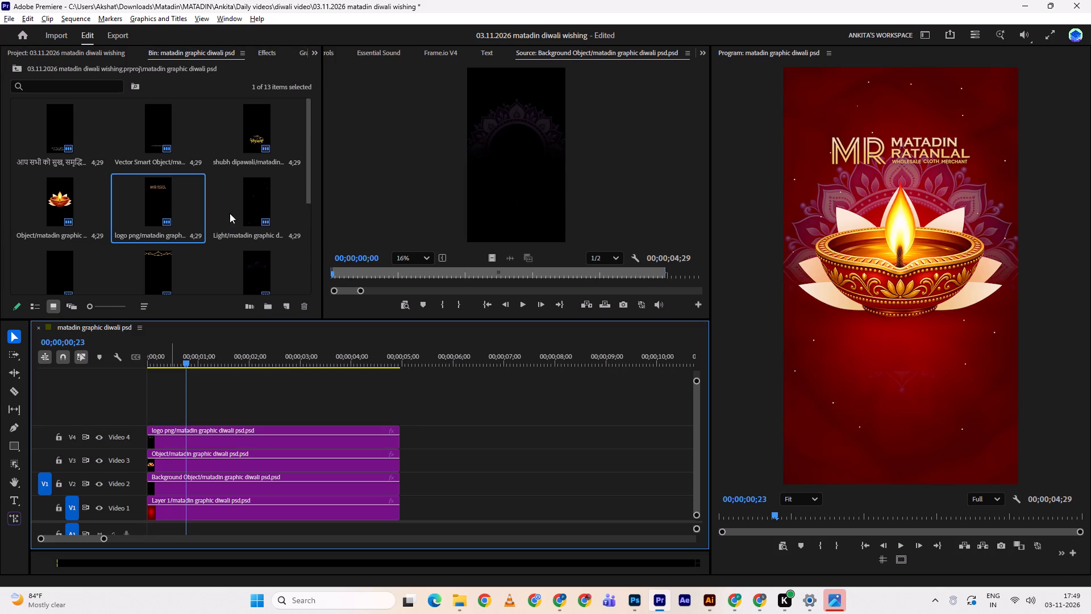
left_click_drag(157, 266, 140, 411)
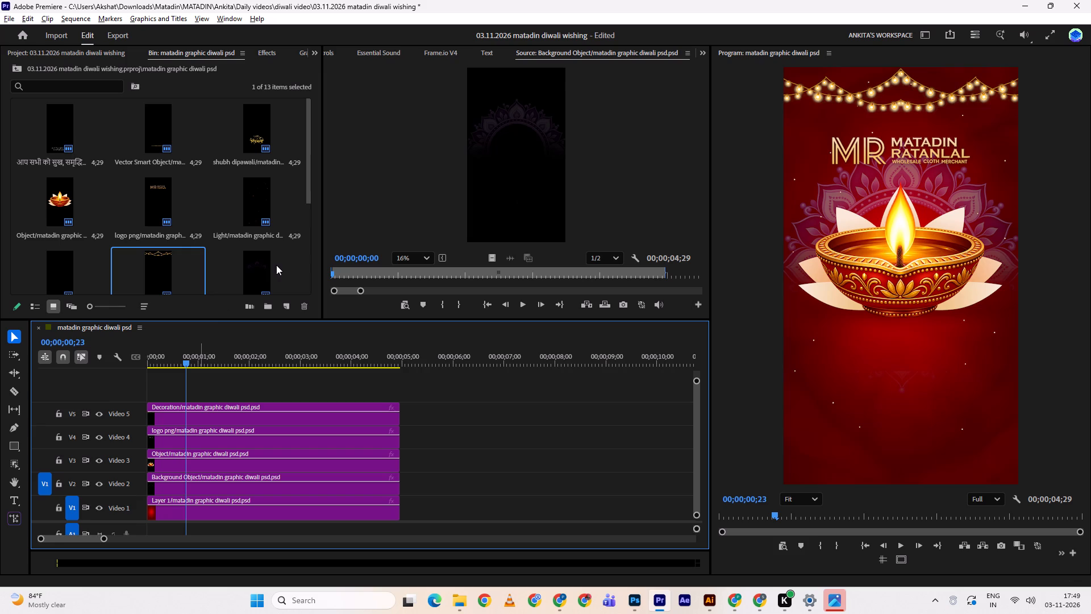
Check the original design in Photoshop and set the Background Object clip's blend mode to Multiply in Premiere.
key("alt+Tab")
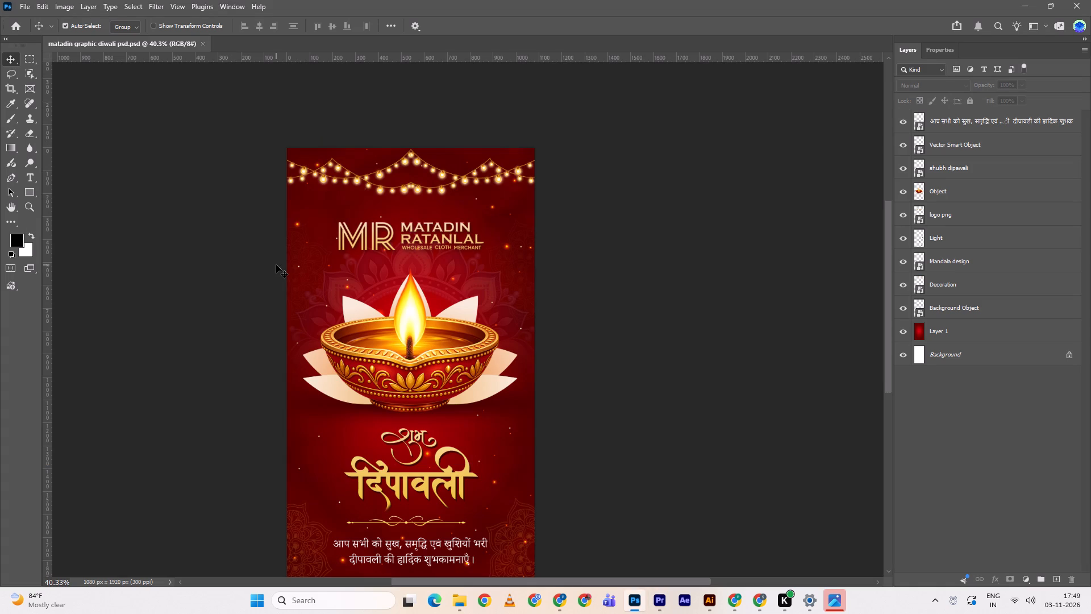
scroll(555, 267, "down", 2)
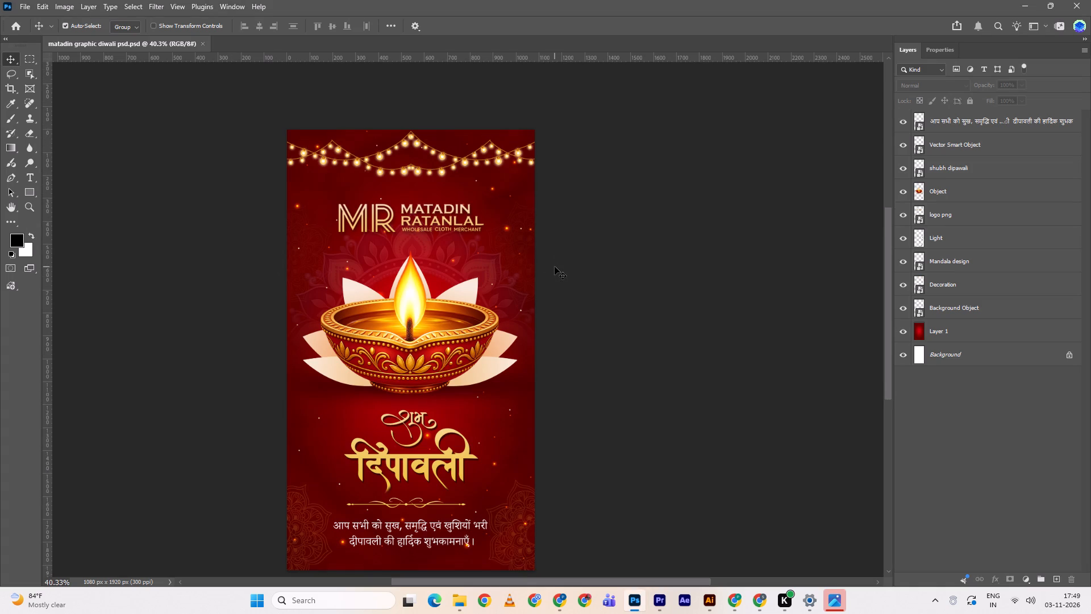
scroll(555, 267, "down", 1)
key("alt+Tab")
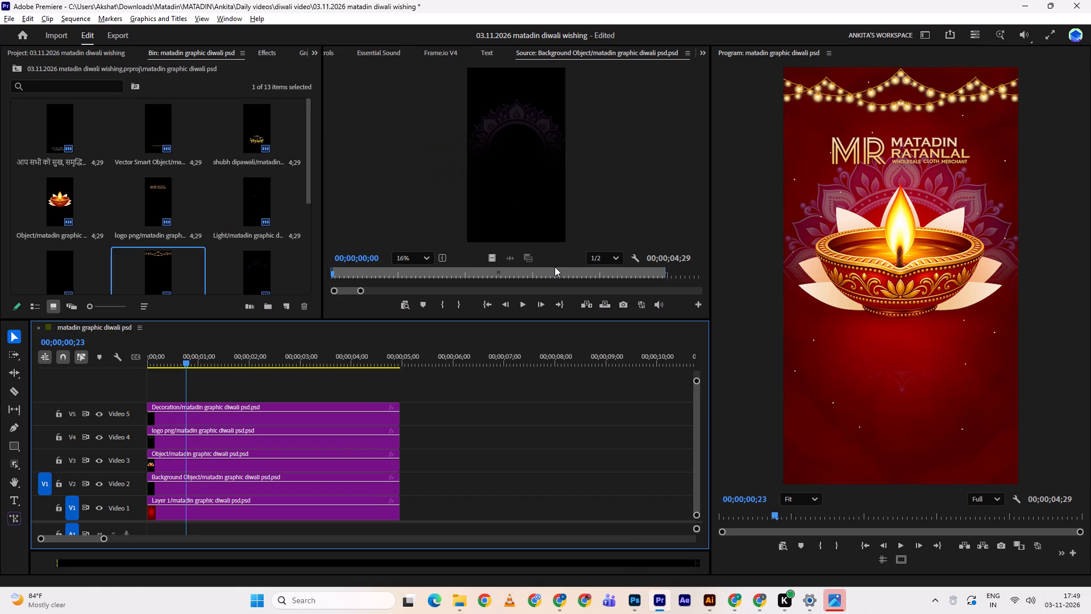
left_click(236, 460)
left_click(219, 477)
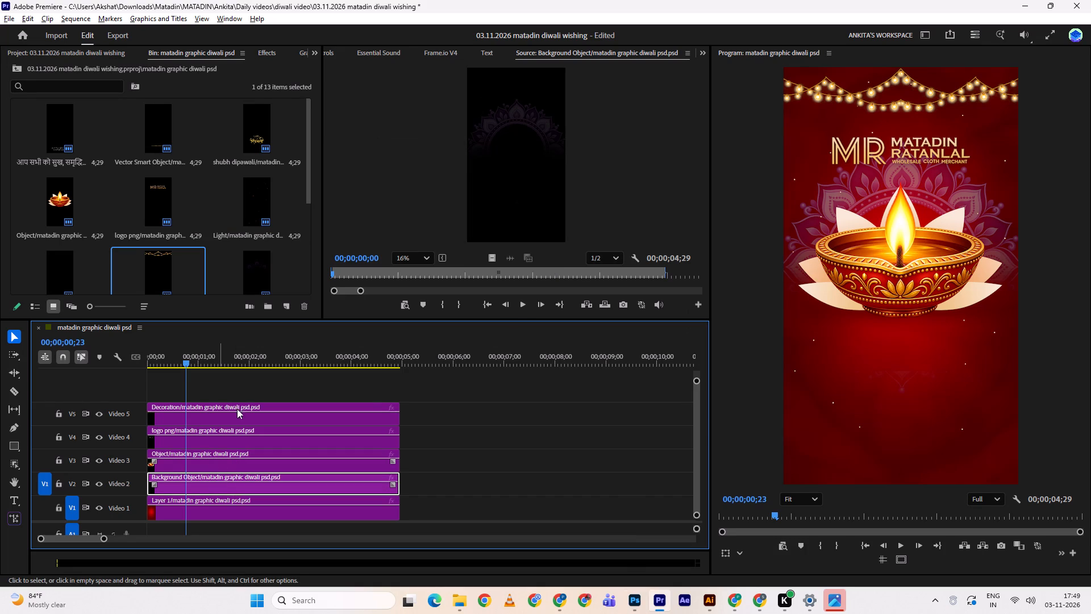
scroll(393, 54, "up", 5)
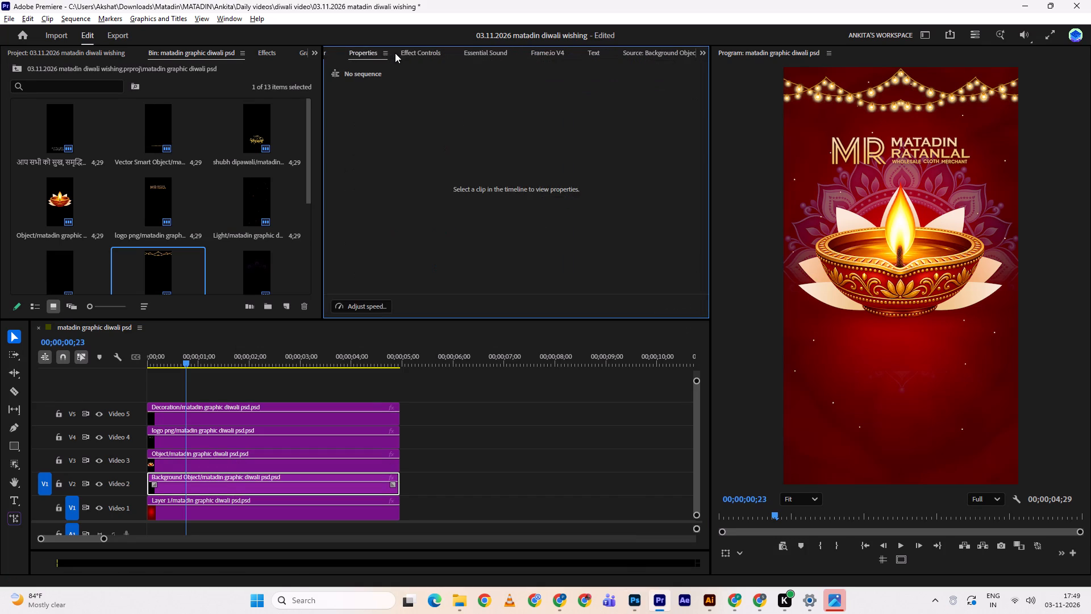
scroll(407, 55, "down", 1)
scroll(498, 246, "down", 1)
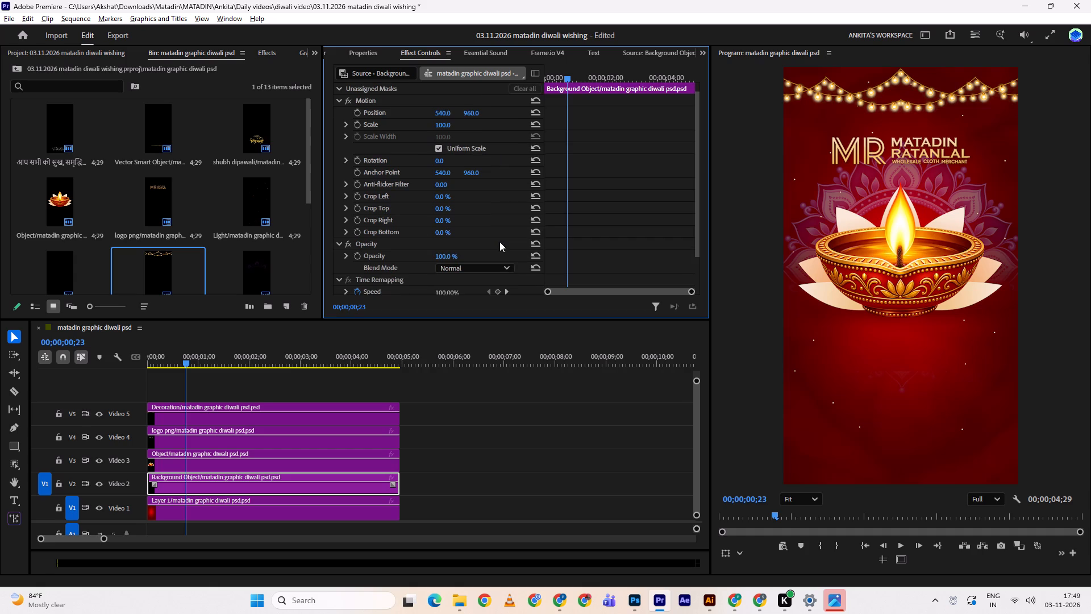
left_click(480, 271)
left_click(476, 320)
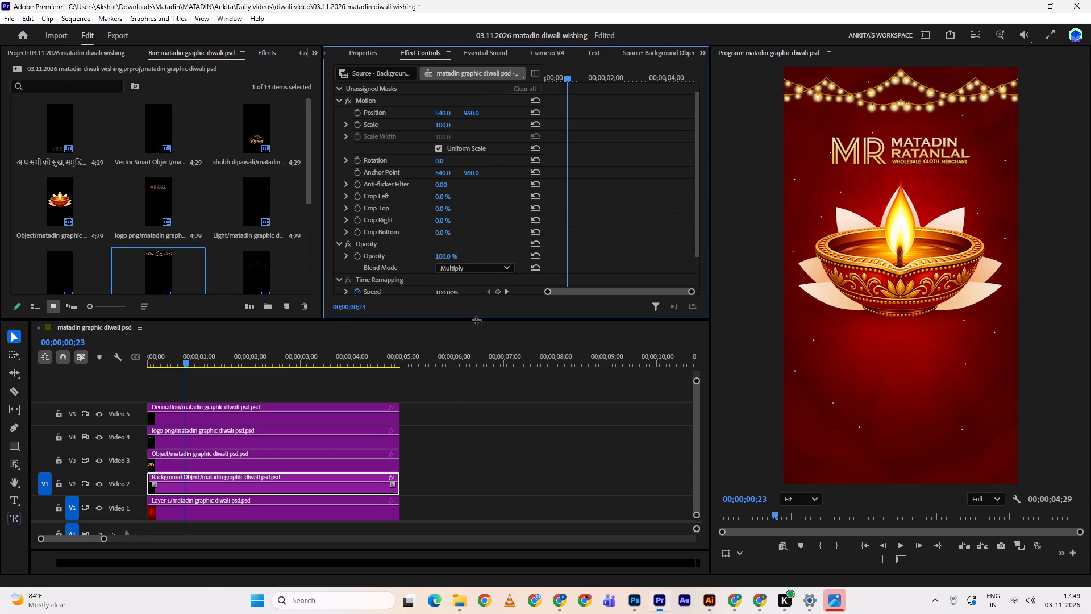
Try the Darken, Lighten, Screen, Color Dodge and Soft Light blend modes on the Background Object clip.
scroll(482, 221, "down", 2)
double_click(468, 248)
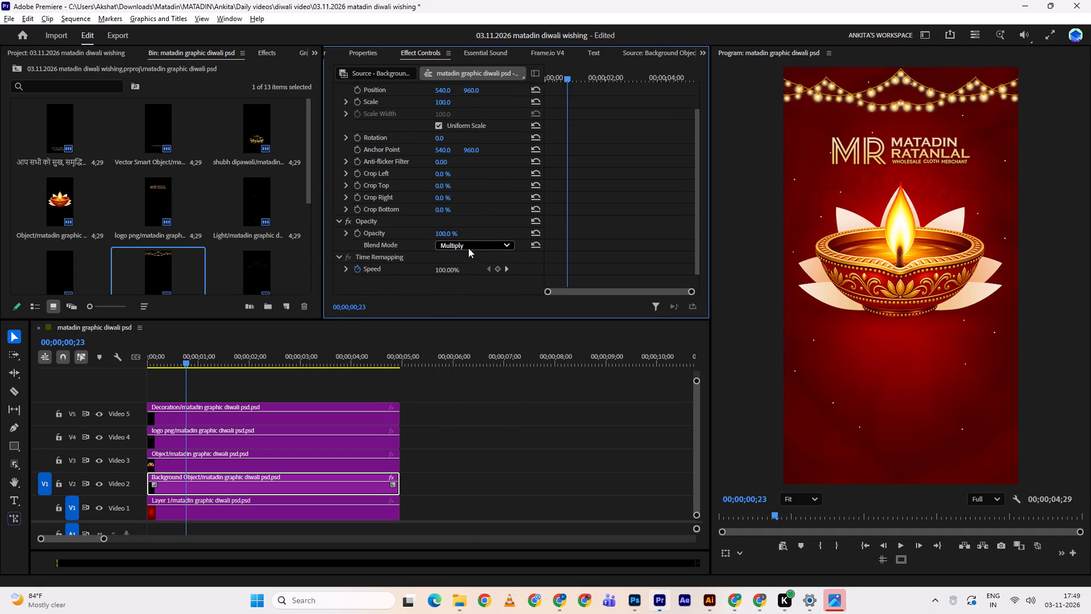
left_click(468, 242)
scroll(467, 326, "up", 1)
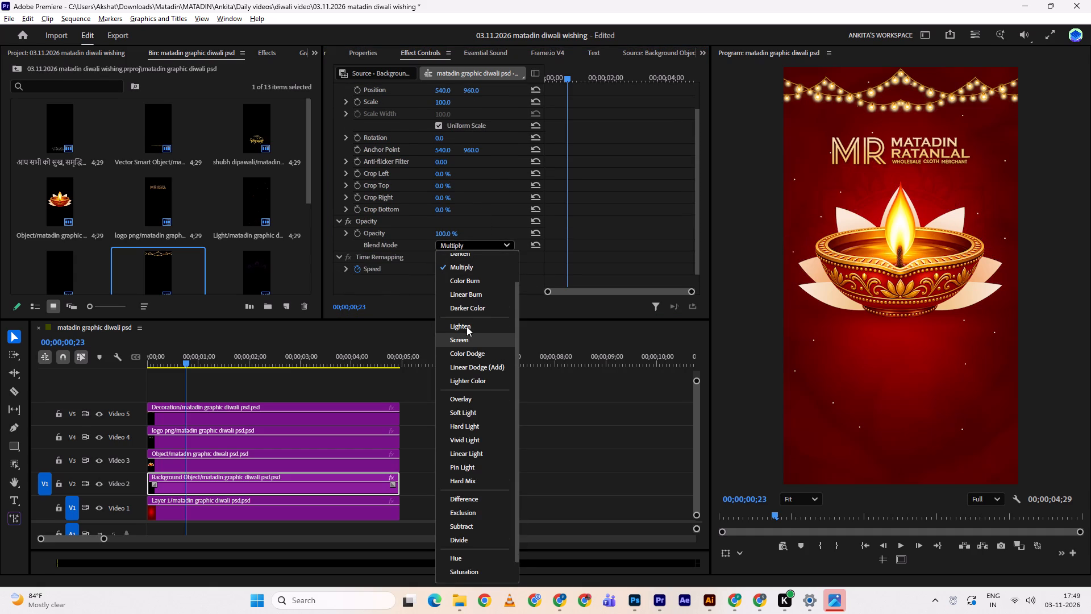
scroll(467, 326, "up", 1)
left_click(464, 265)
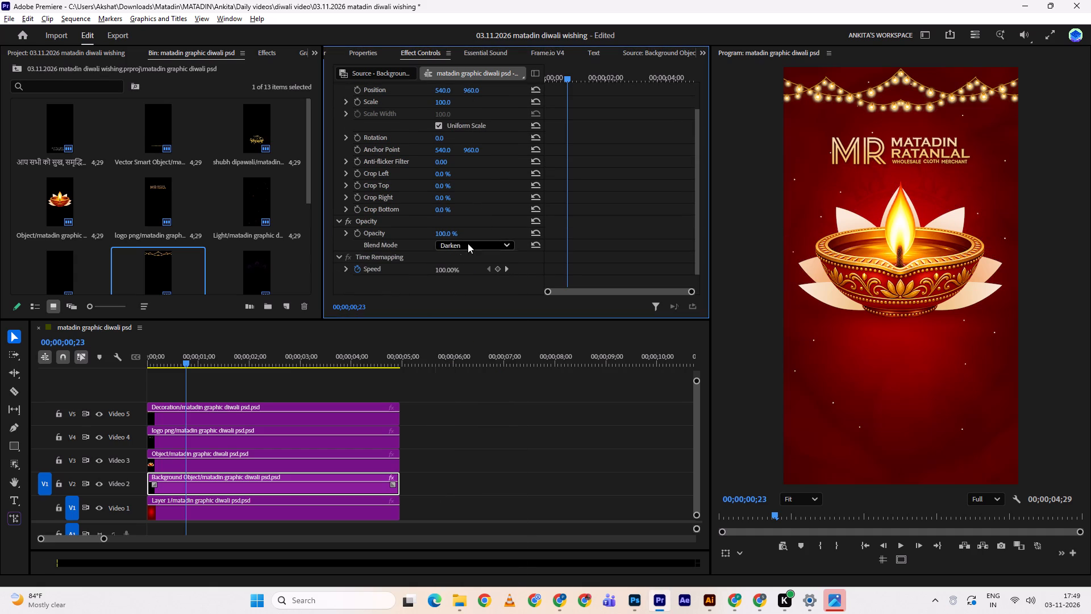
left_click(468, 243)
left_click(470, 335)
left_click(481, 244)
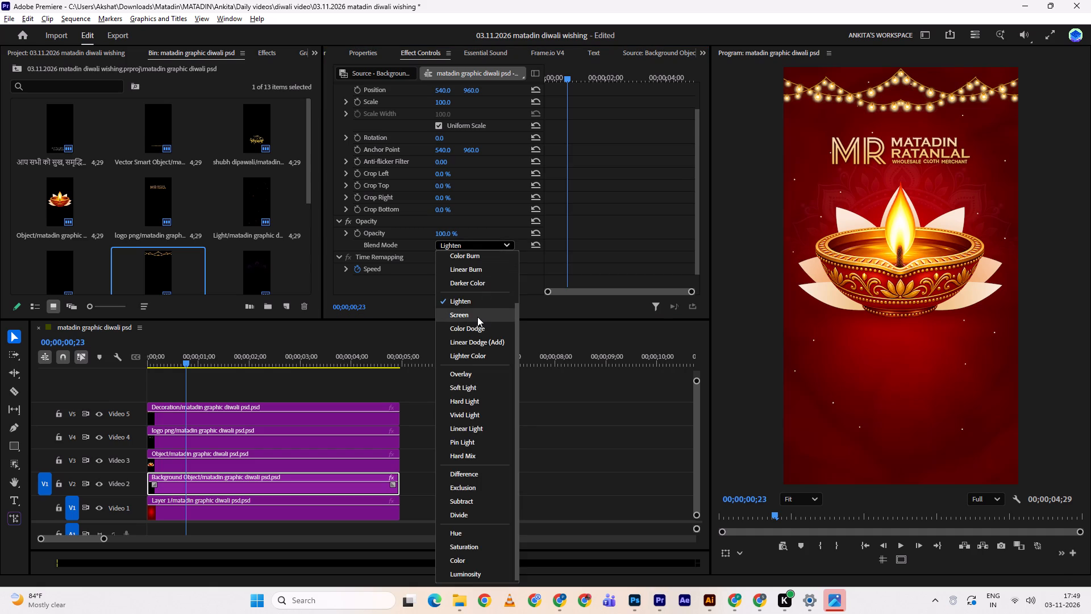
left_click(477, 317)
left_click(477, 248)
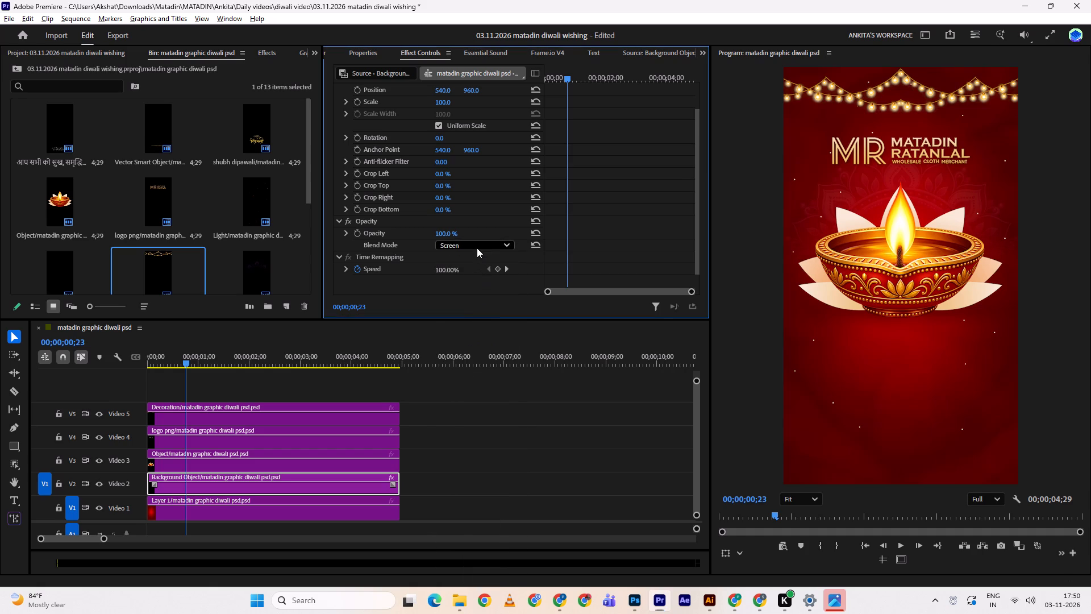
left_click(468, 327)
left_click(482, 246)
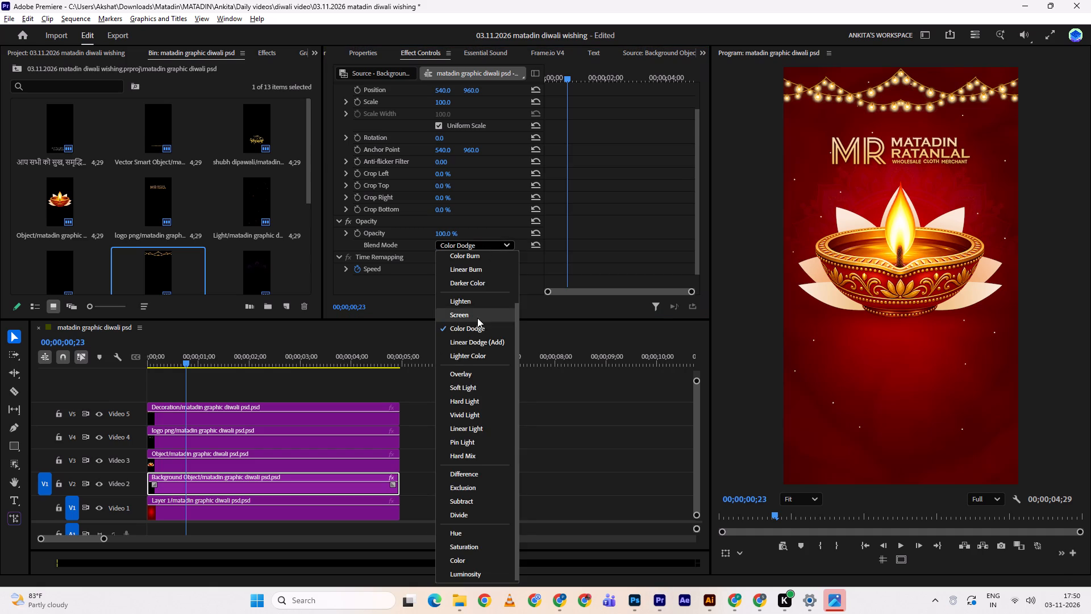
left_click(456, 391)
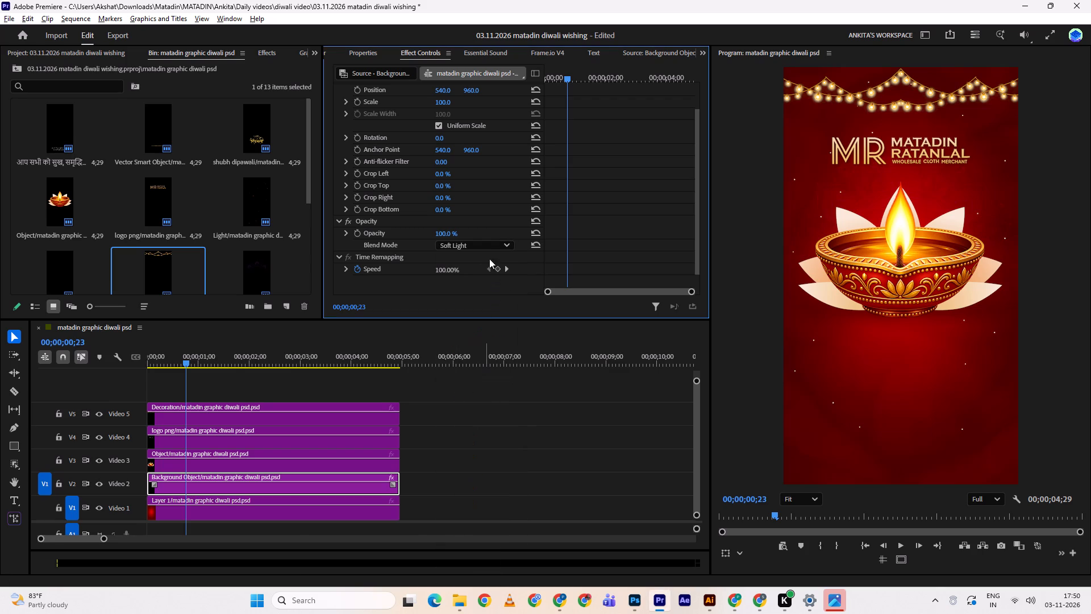
Set the Background Object clip's blend mode to Lighten.
left_click(488, 248)
left_click(477, 301)
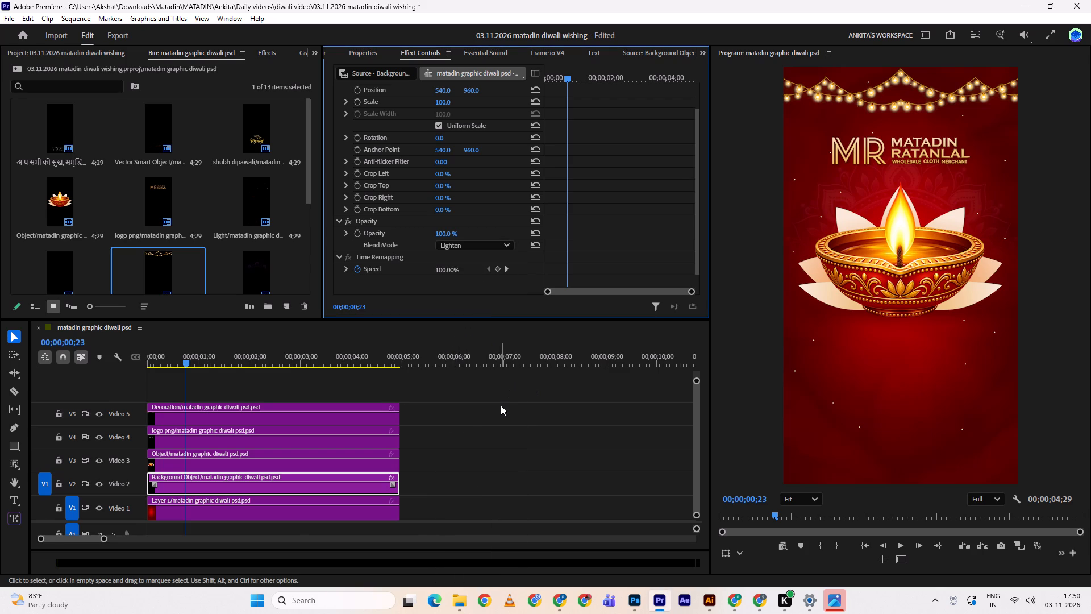
Check the Photoshop design again, preview the Light layer, and place it on Video 6 in Premiere from the sequence start.
scroll(164, 195, "up", 1)
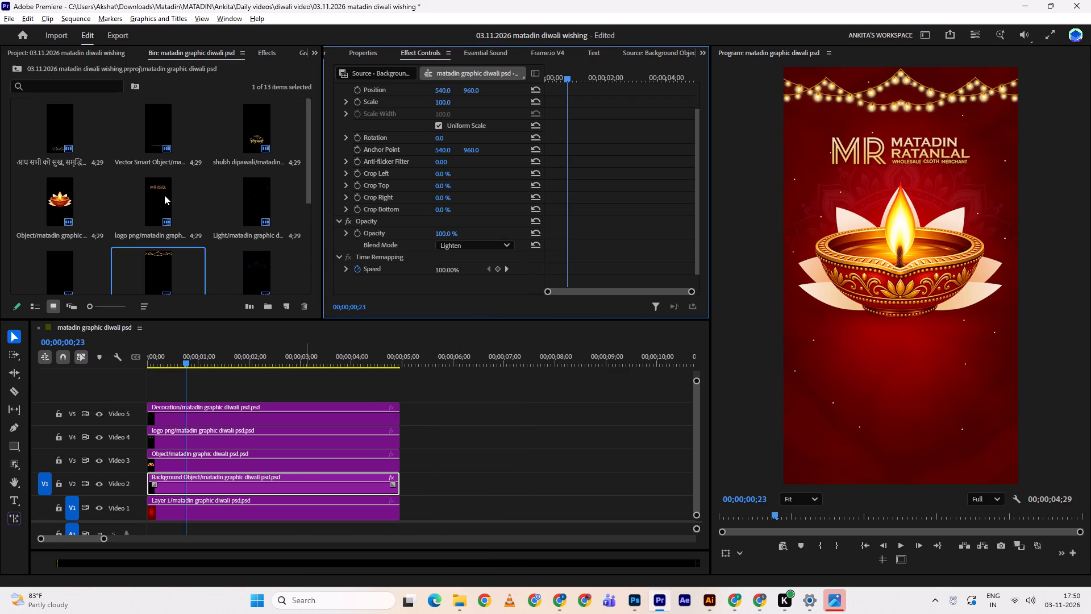
key("alt+Tab")
scroll(574, 331, "down", 2)
key("alt+Tab")
double_click(253, 190)
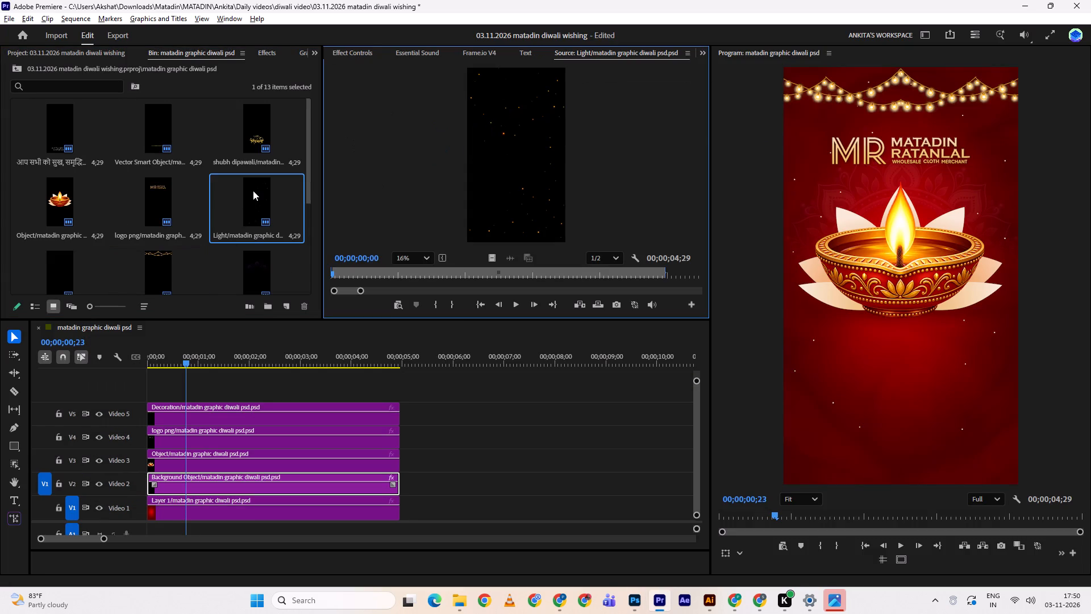
left_click_drag(256, 196, 146, 389)
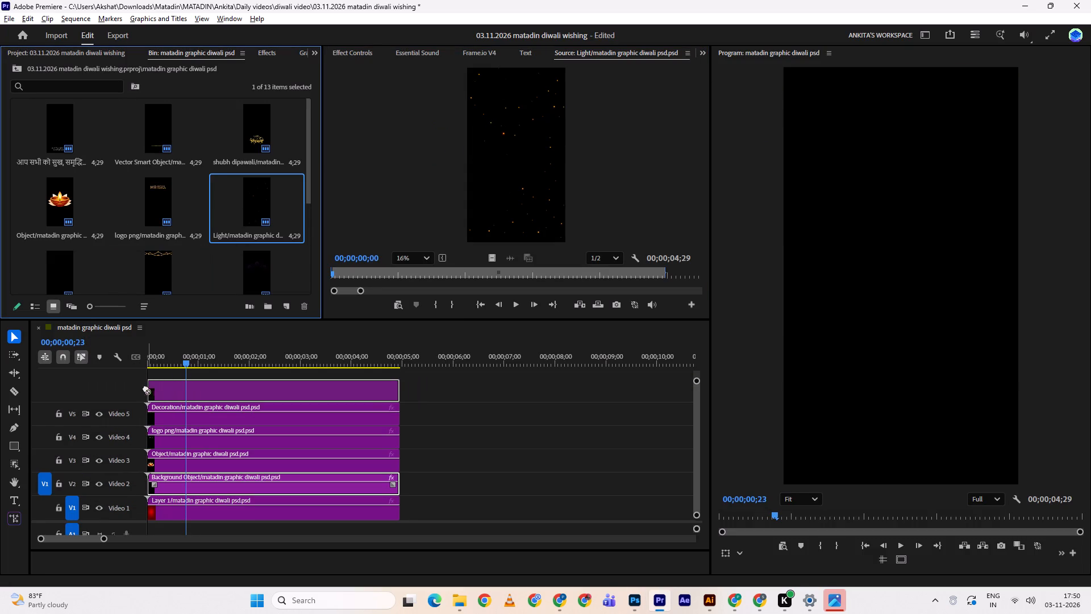
key("ctrl+z")
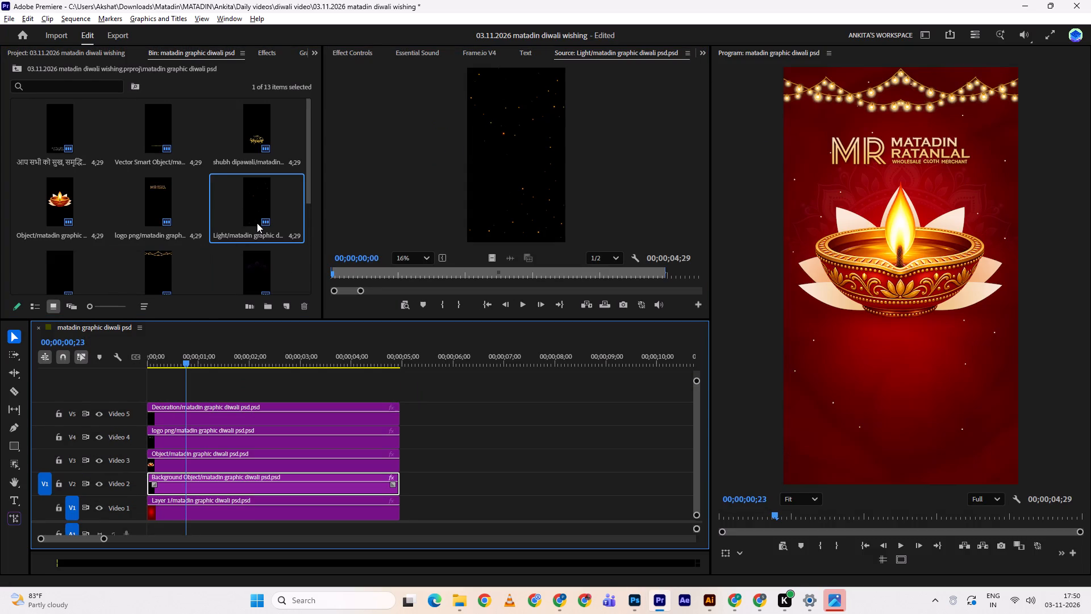
left_click_drag(268, 198, 130, 389)
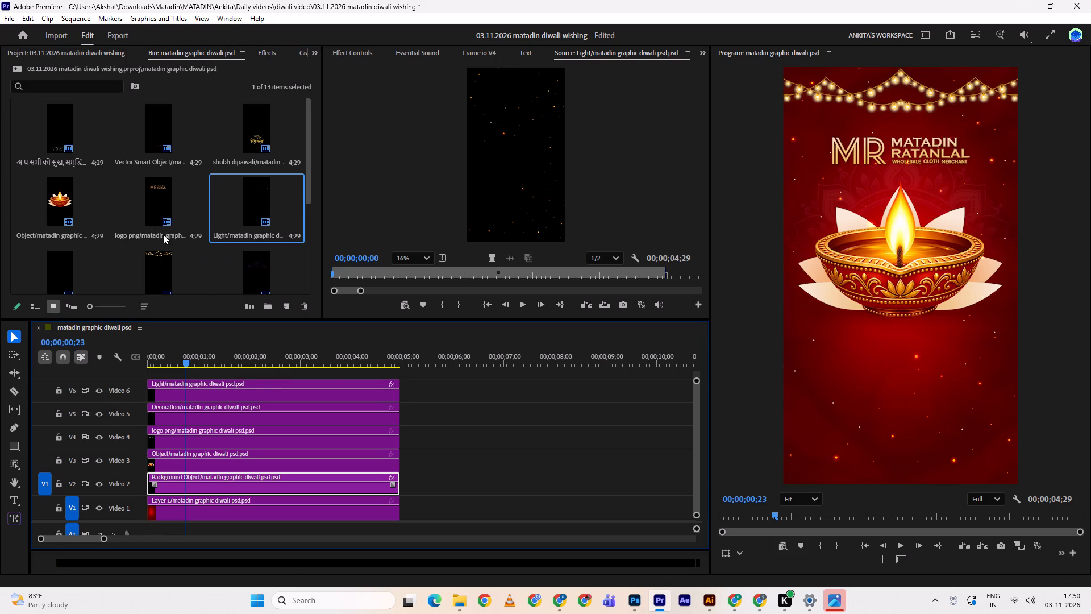
Preview the Mandala design layer, add a video track above Video 2, and place the layer on it from the sequence start.
scroll(168, 262, "down", 1)
scroll(224, 256, "down", 1)
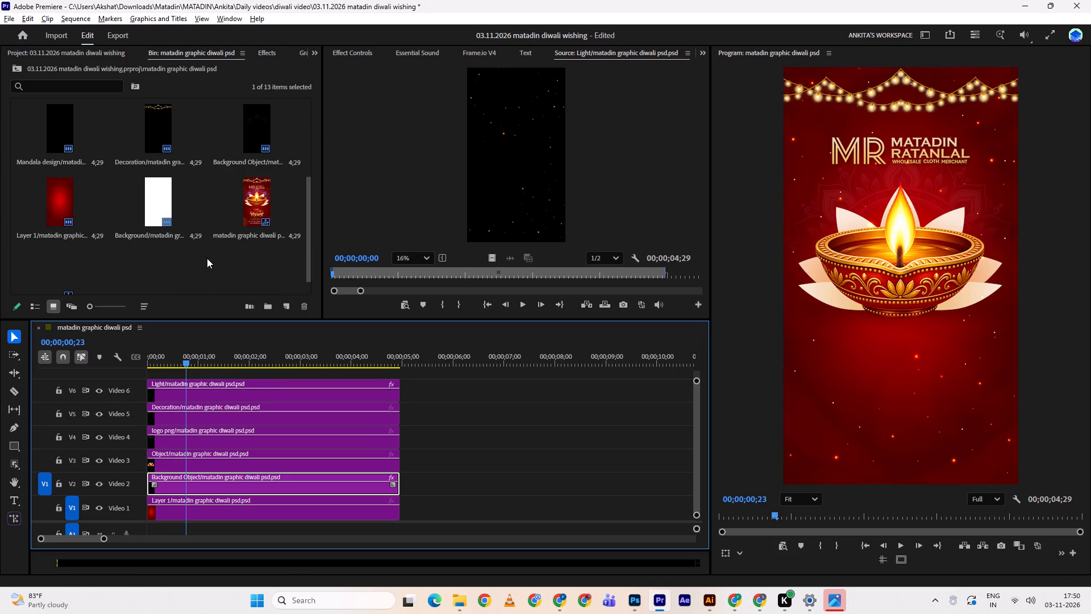
key("alt+Tab")
key("alt+Tab")
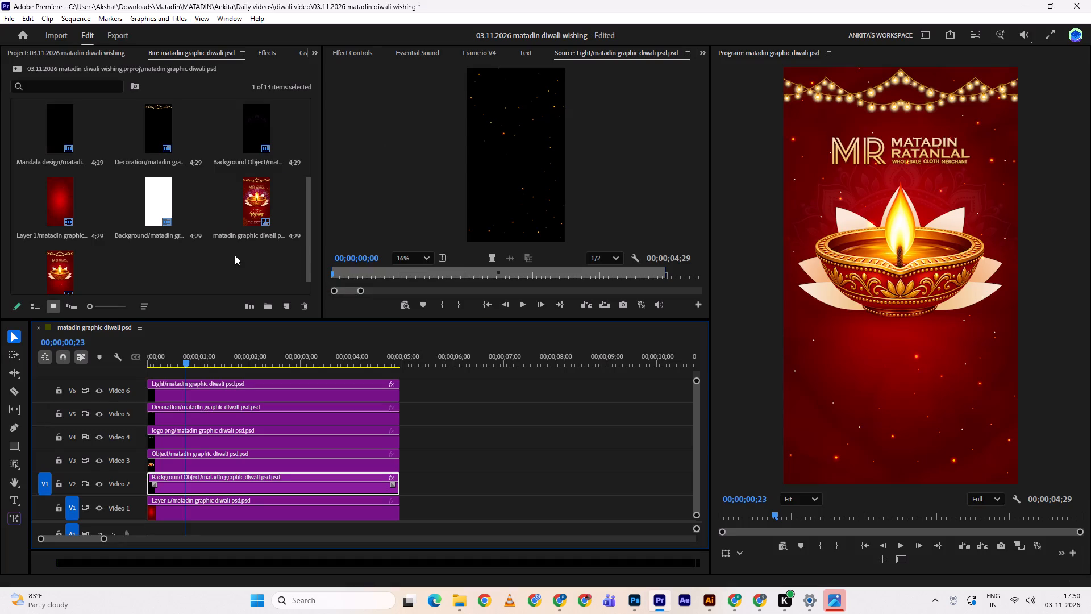
double_click(54, 116)
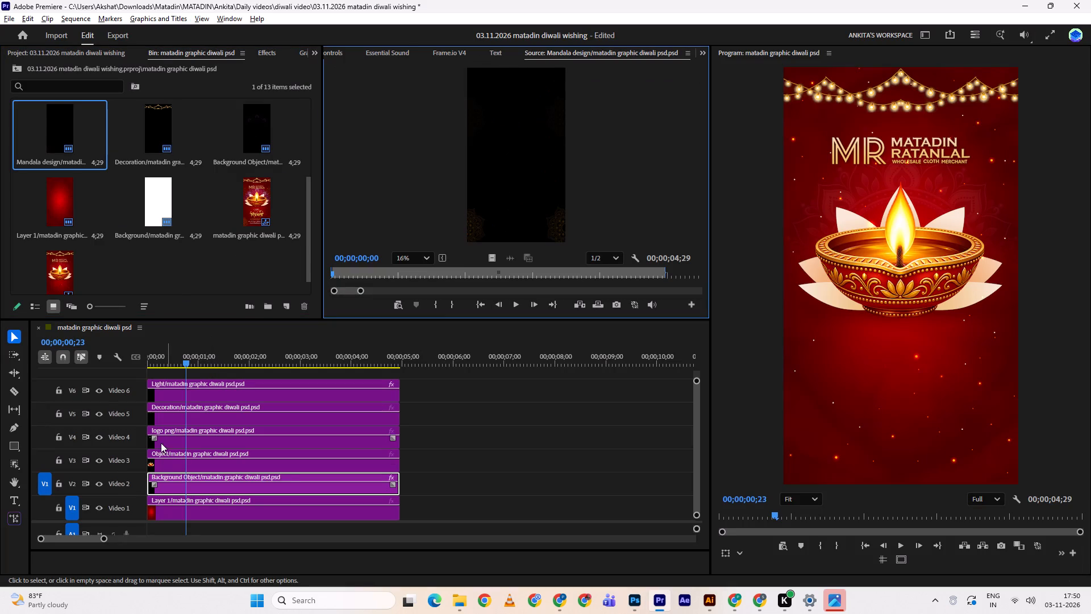
left_click(103, 484)
left_click(103, 484)
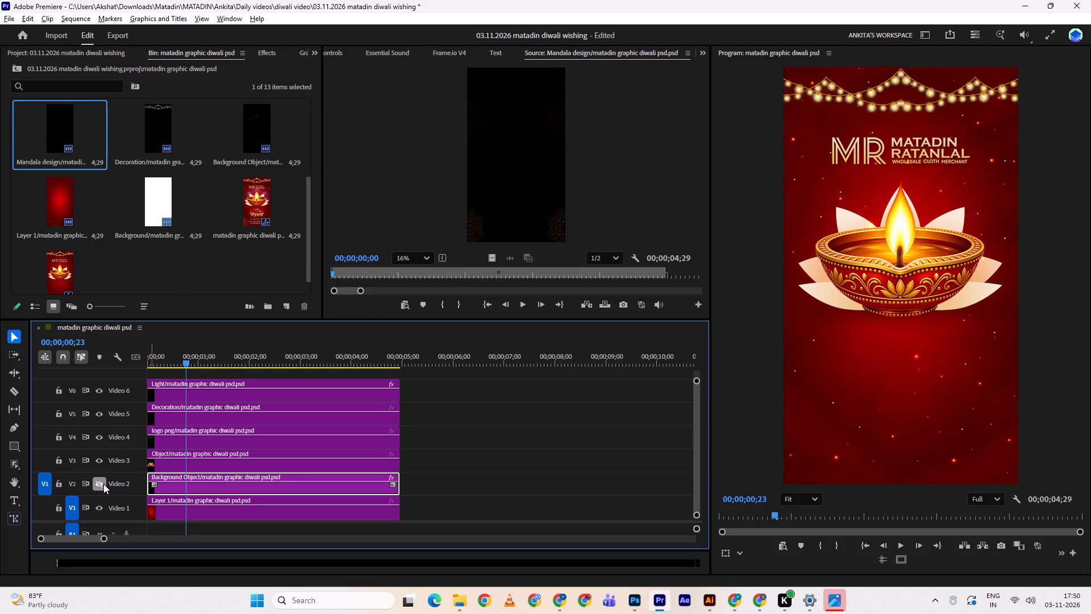
right_click(138, 485)
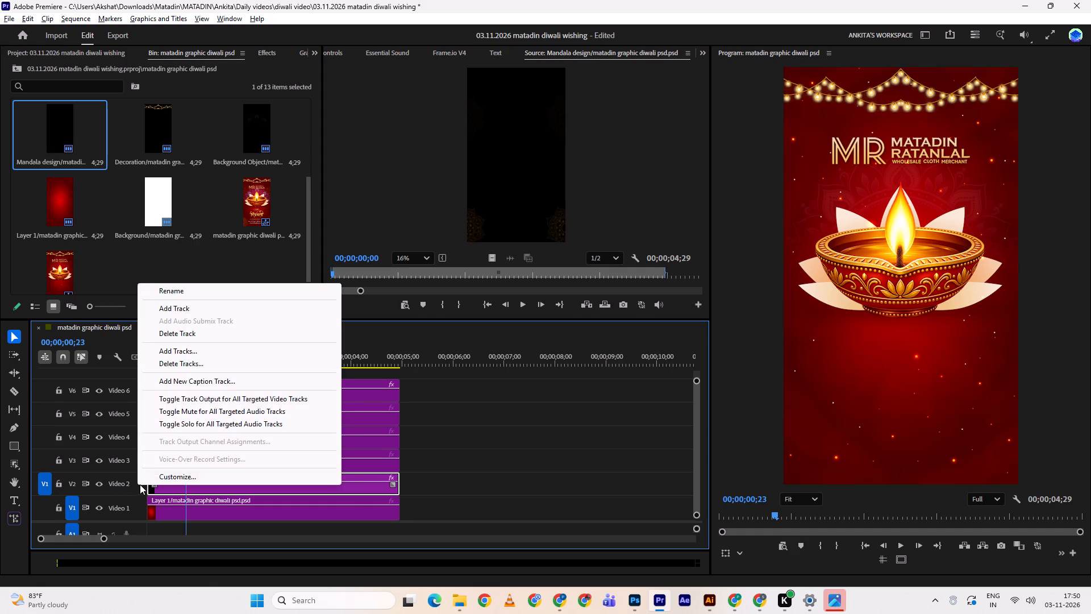
left_click(180, 311)
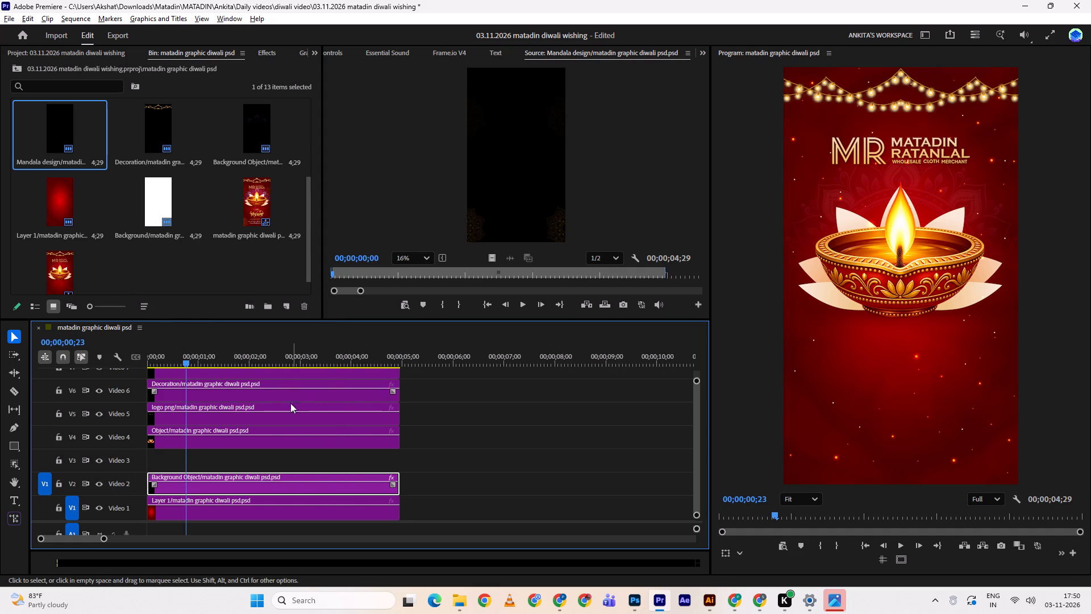
left_click_drag(58, 131, 136, 466)
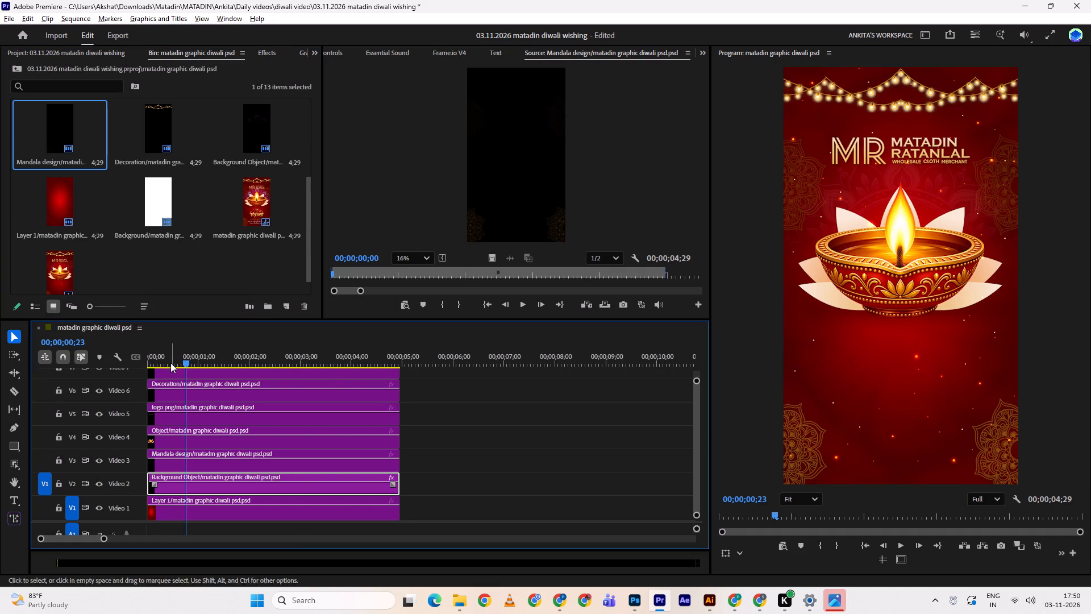
Return the playhead to the sequence start and review the general sequence settings.
left_click_drag(172, 346, 130, 351)
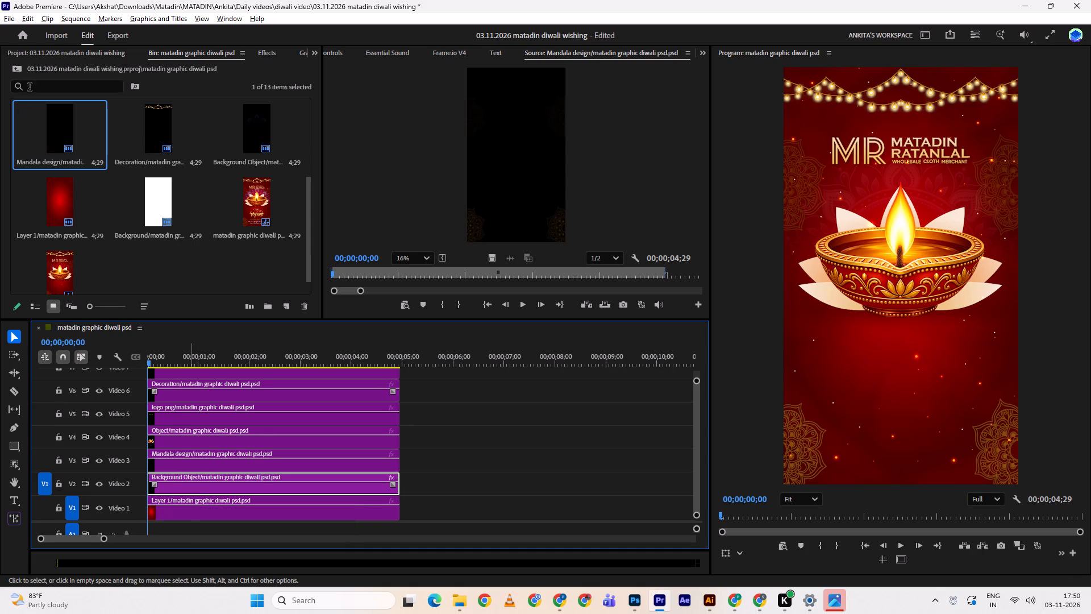
left_click(78, 16)
left_click(93, 31)
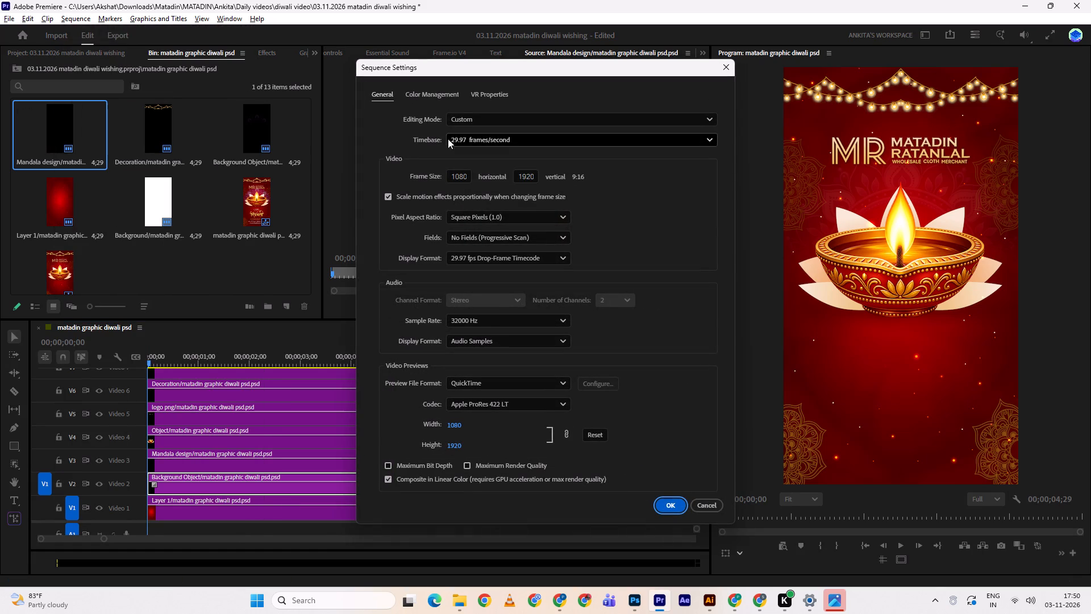
left_click(666, 501)
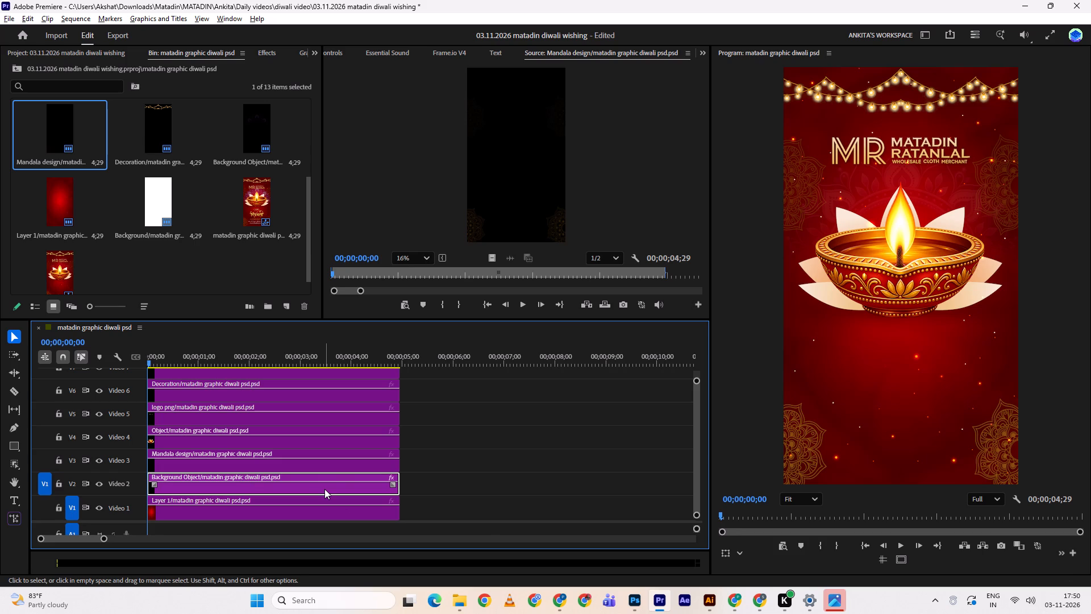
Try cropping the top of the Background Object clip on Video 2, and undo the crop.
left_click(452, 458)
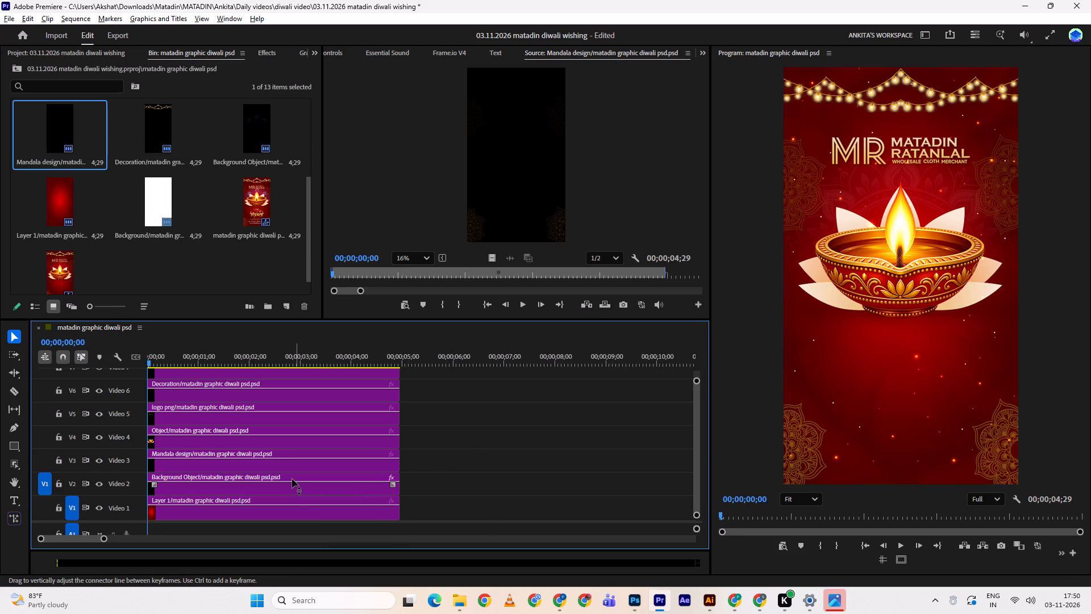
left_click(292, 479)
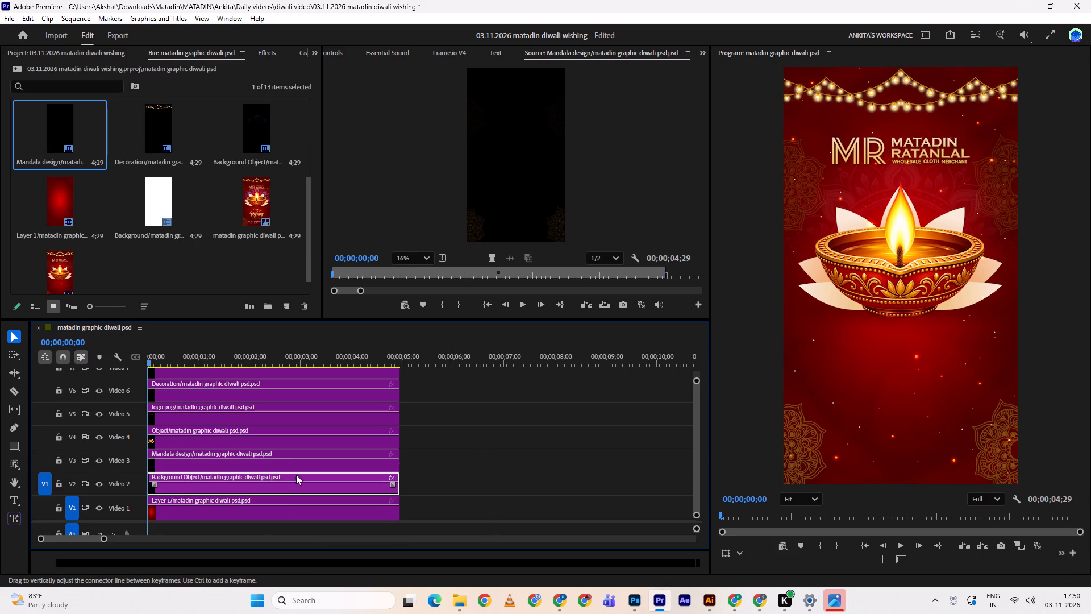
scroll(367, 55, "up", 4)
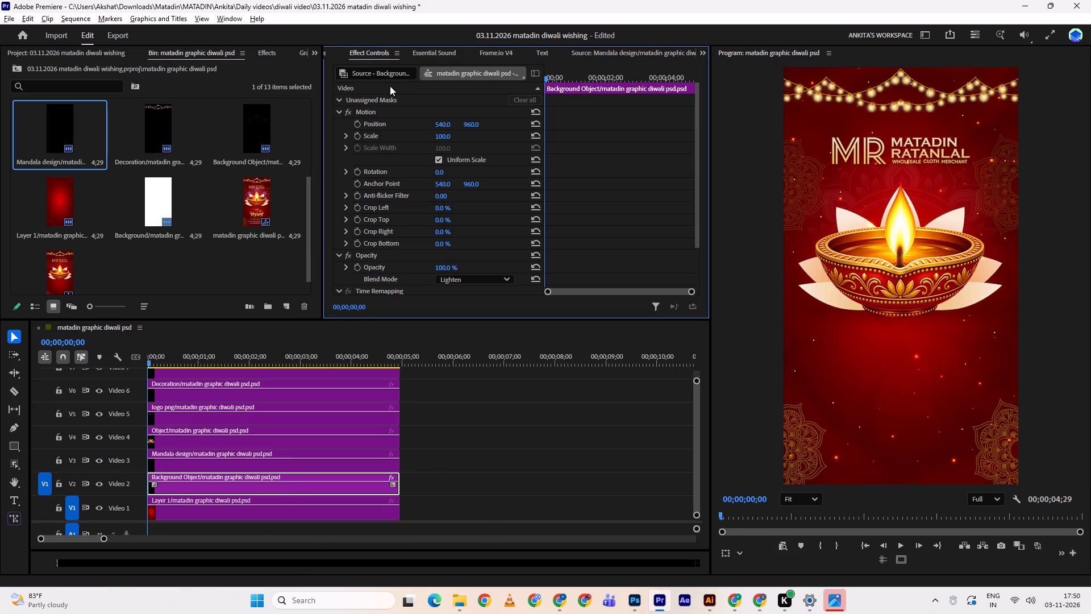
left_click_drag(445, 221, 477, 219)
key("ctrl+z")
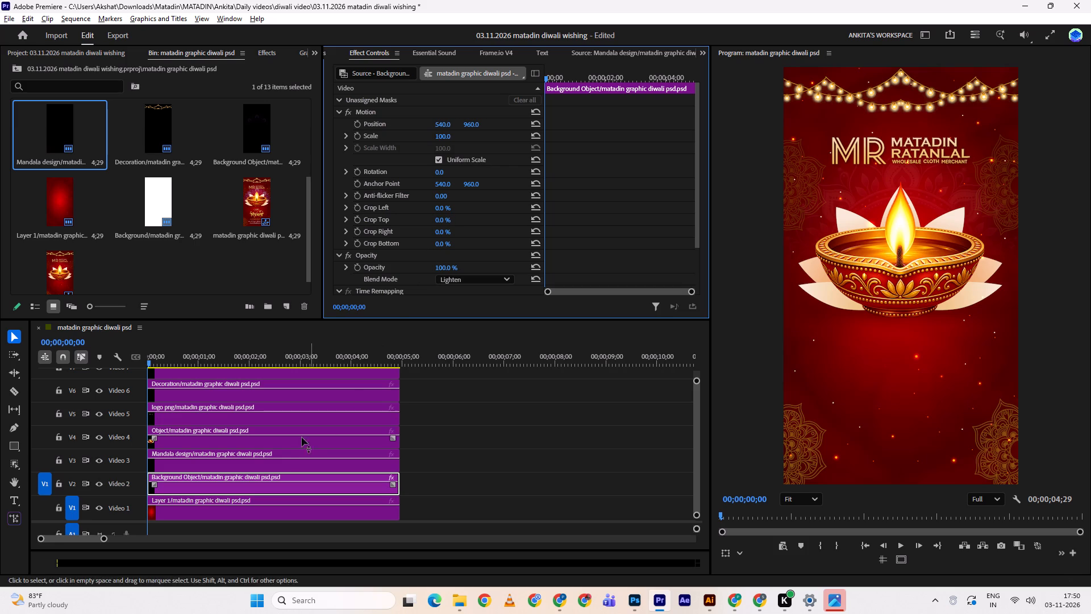
Set the Mandala design clip's Crop Top to 58% so only its lower corner ornaments show.
left_click(281, 460)
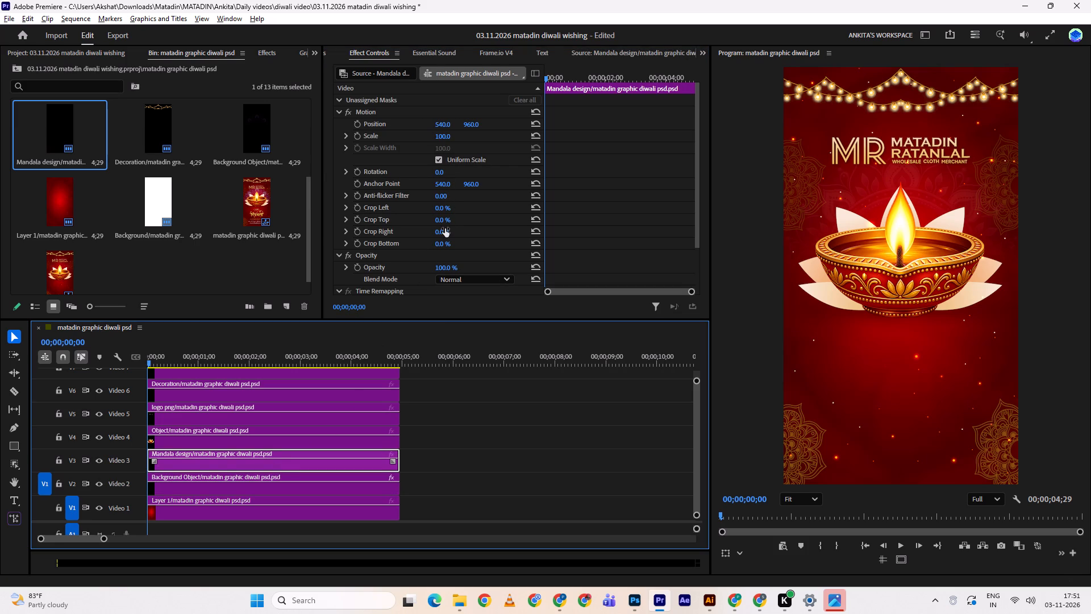
left_click_drag(439, 217, 472, 217)
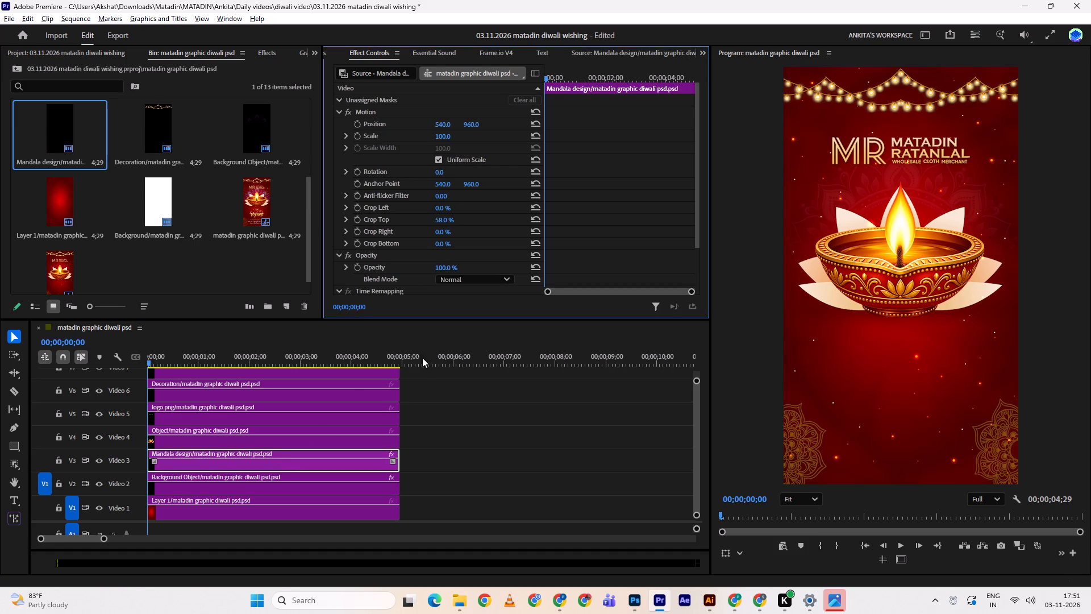
double_click(489, 409)
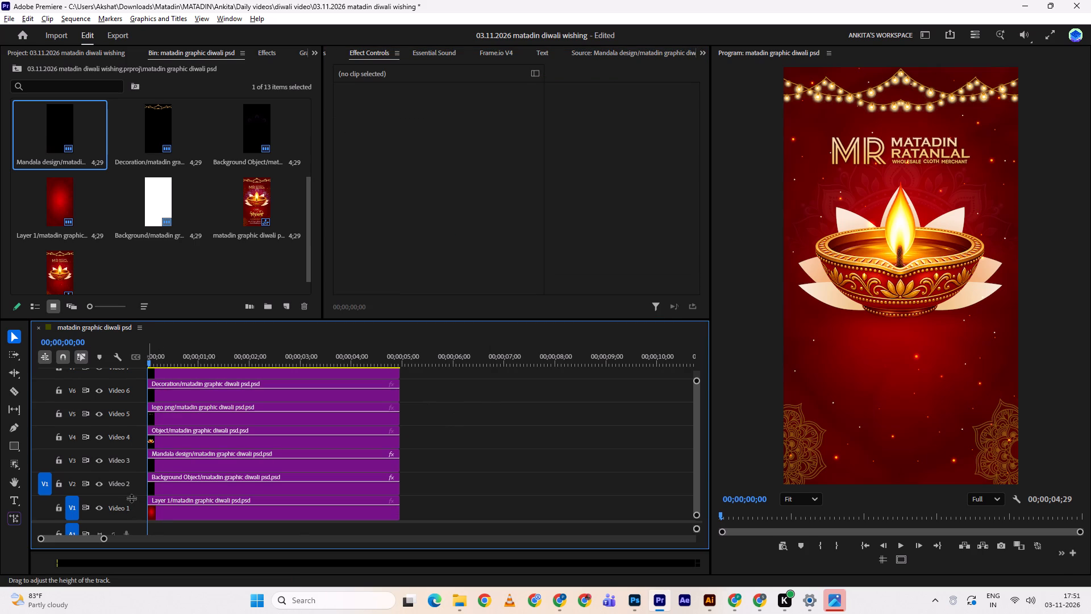
Reduce the heights of tracks Video 1 through Video 7 to compact rows in the timeline.
left_click_drag(131, 498, 130, 509)
left_click_drag(134, 486, 132, 507)
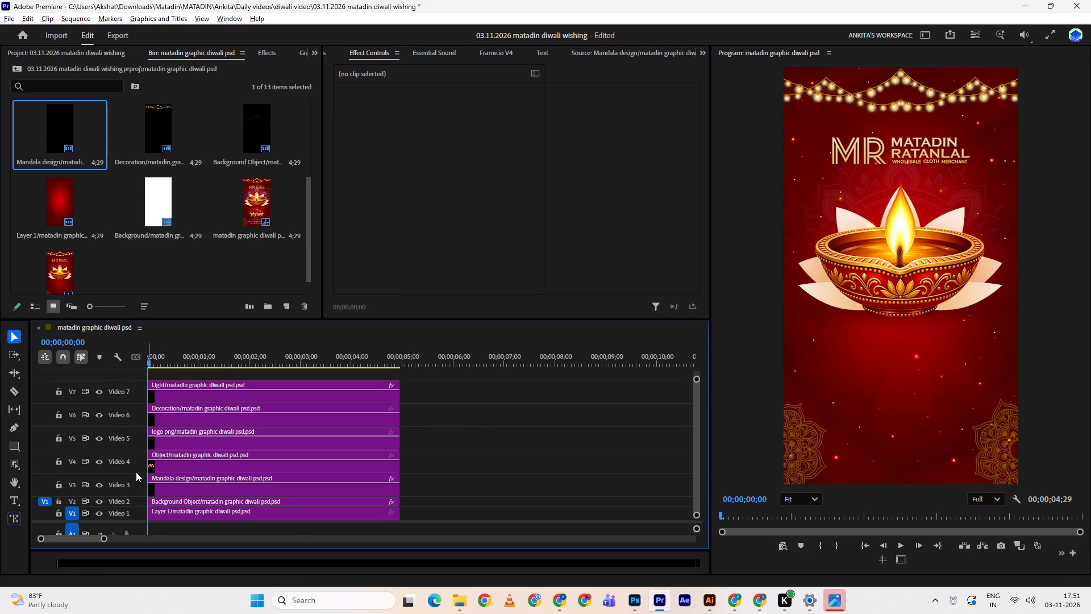
left_click_drag(136, 475, 136, 505)
left_click_drag(140, 465, 136, 488)
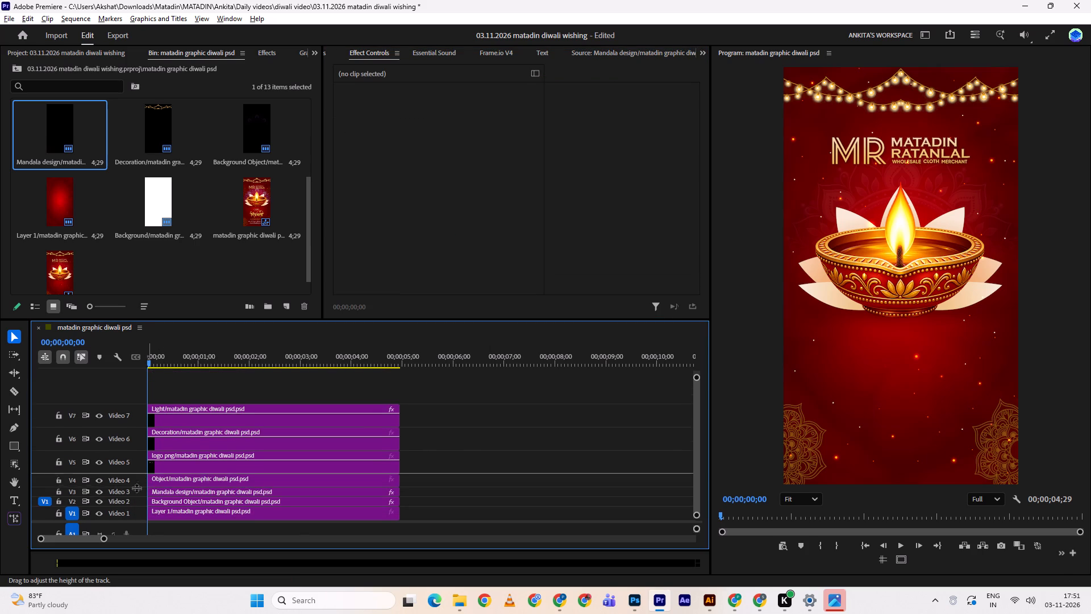
left_click_drag(136, 488, 136, 496)
left_click_drag(136, 455, 134, 482)
left_click(139, 443)
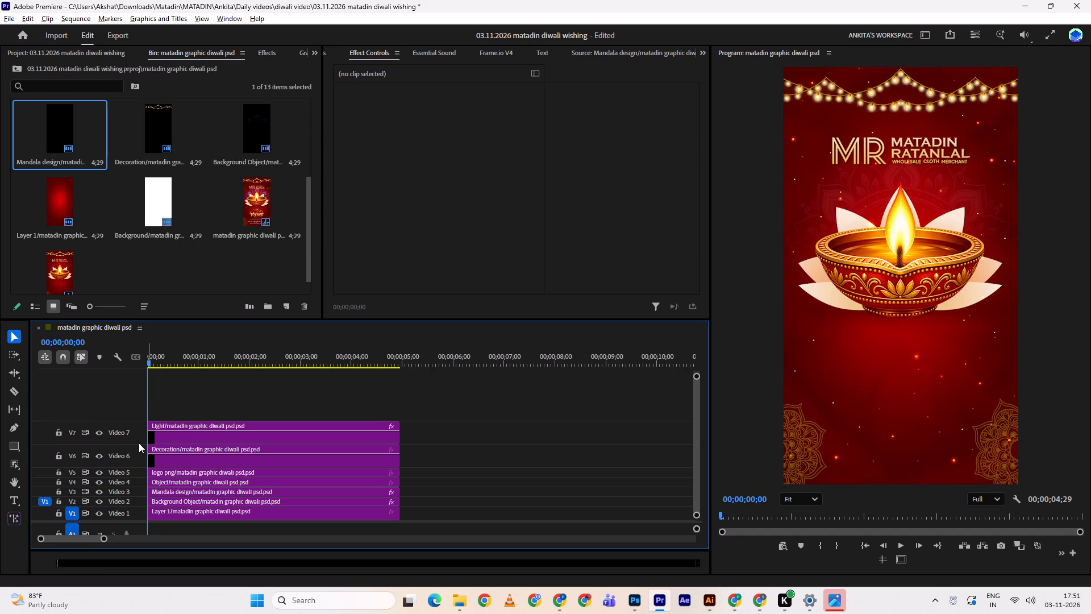
left_click_drag(139, 446, 139, 478)
left_click(139, 478)
left_click_drag(139, 435, 138, 460)
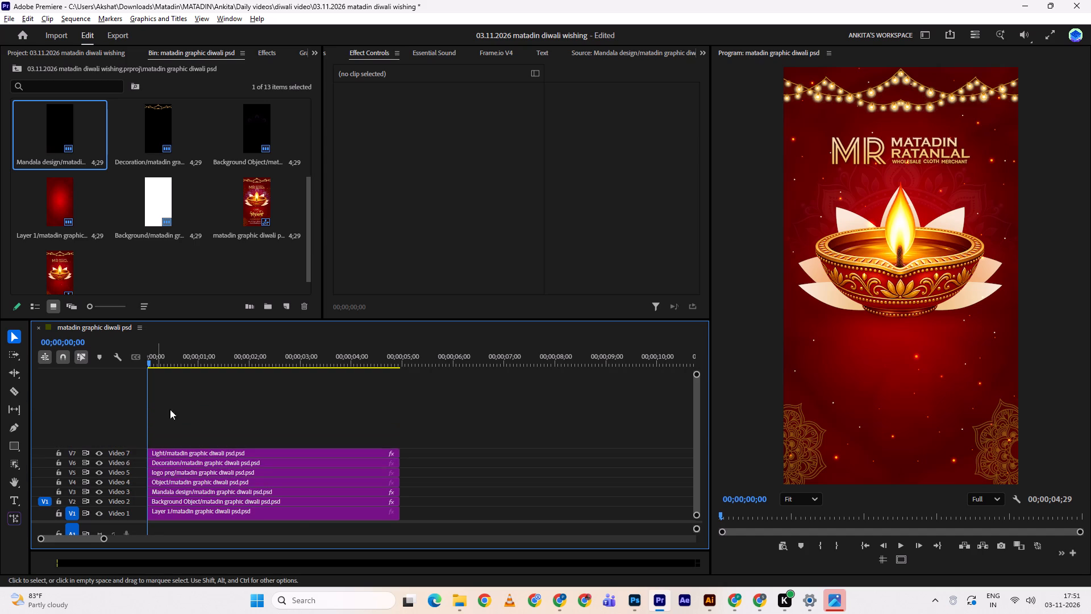
Stack the shubh dipawali, Vector Smart Object and Hindi greeting layers on Video 8, 9 and 10 from the sequence start, and preview playback.
scroll(106, 257, "up", 1)
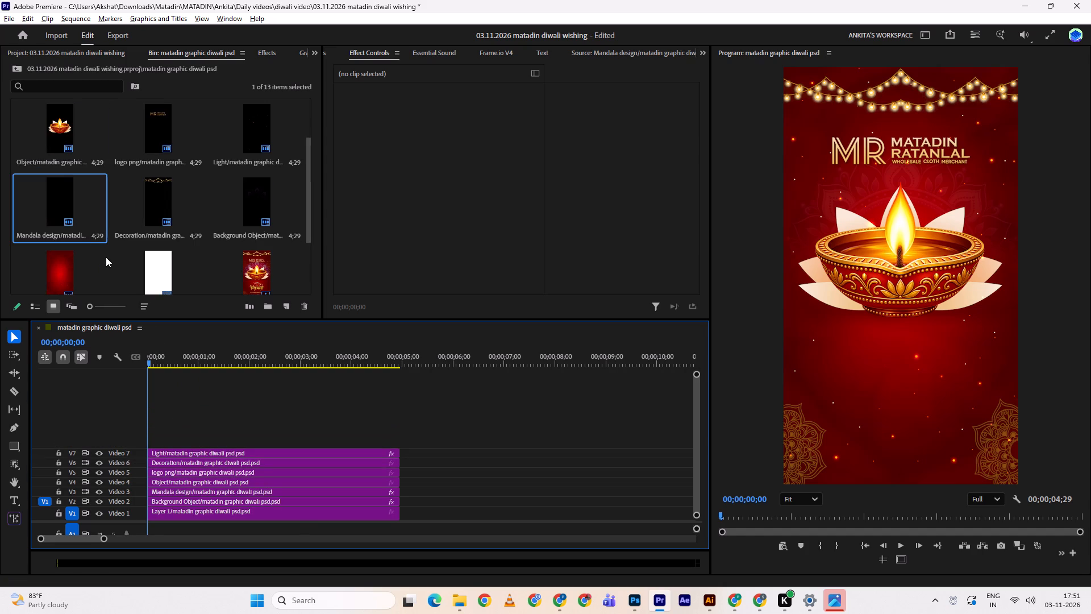
scroll(106, 257, "up", 1)
left_click_drag(253, 126, 204, 430)
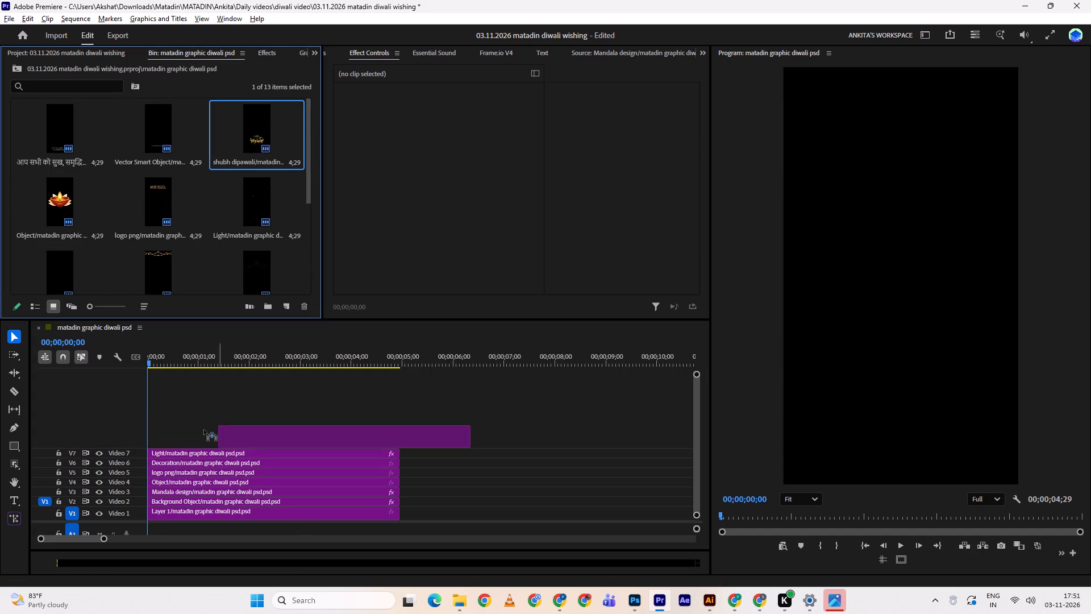
left_click_drag(204, 430, 140, 438)
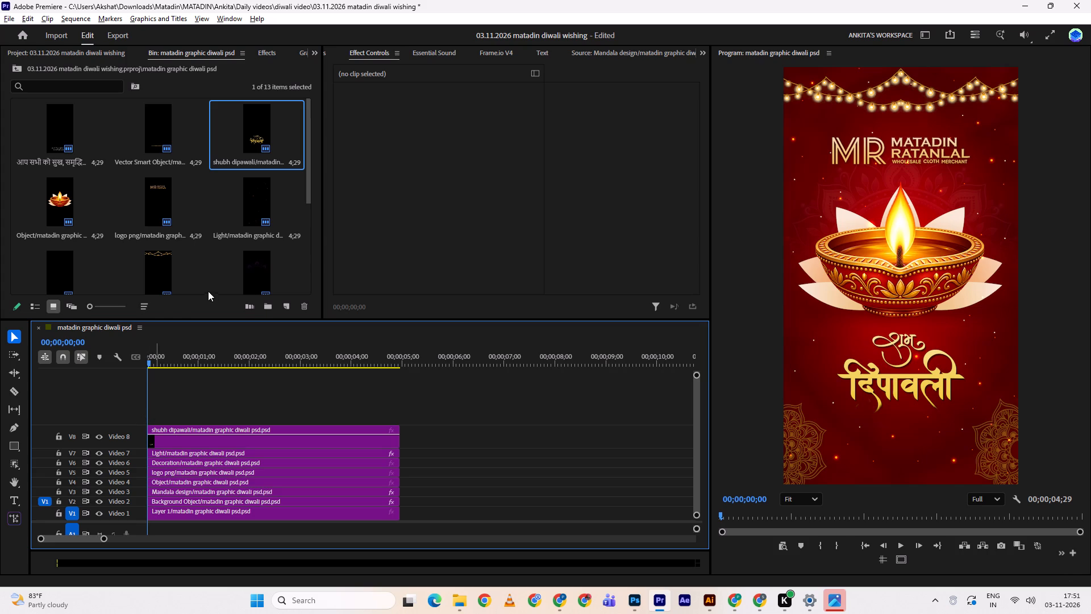
left_click_drag(162, 125, 126, 406)
left_click_drag(56, 125, 135, 389)
key("space")
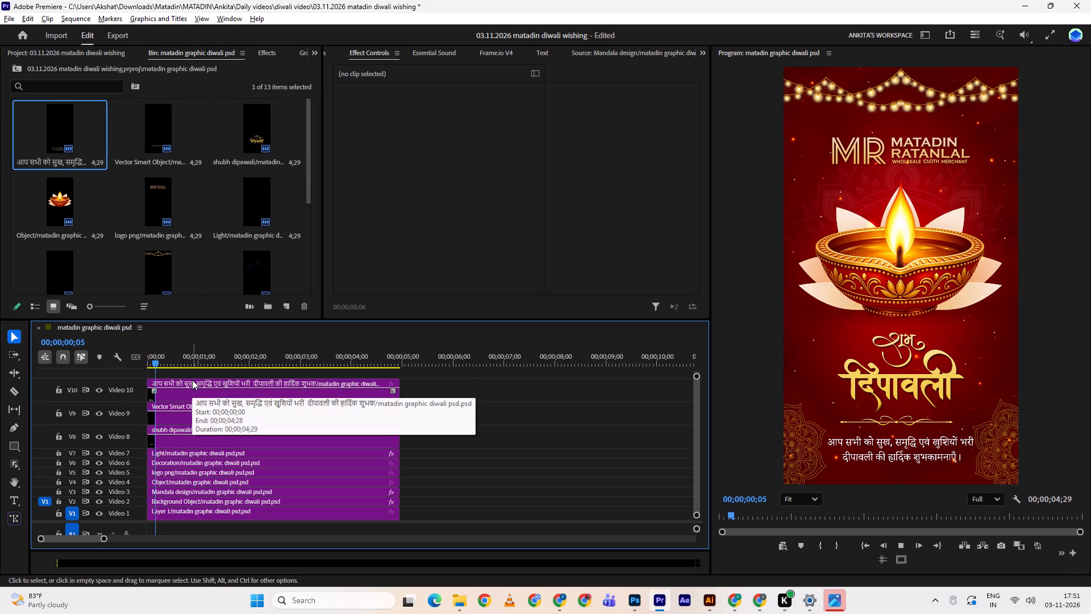
key("space")
left_click_drag(182, 358, 123, 364)
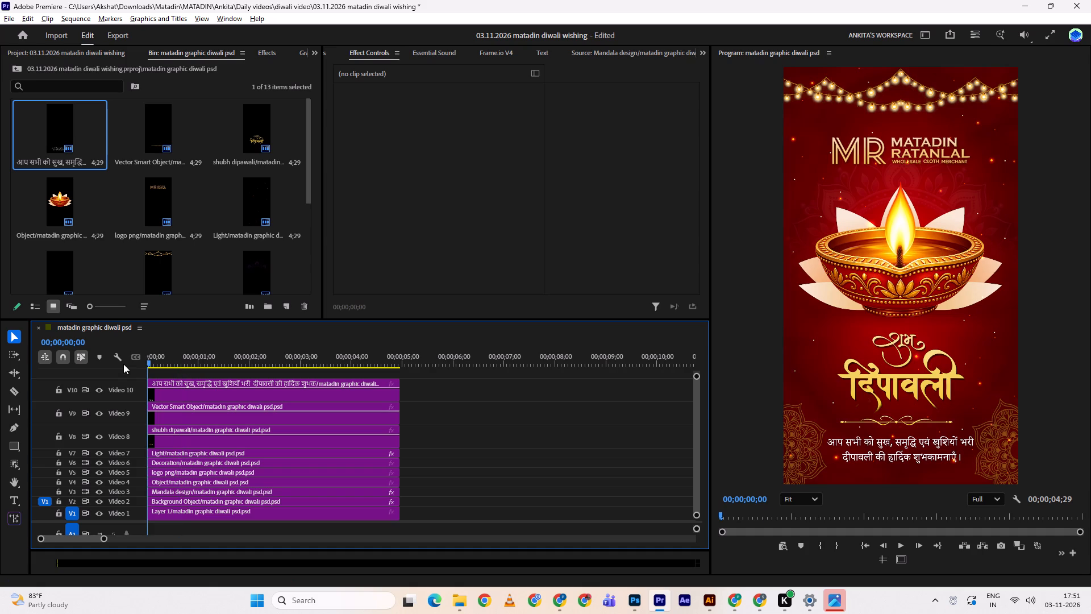
left_click_drag(123, 364, 118, 364)
Enlarge the timeline area upward to make more room for the video tracks.
scroll(202, 426, "down", 4)
scroll(206, 426, "up", 9)
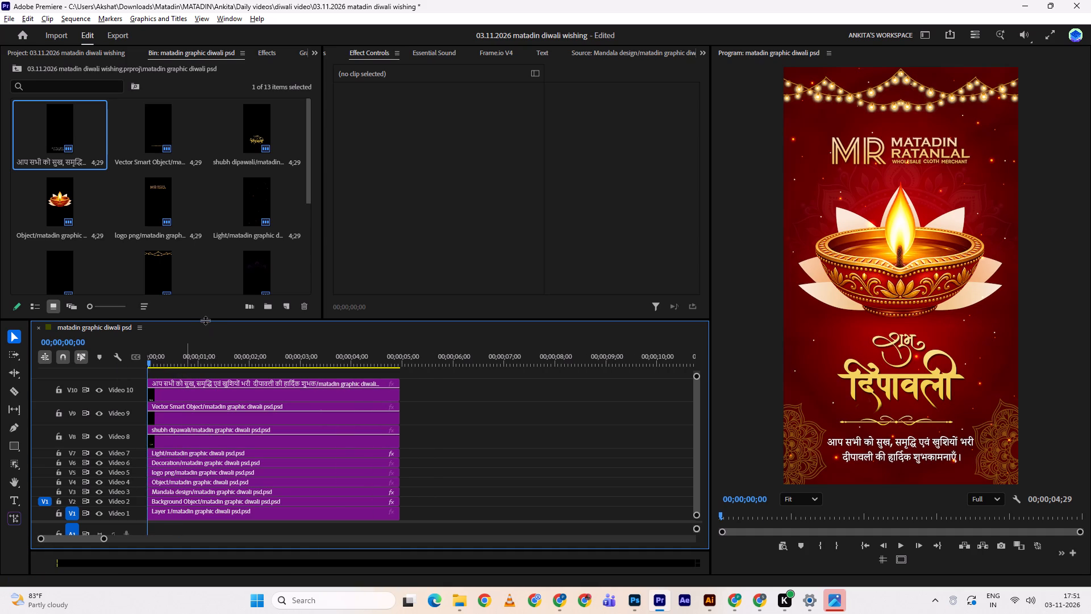
left_click_drag(205, 320, 217, 225)
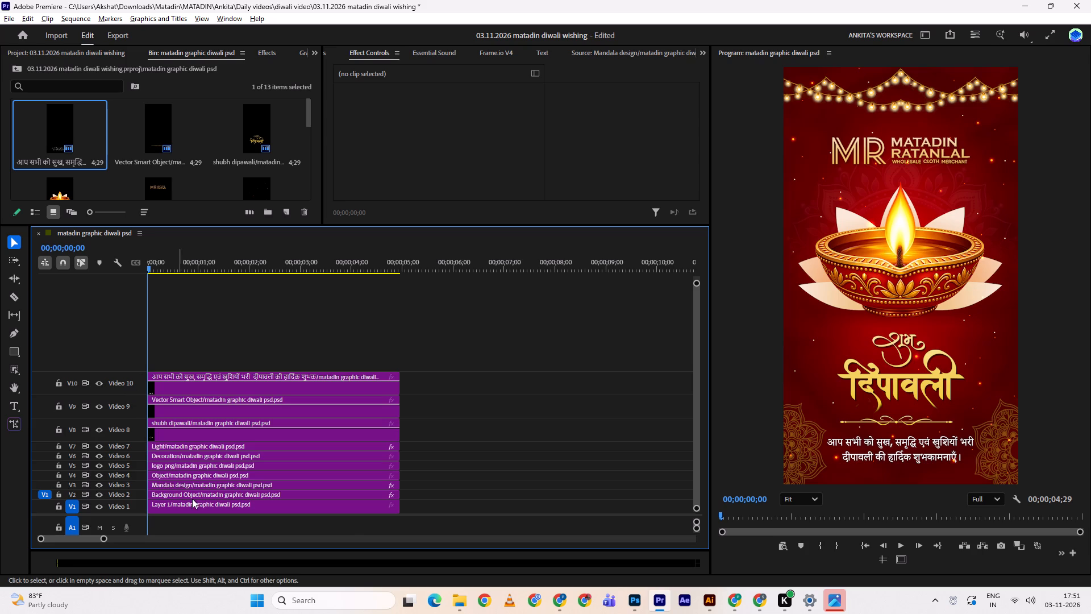
left_click_drag(343, 531, 369, 314)
left_click(442, 369)
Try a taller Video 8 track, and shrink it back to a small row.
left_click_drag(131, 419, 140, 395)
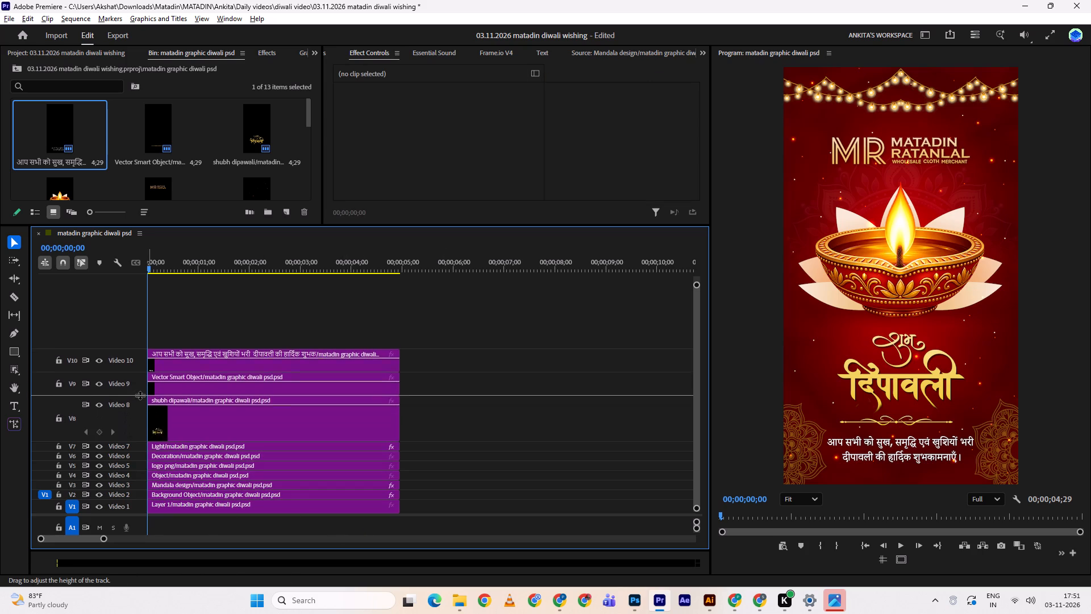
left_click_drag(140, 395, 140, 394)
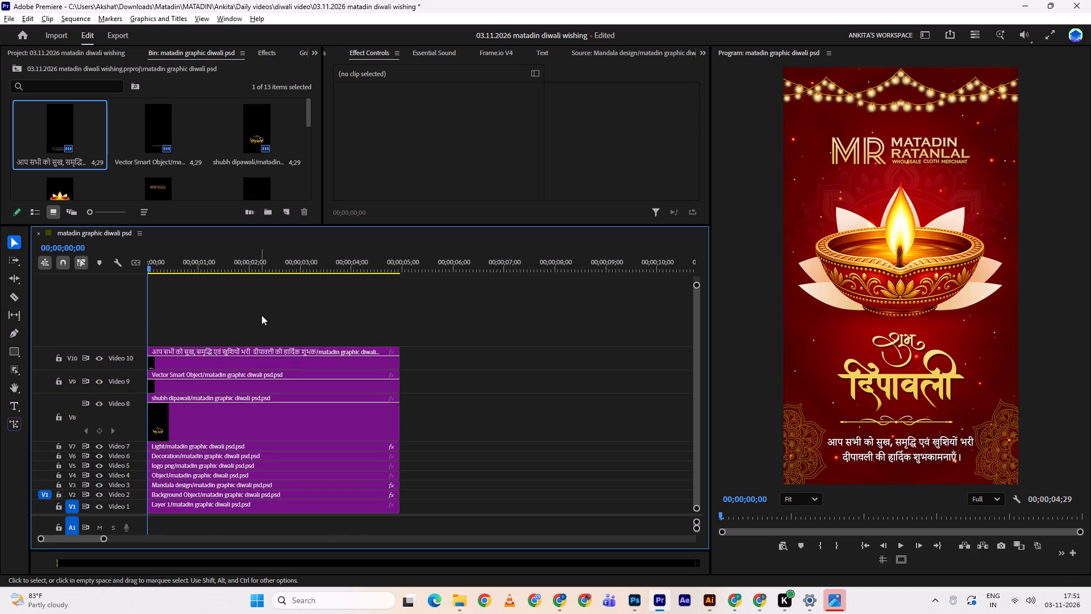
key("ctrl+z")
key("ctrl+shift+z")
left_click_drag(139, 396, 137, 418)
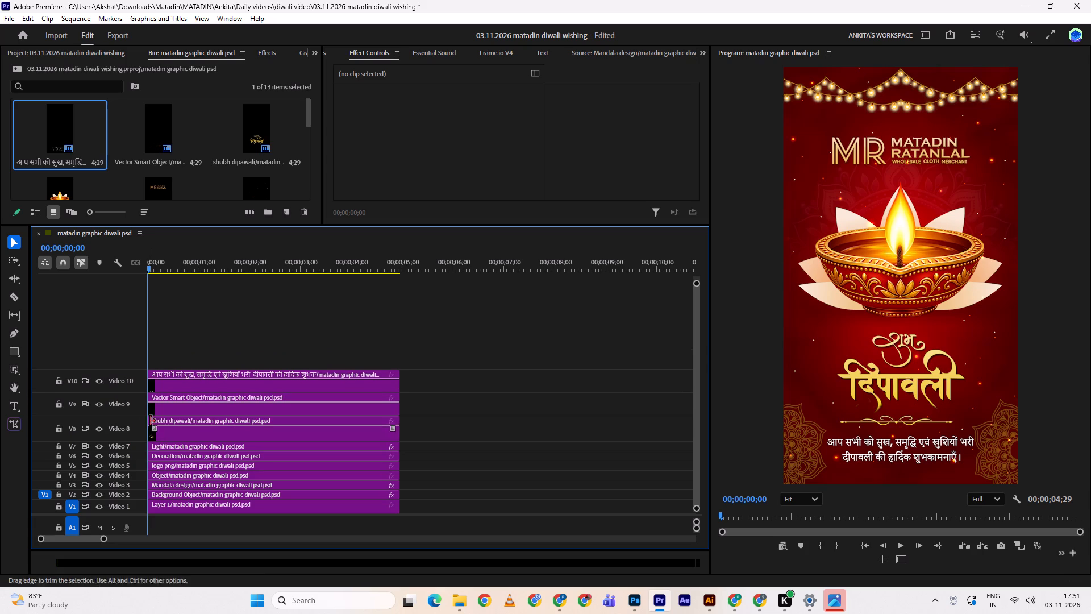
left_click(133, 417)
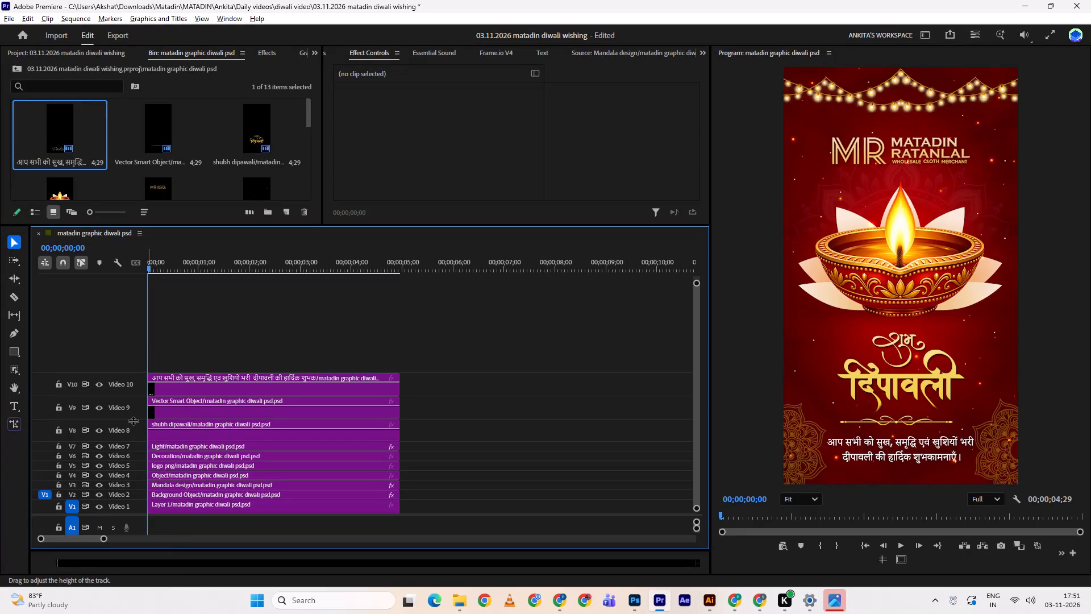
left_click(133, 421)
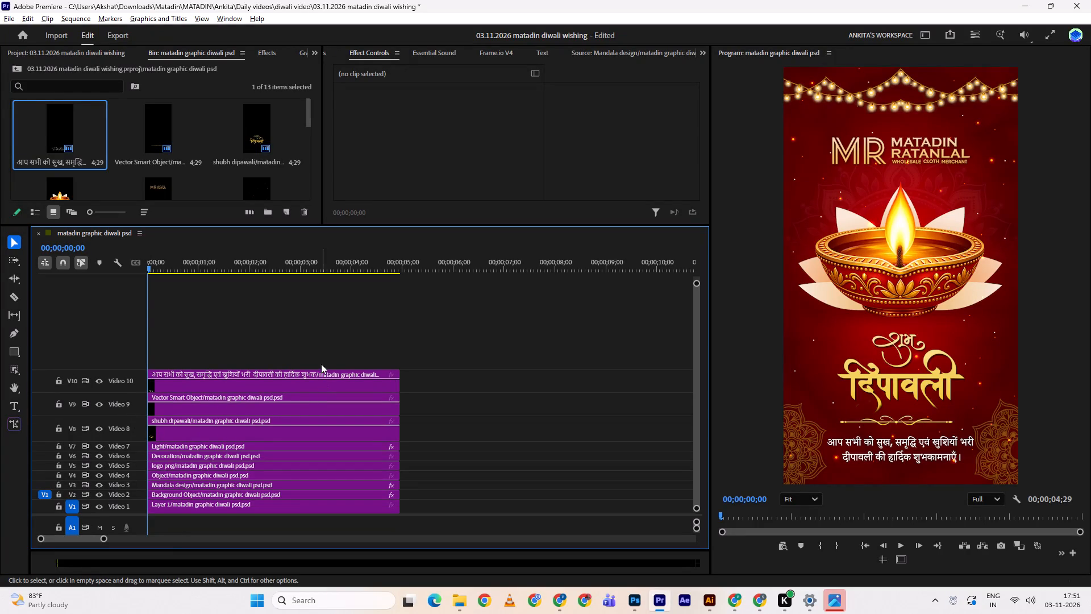
Increase the heights of tracks Video 7 down through Video 1 so their clip thumbnails show.
left_click_drag(134, 442, 133, 433)
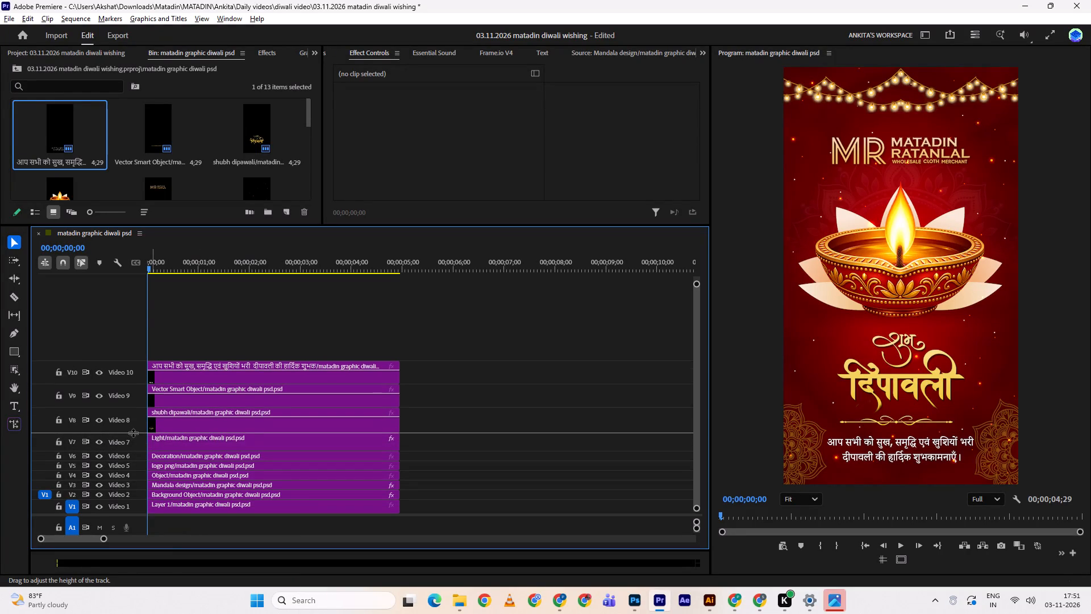
left_click_drag(133, 433, 134, 427)
left_click_drag(135, 453, 135, 445)
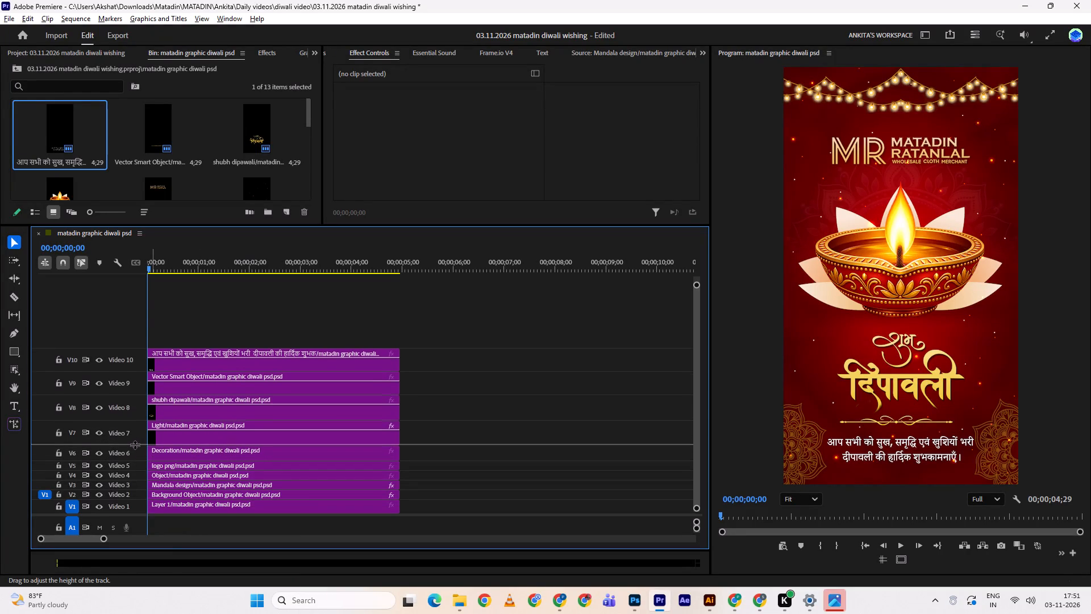
left_click_drag(135, 445, 135, 435)
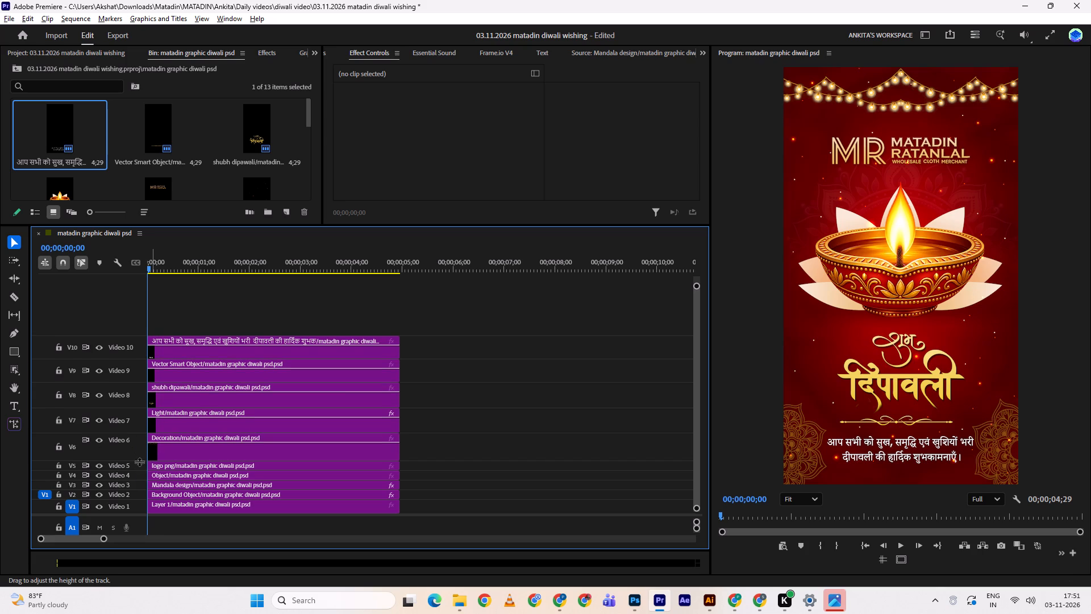
left_click_drag(139, 462, 140, 443)
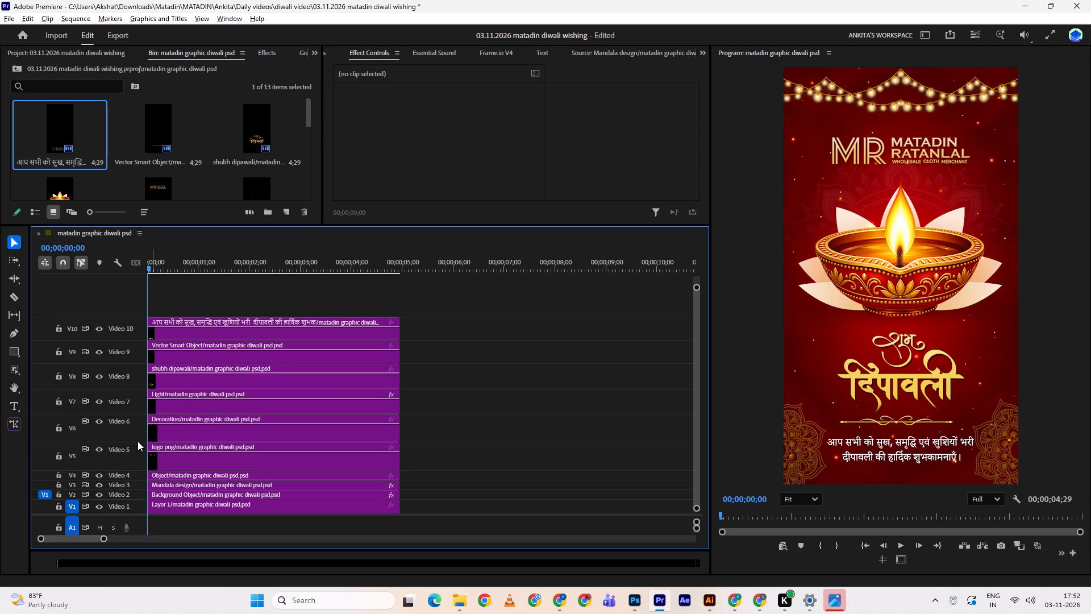
left_click(139, 443)
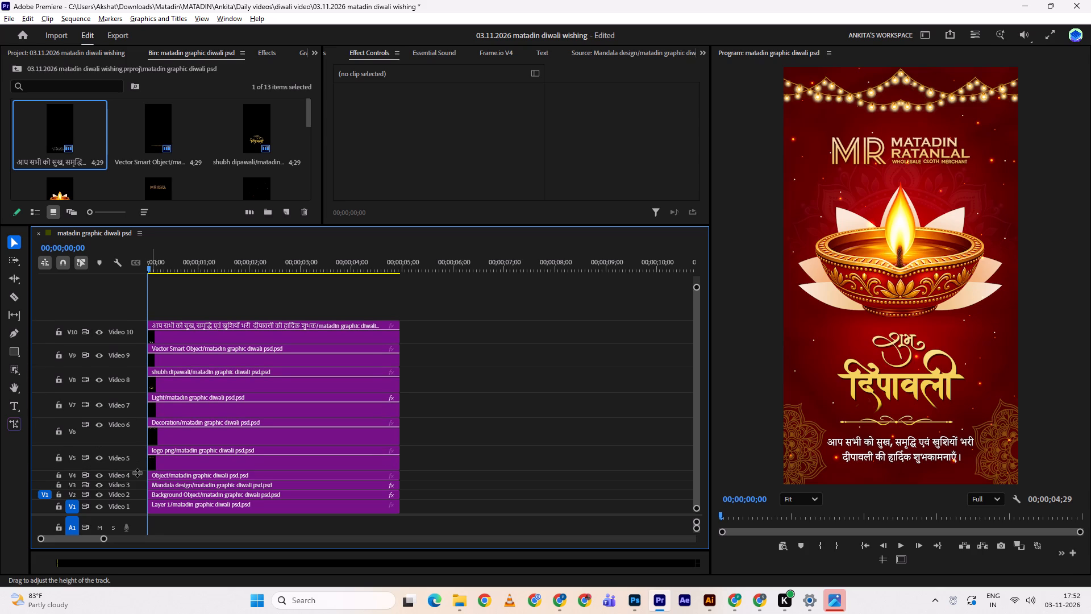
left_click_drag(137, 470, 137, 464)
left_click_drag(138, 471, 138, 455)
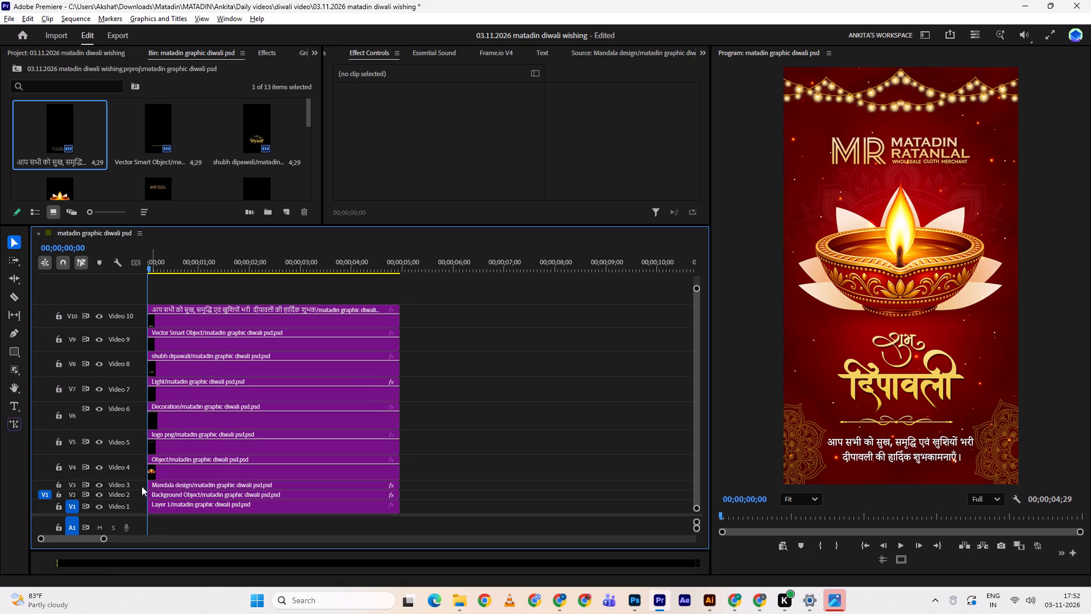
left_click_drag(139, 482, 143, 464)
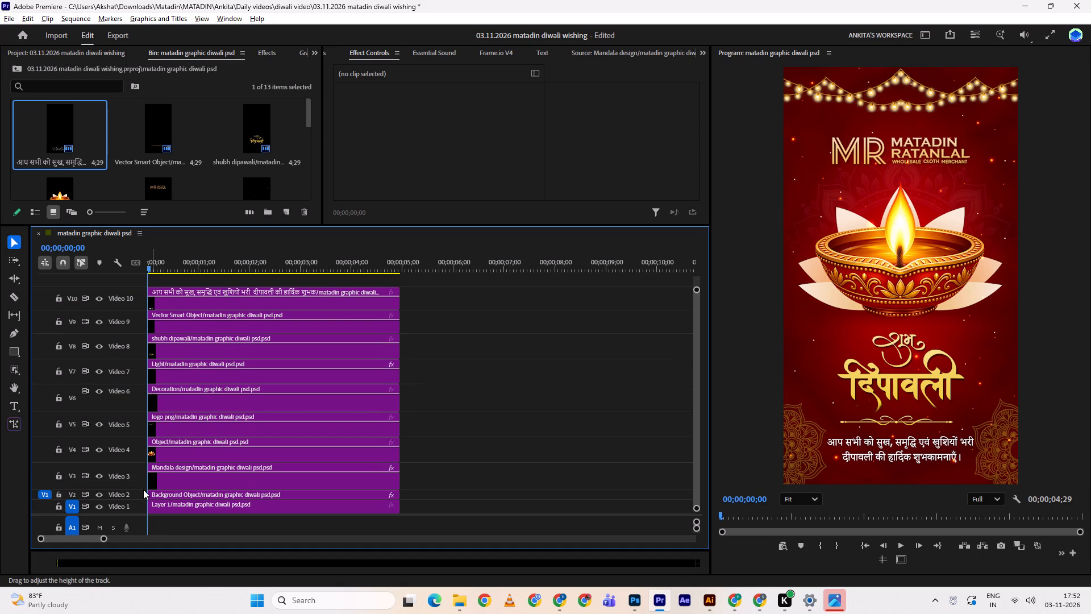
left_click_drag(143, 491, 143, 476)
left_click_drag(140, 501, 140, 486)
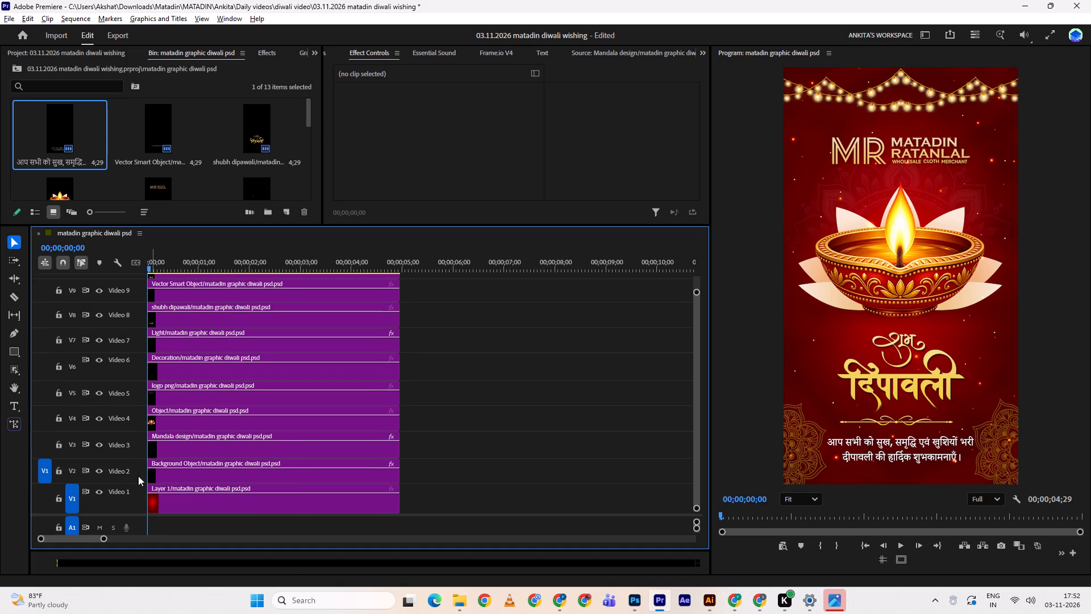
scroll(174, 362, "up", 5)
Make room for all ten video tracks by collapsing the audio area and extending the timeline area upward.
left_click_drag(108, 516, 105, 546)
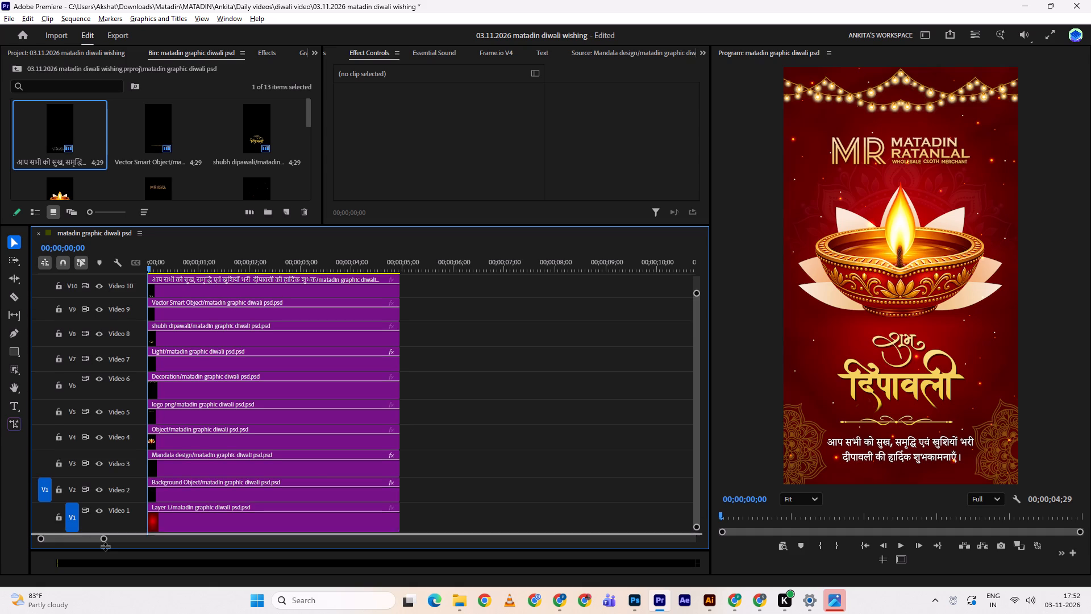
left_click_drag(105, 546, 105, 554)
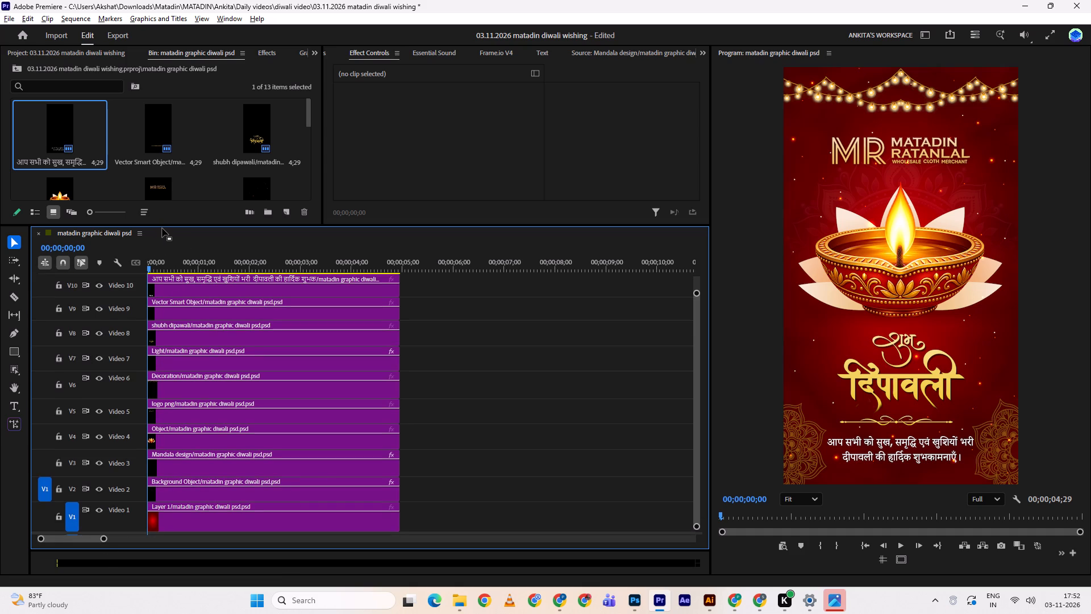
left_click(176, 227)
left_click_drag(195, 225, 203, 176)
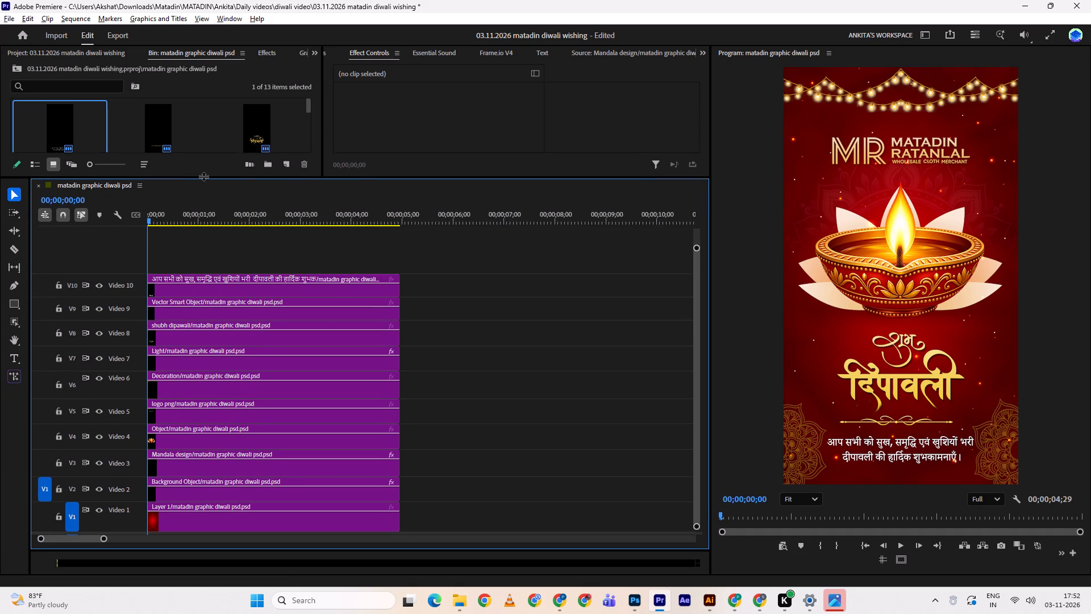
left_click_drag(203, 176, 204, 193)
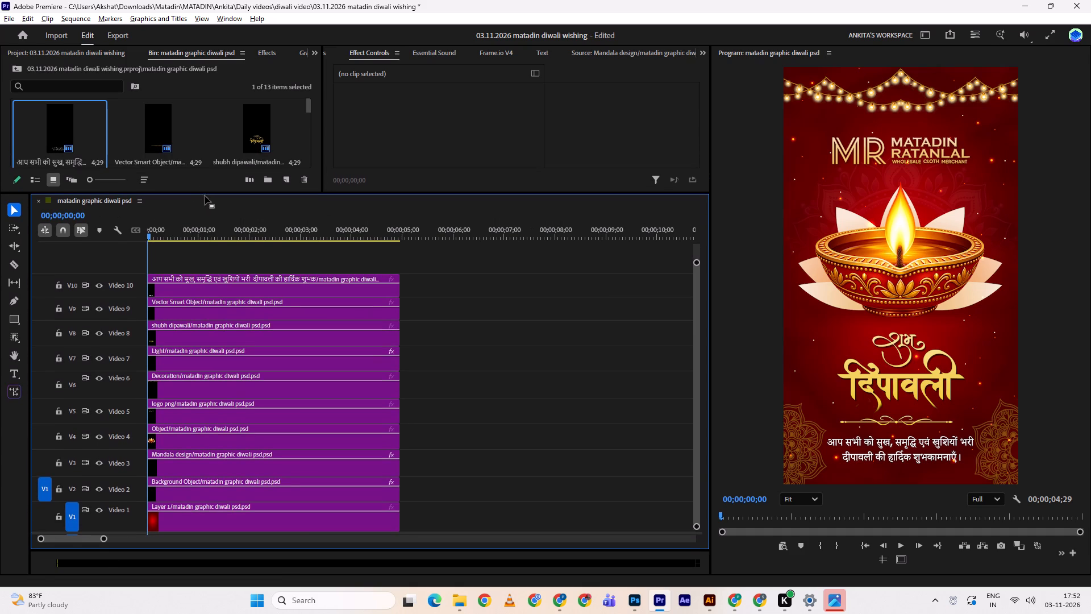
Preview playback of the stacked layers and return the playhead to the sequence start.
key("space")
left_click_drag(209, 230, 92, 236)
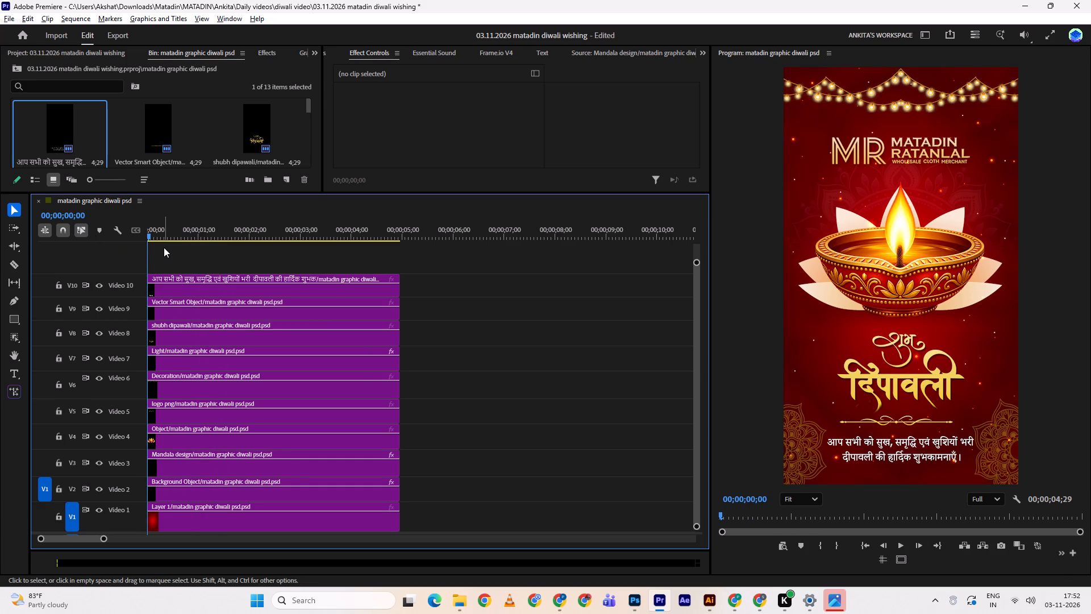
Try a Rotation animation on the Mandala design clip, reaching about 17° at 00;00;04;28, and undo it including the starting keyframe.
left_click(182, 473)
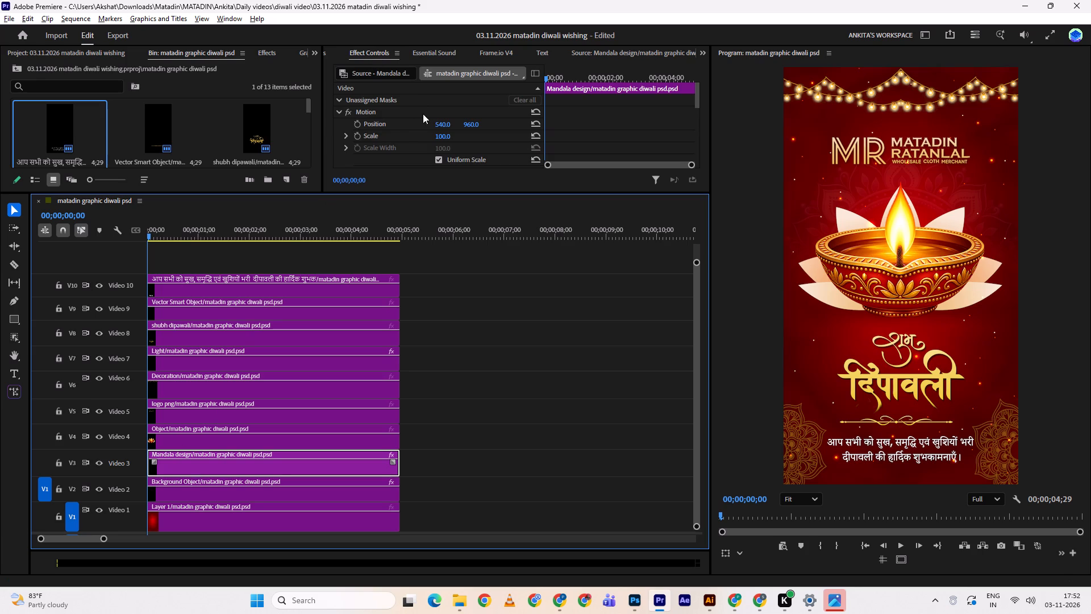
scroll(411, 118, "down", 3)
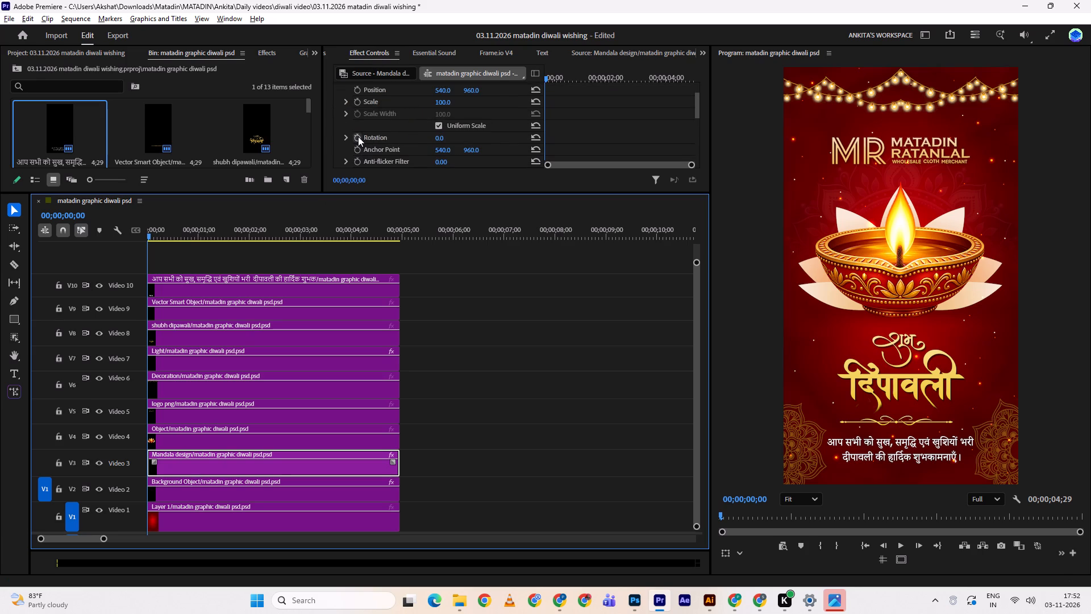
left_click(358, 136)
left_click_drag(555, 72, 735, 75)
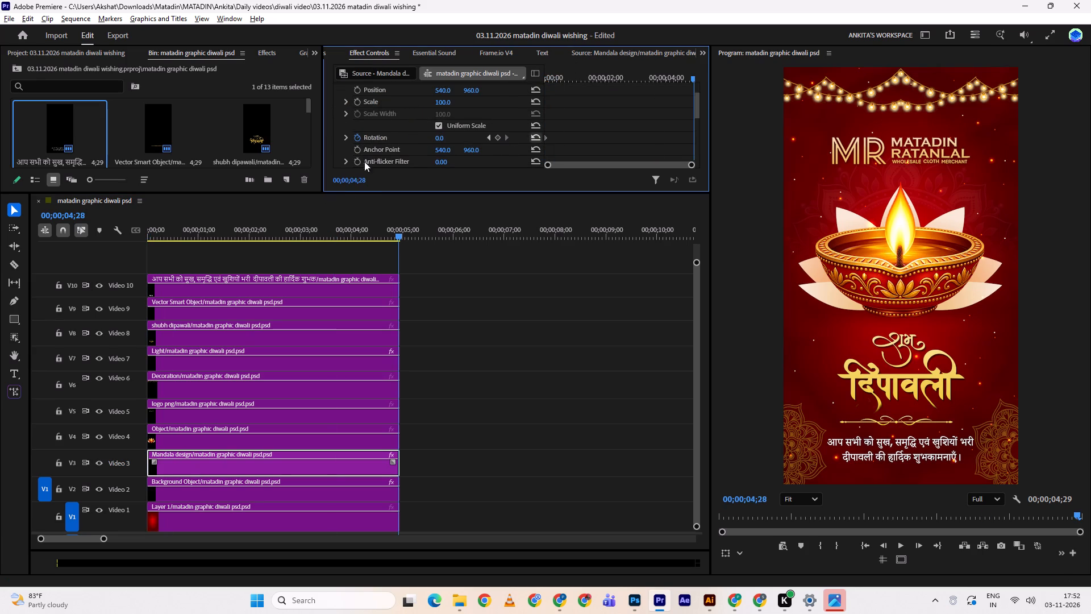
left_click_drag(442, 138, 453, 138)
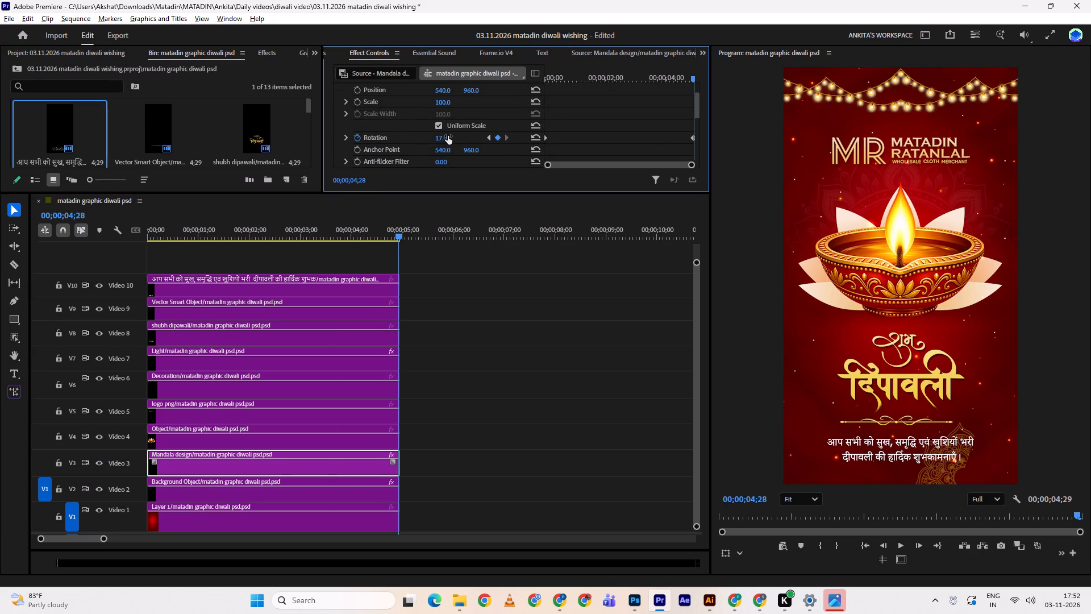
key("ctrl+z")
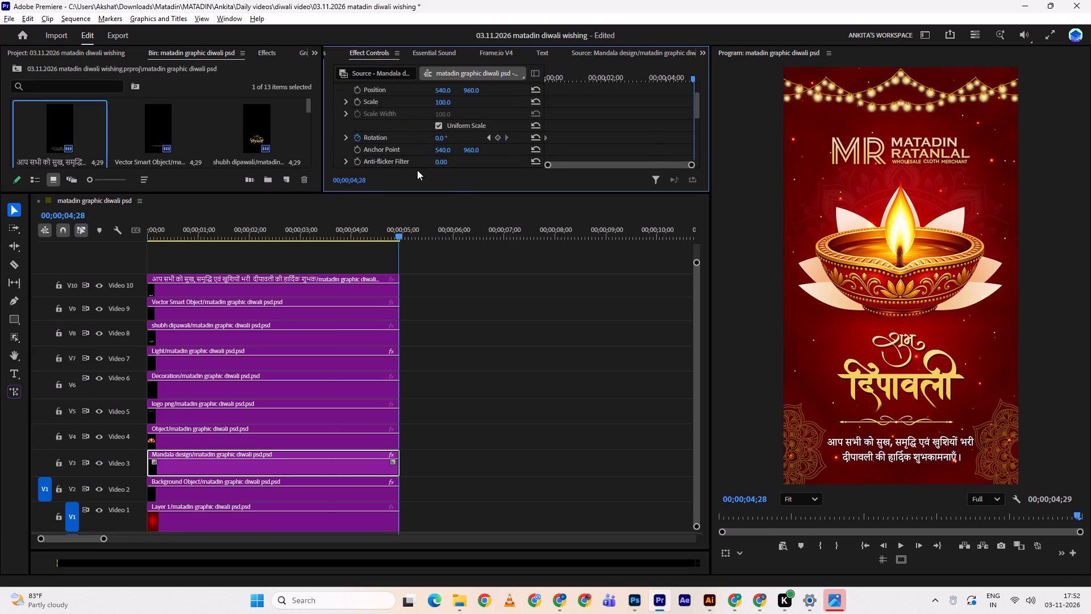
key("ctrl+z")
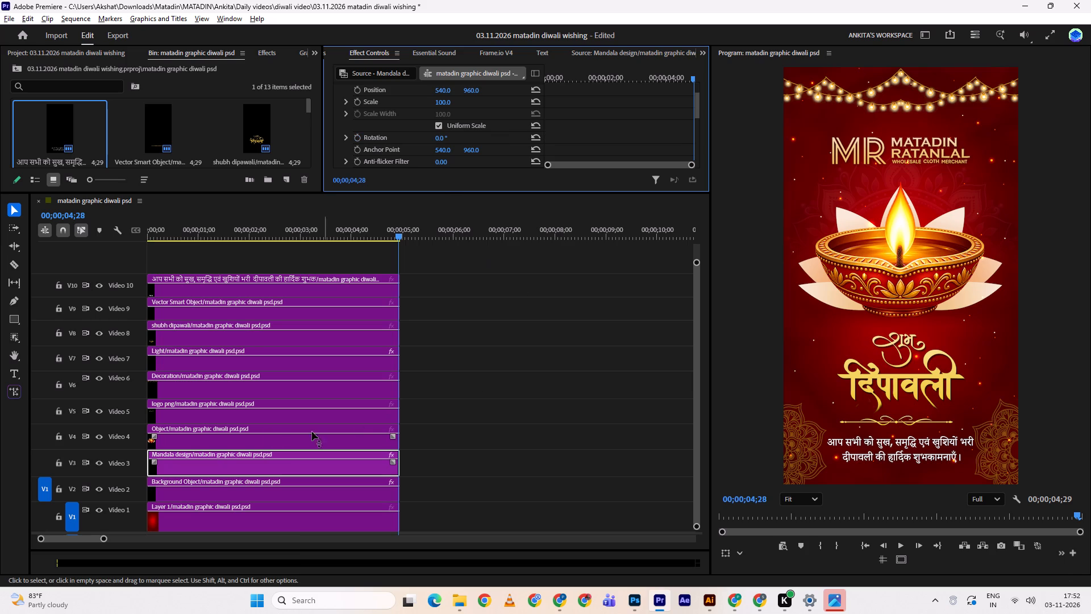
Check the artwork on the Object and Background Object layers by viewing the Object source and toggling Video 2's visibility.
double_click(231, 427)
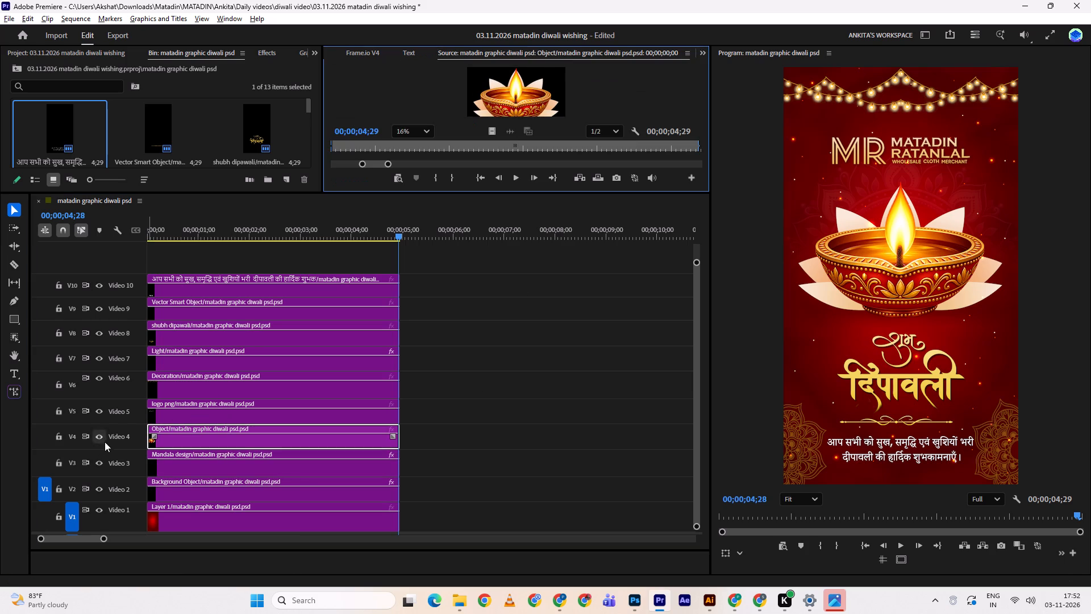
triple_click(101, 491)
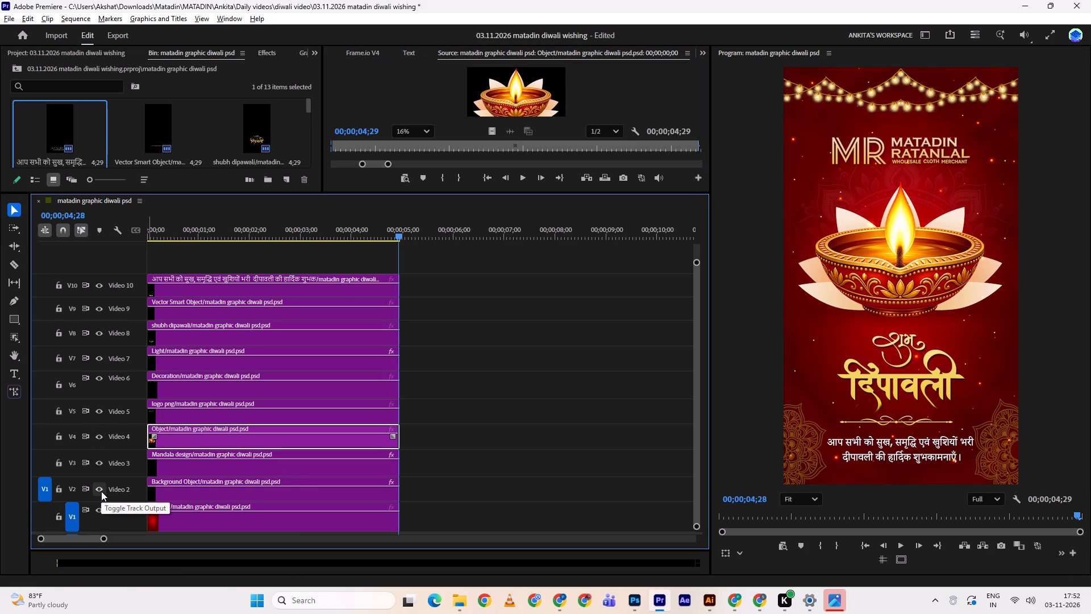
left_click(182, 496)
left_click(98, 493)
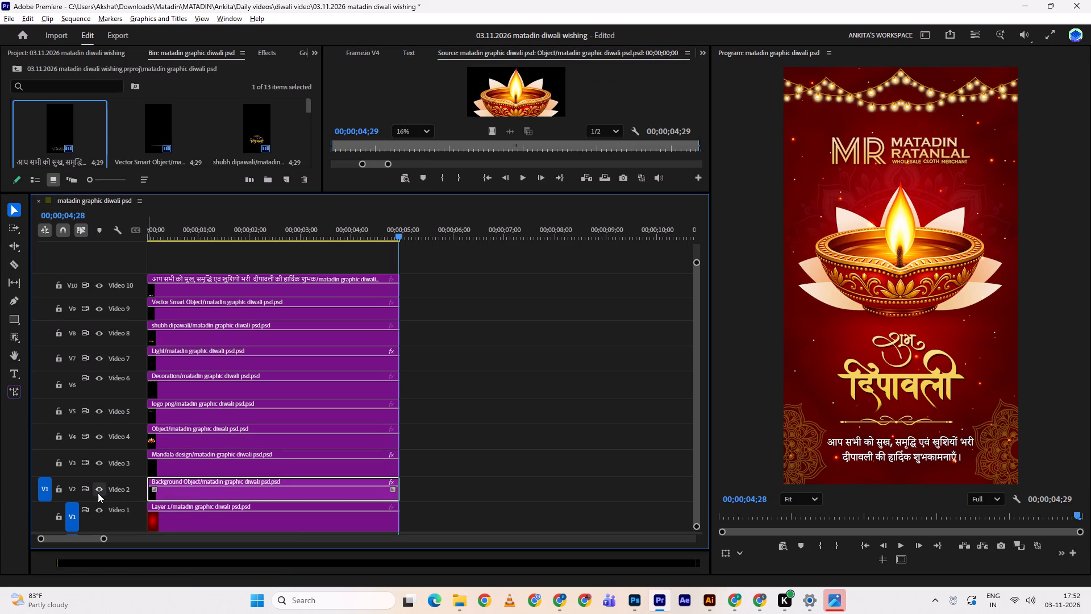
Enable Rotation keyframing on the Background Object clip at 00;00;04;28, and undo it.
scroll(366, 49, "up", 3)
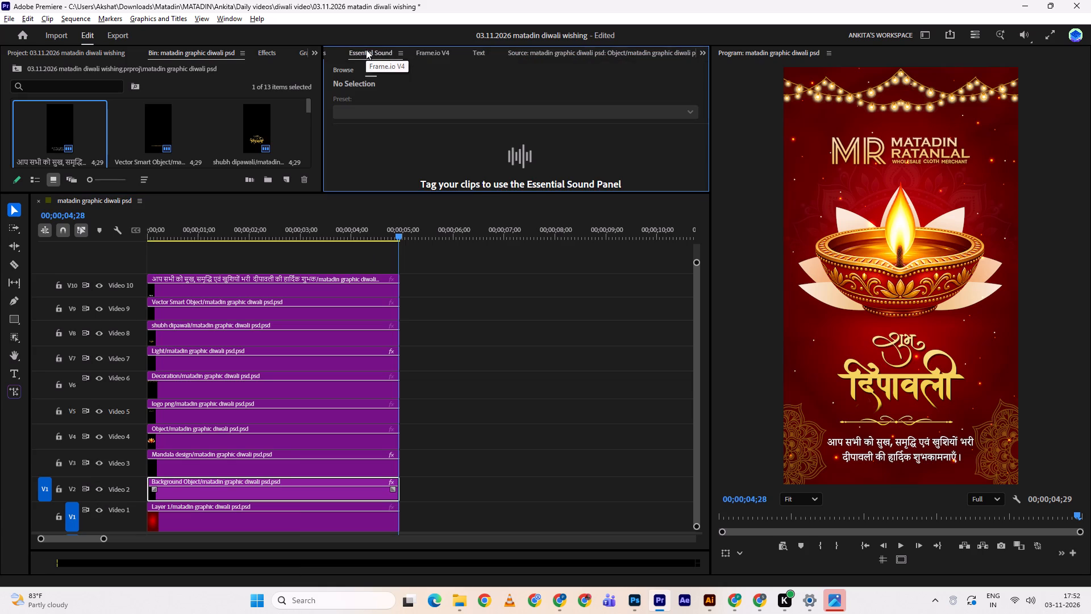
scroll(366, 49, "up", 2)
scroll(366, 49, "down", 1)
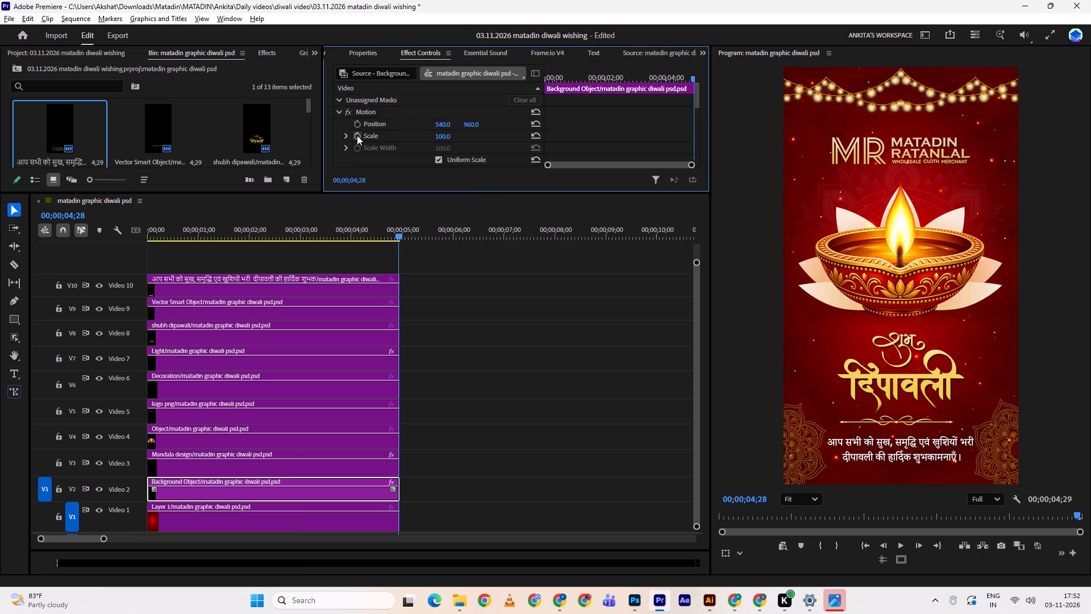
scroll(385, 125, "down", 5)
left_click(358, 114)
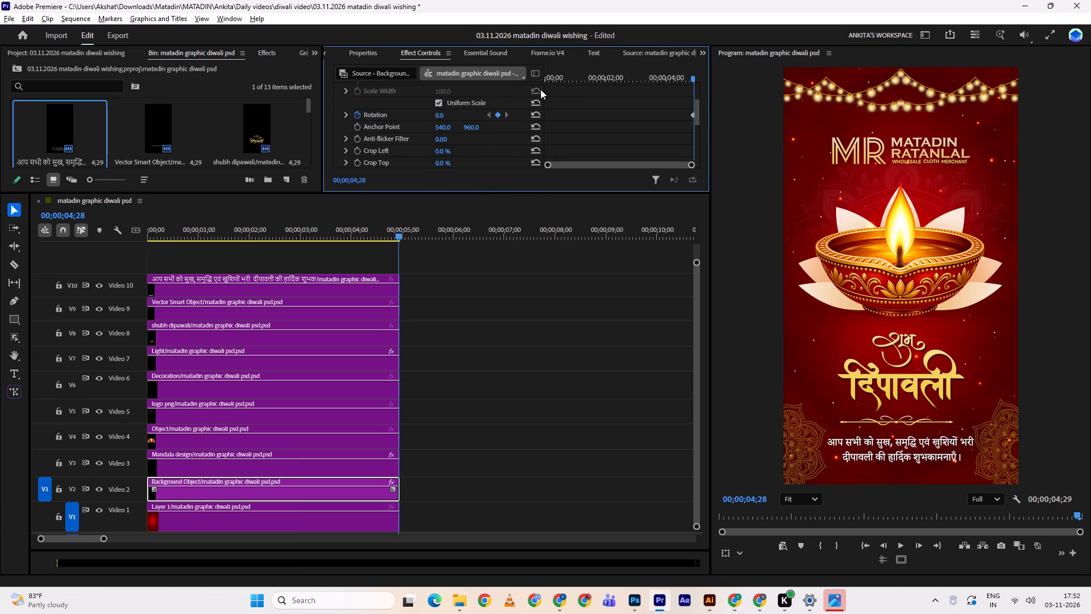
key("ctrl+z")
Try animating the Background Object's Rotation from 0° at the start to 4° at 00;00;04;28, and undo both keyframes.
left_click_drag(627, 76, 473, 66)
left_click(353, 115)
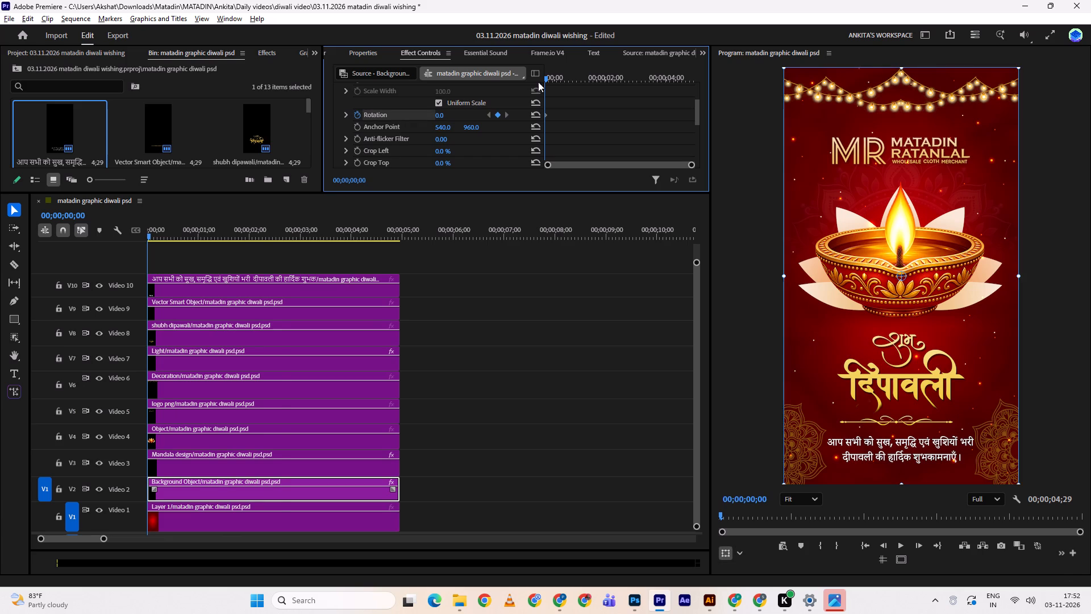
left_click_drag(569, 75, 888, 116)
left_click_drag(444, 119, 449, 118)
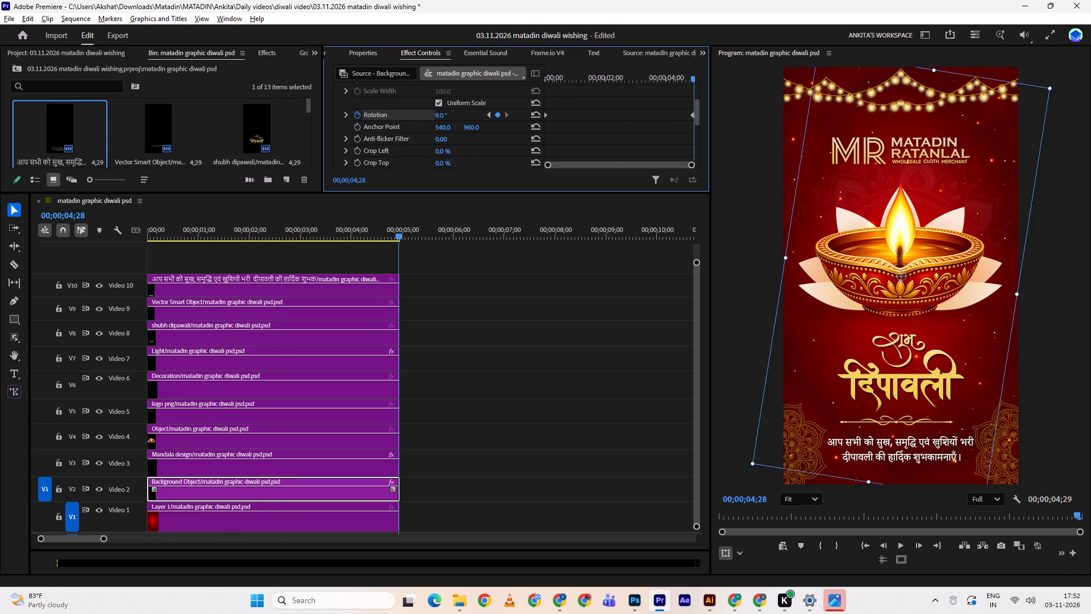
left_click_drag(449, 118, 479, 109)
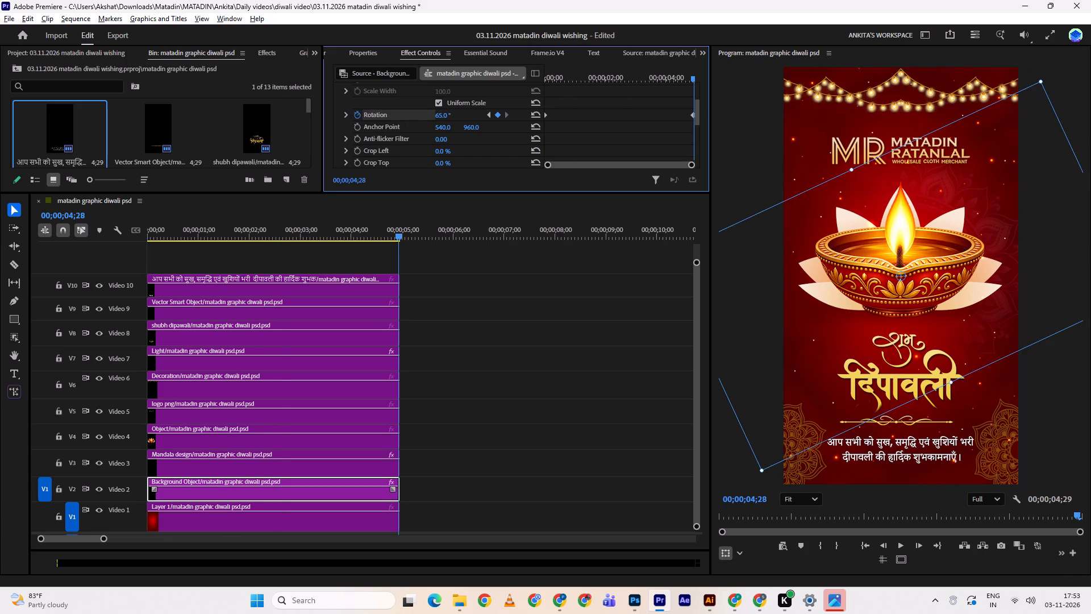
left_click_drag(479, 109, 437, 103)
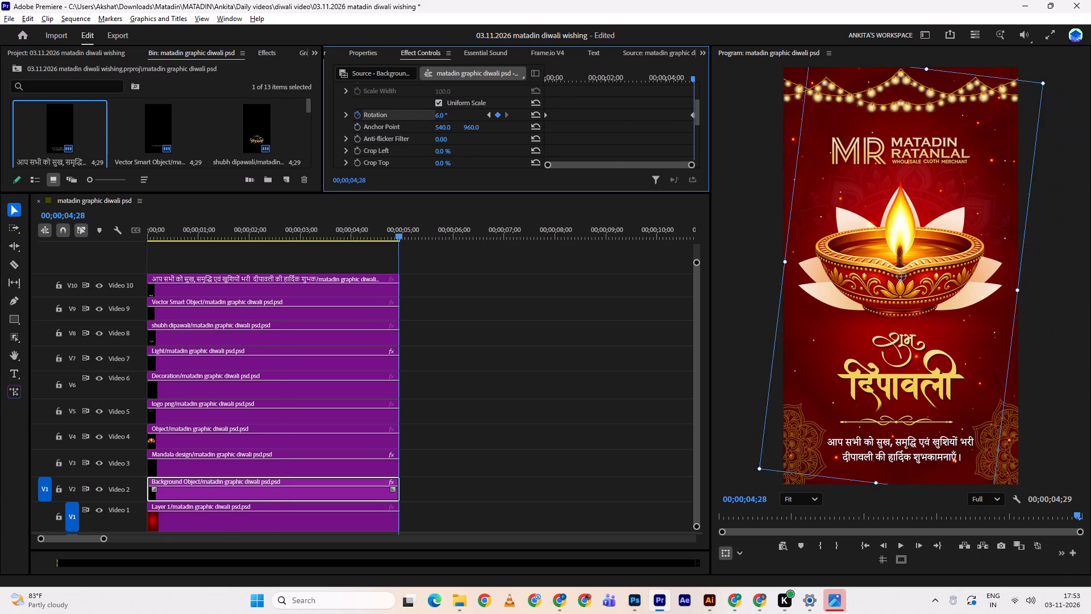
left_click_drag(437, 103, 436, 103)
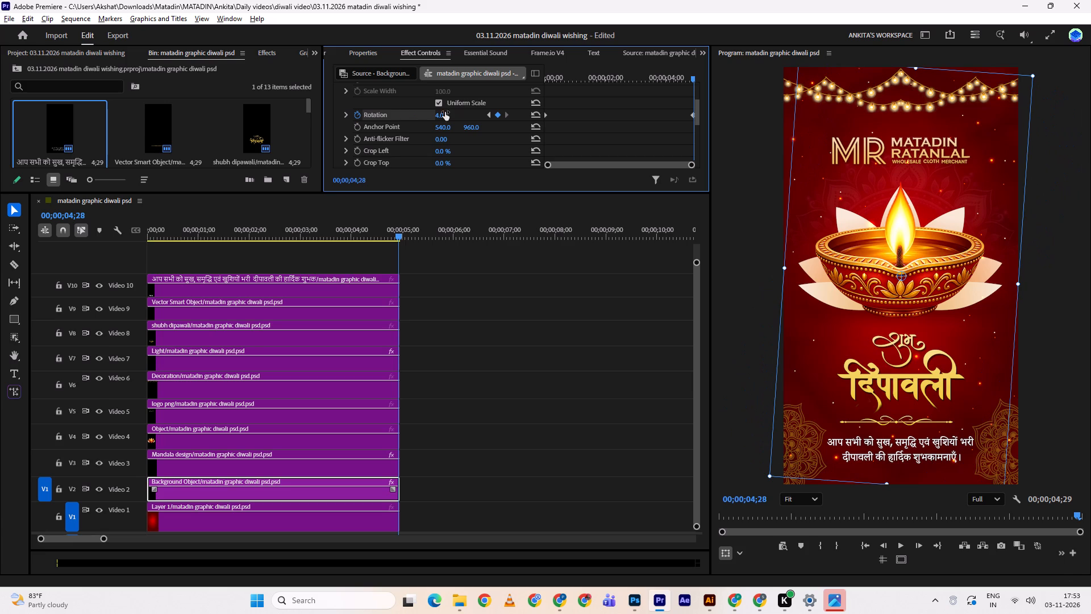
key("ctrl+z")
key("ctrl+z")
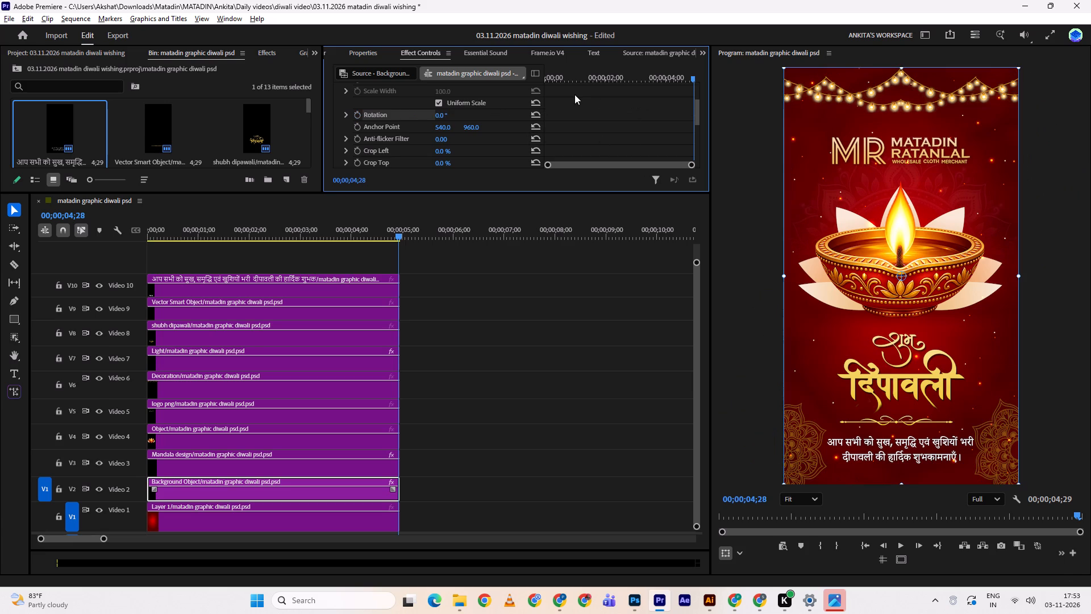
Set the Background Object clip's Rotation to -35° with the playhead at the sequence start.
left_click_drag(569, 73, 497, 73)
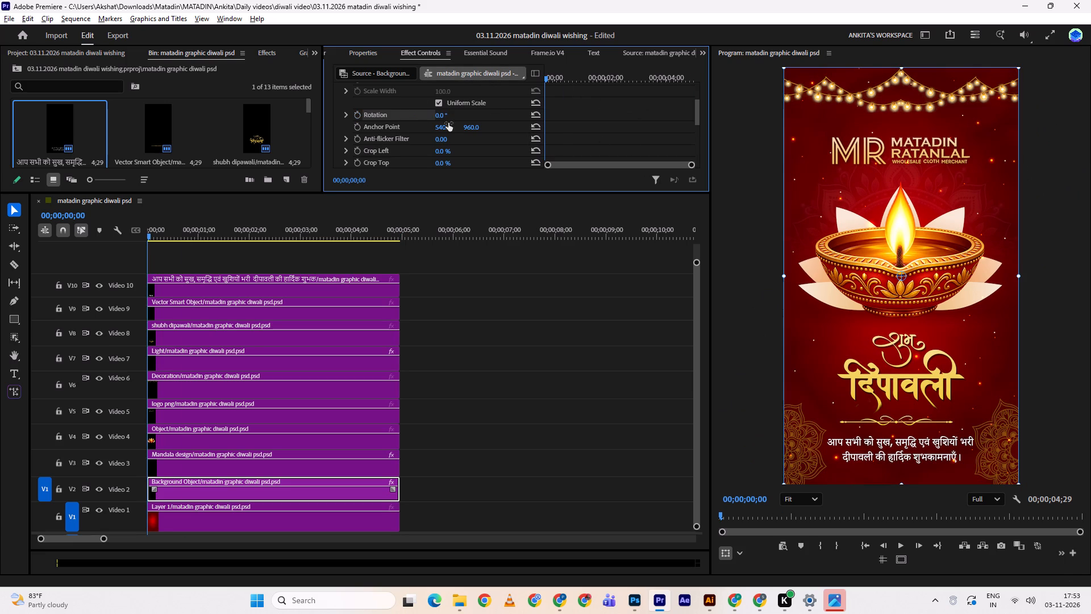
left_click_drag(443, 117, 420, 110)
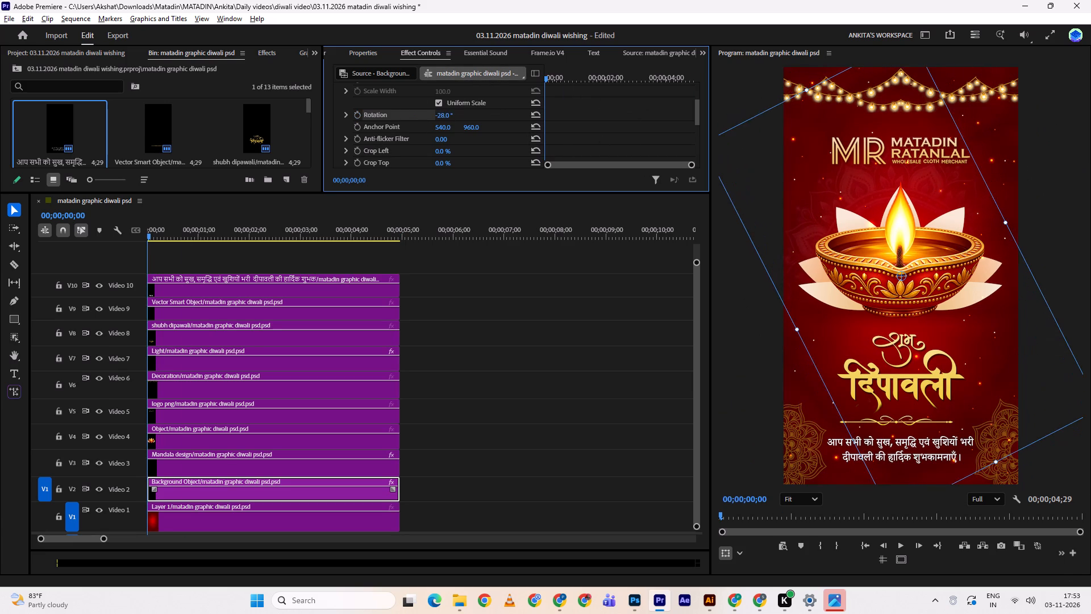
left_click_drag(420, 110, 416, 110)
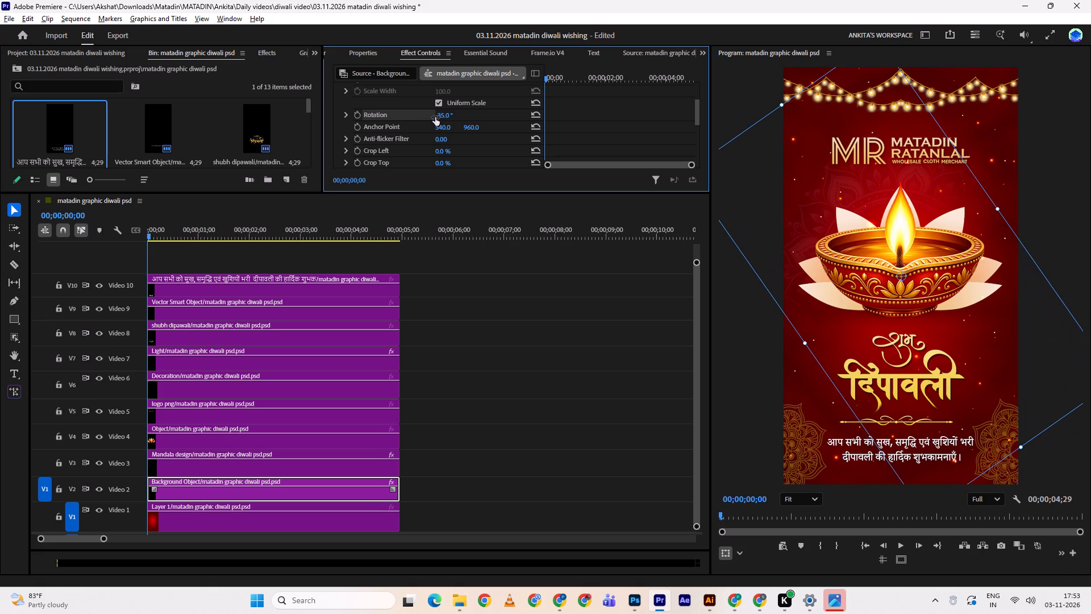
Keyframe the Background Object clip's Rotation from -35° at the sequence start to about 18° at 00;00;04;28.
left_click(357, 115)
left_click_drag(549, 73, 925, 106)
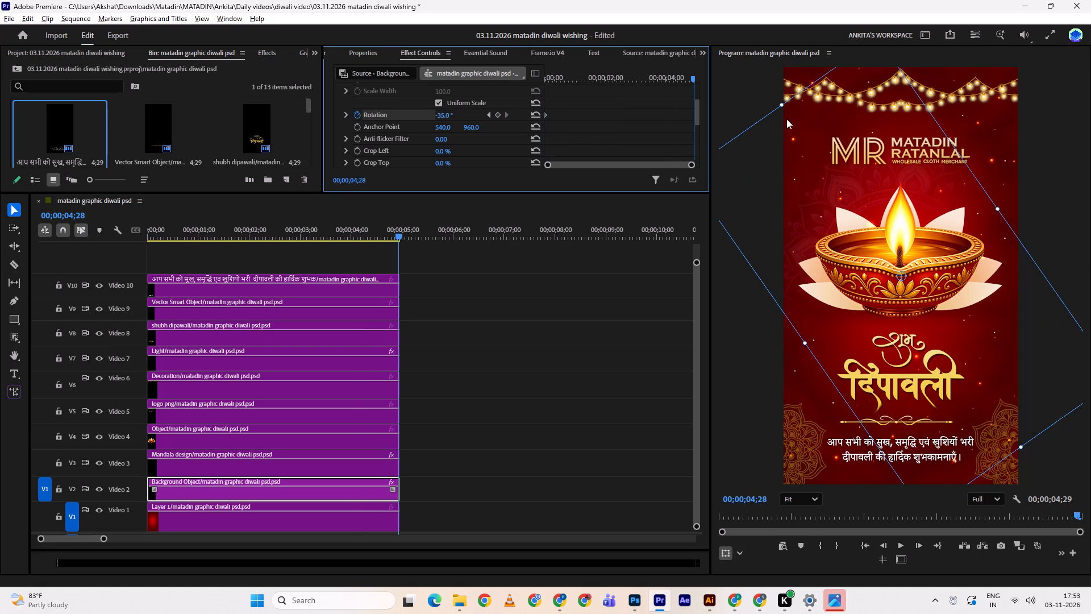
left_click_drag(450, 118, 469, 113)
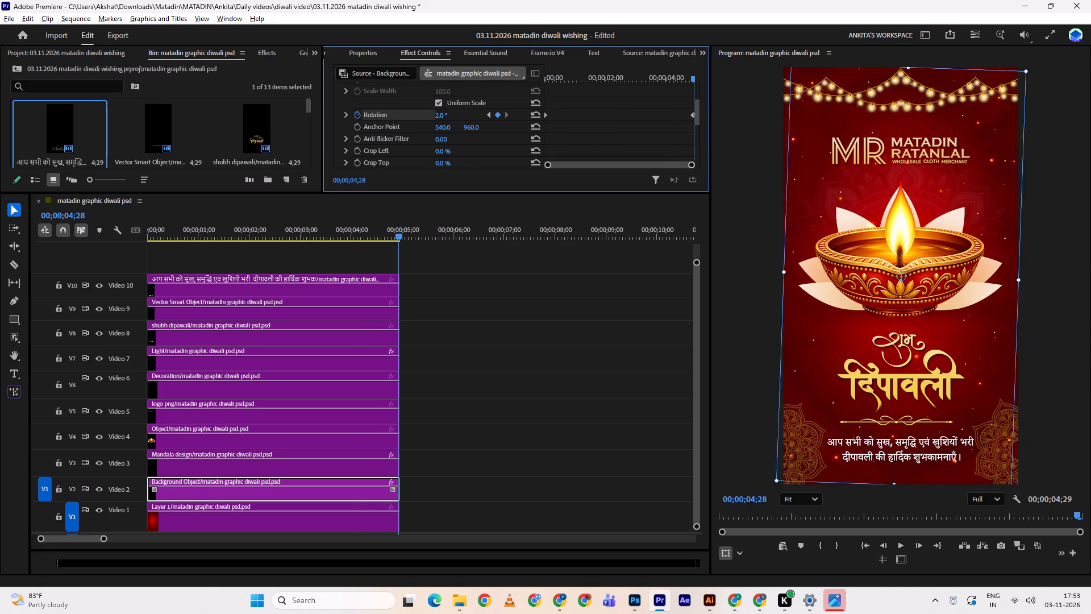
left_click_drag(469, 113, 477, 110)
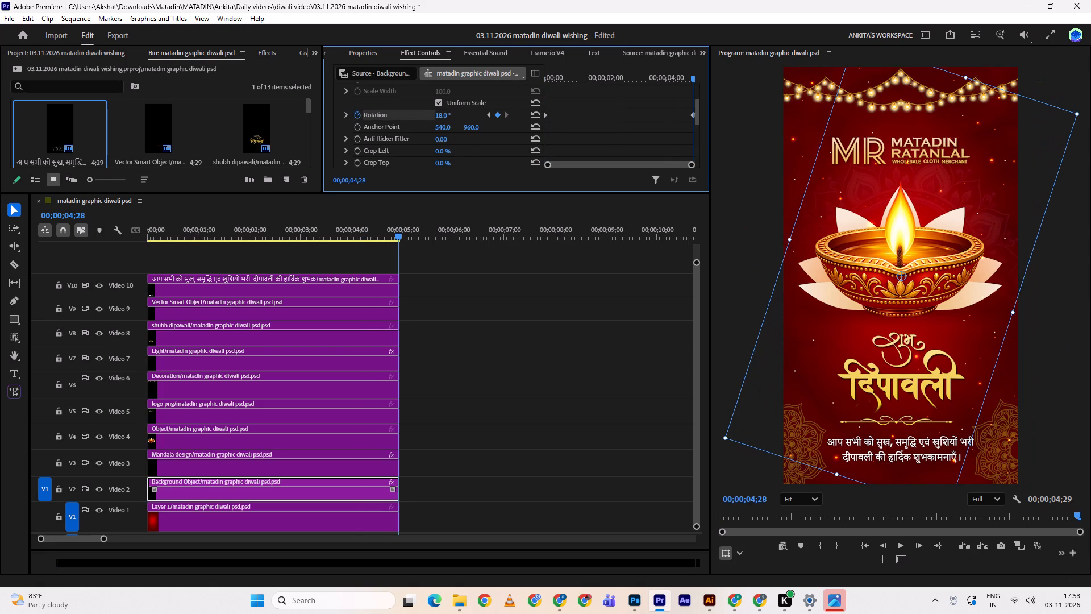
left_click_drag(477, 110, 477, 110)
Play the sequence from the start to review the Background Object's rotation.
left_click(558, 294)
left_click_drag(410, 235, 353, 236)
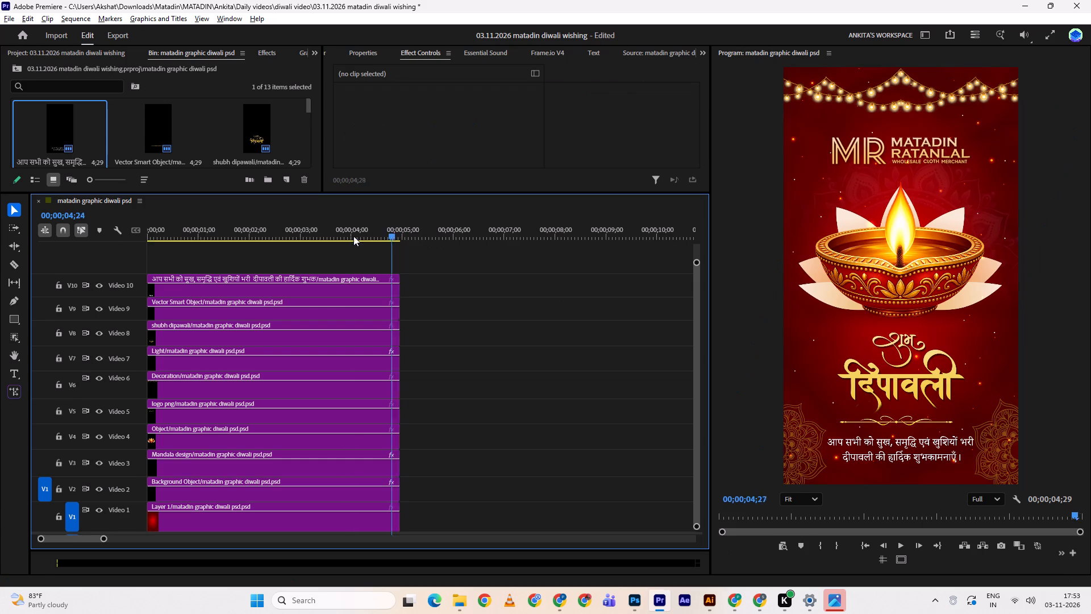
left_click_drag(353, 236, 48, 221)
key("space")
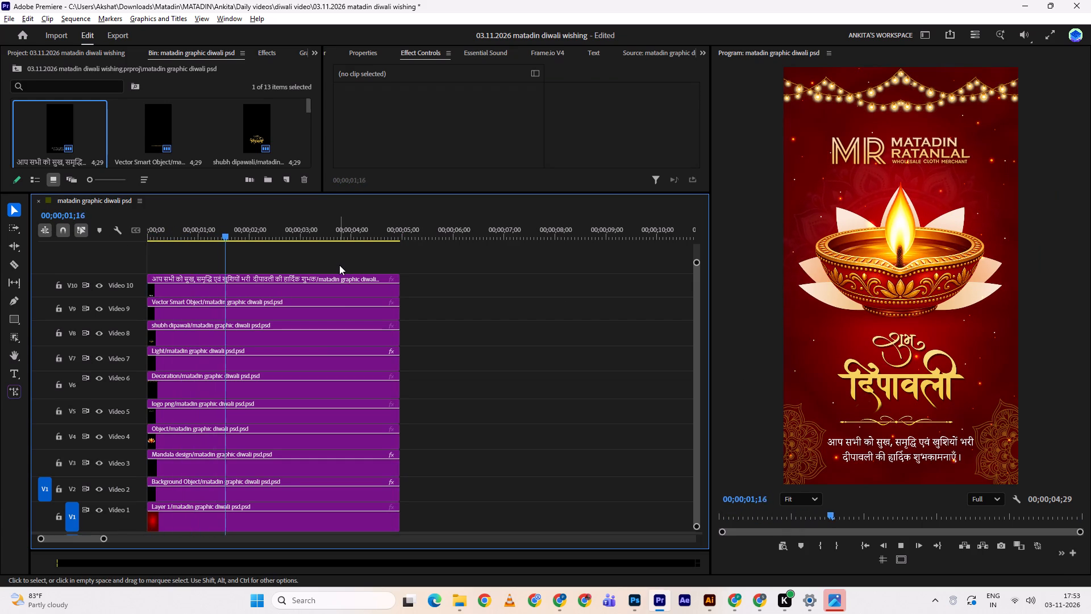
key("space")
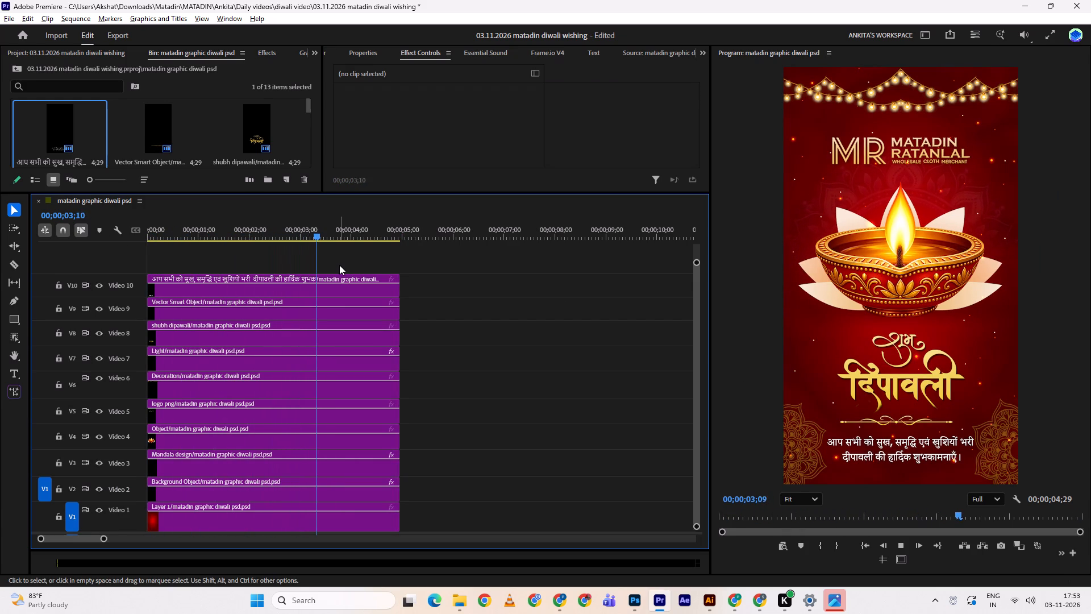
key("space")
key("space")
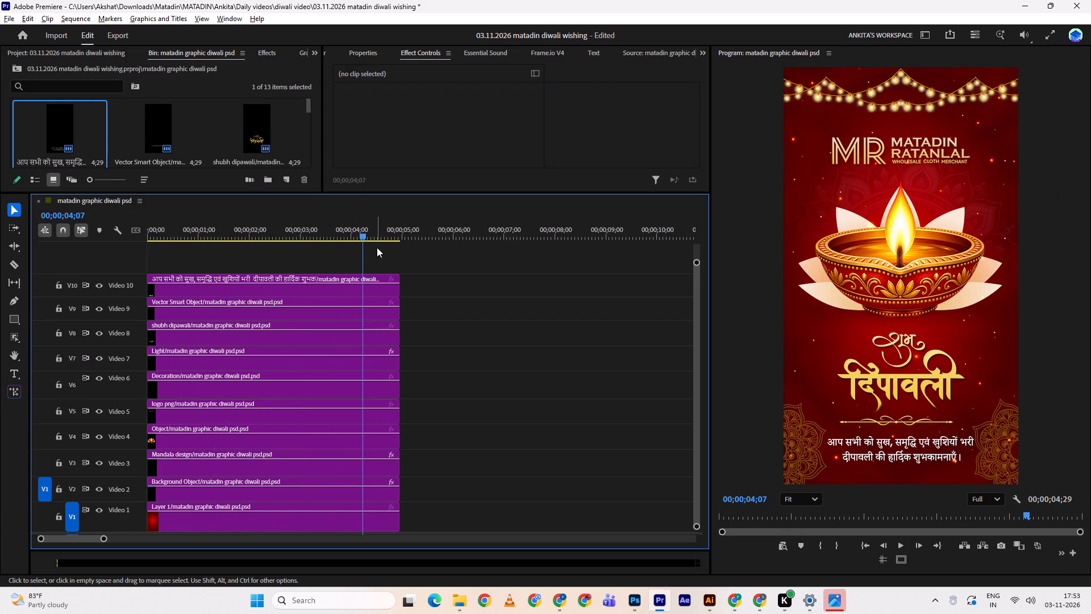
key("space")
key("space")
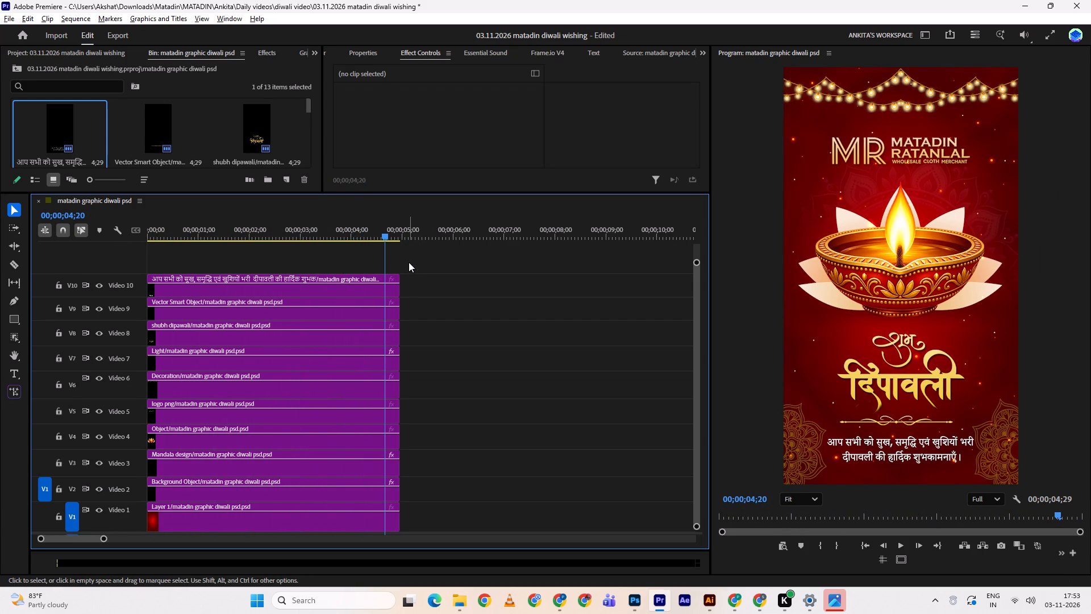
Extend all ten layer clips together so that they end at about 00;00;10;04.
left_click_drag(432, 263, 302, 515)
left_click_drag(403, 447, 644, 425)
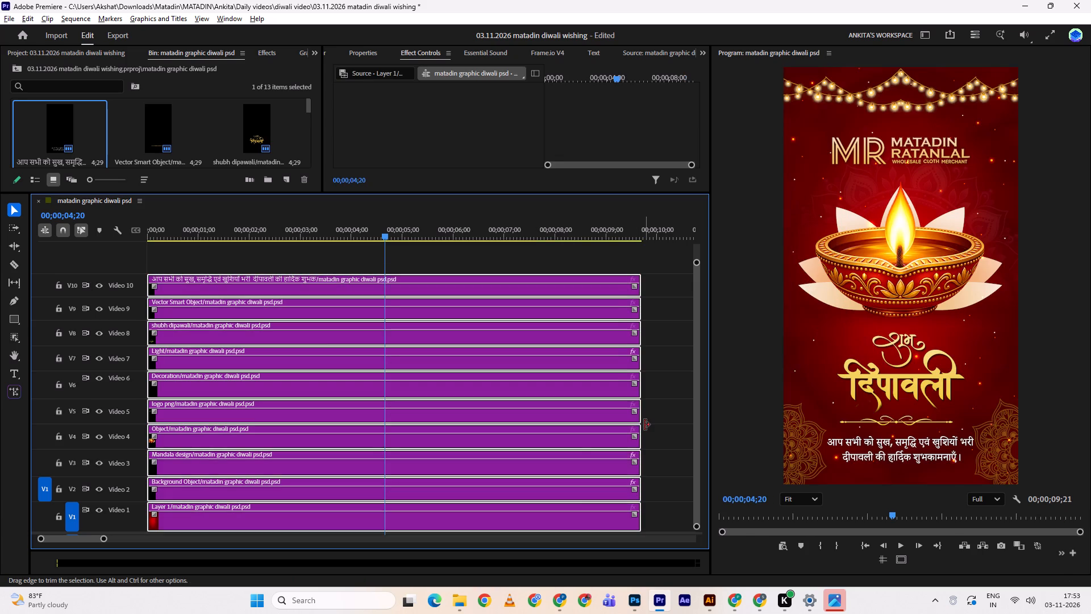
scroll(644, 425, "down", 7)
left_click_drag(530, 411, 549, 411)
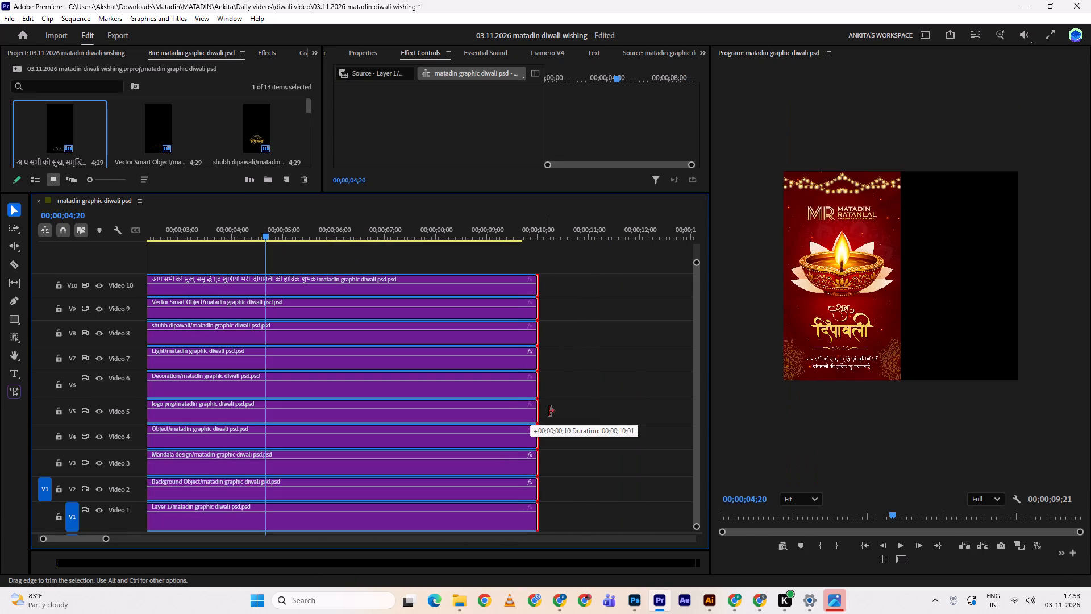
left_click_drag(549, 411, 552, 411)
scroll(568, 401, "up", 9)
Play the opening second of the extended sequence from the start.
left_click_drag(307, 230, 91, 237)
key("space")
key("space")
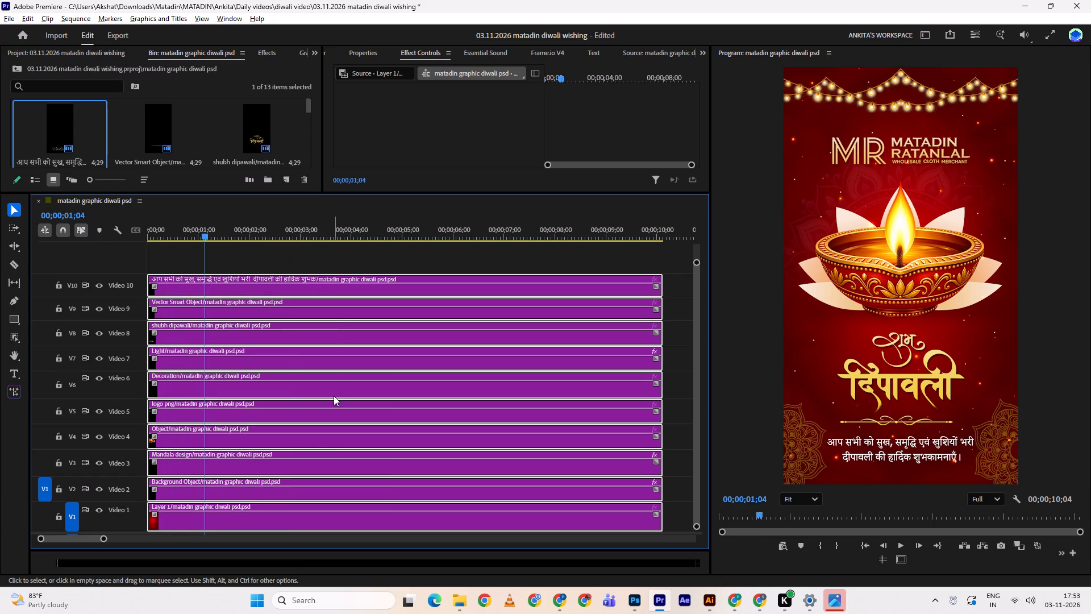
Clear the multi-clip selection and select only the Background Object clip on Video 2.
left_click(299, 475)
left_click(292, 486)
left_click(341, 455)
left_click(674, 430)
left_click(360, 502)
left_click(364, 489)
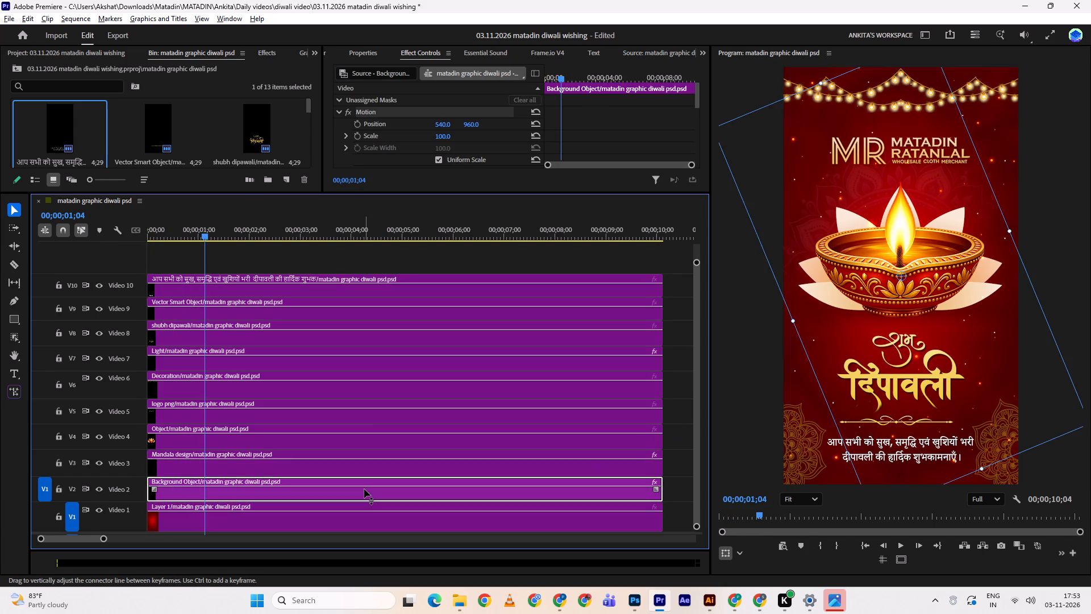
key("alt+Tab")
key("alt+Tab")
key("alt+Tab")
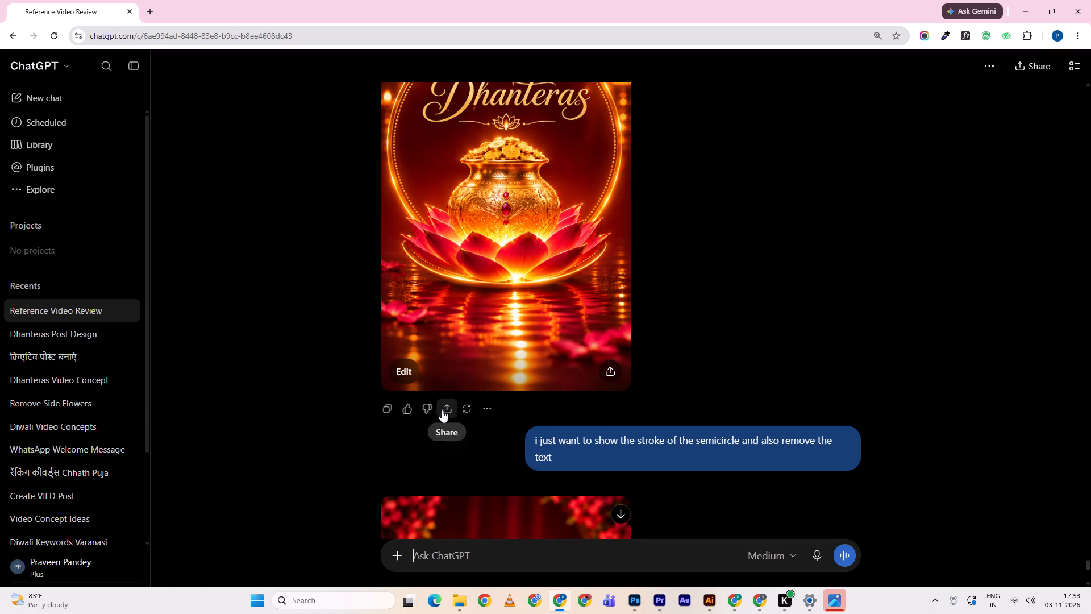
scroll(443, 406, "down", 8)
scroll(470, 376, "up", 1)
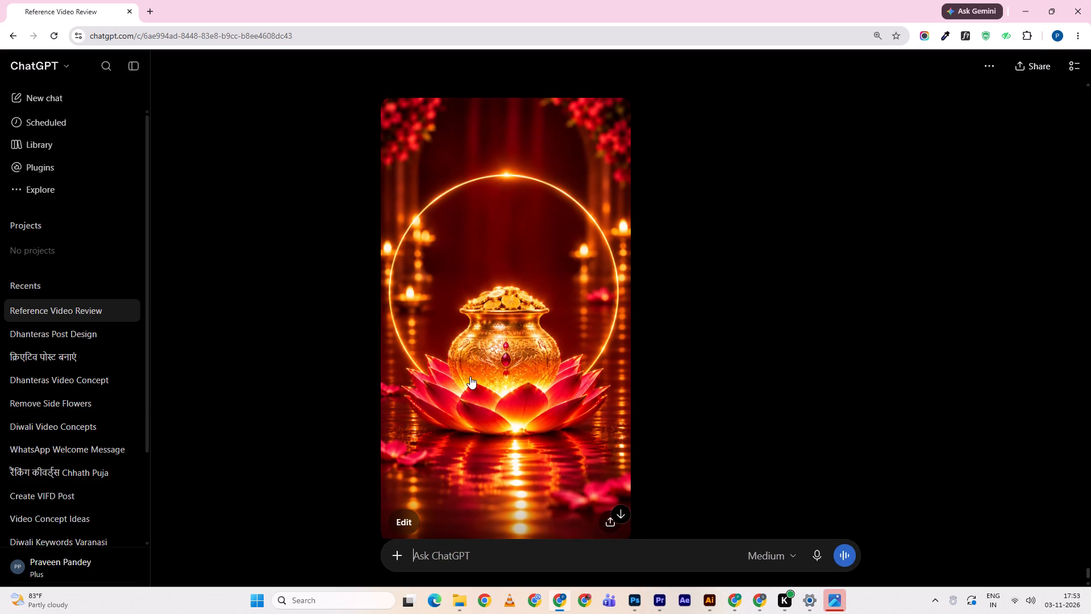
scroll(470, 376, "up", 3)
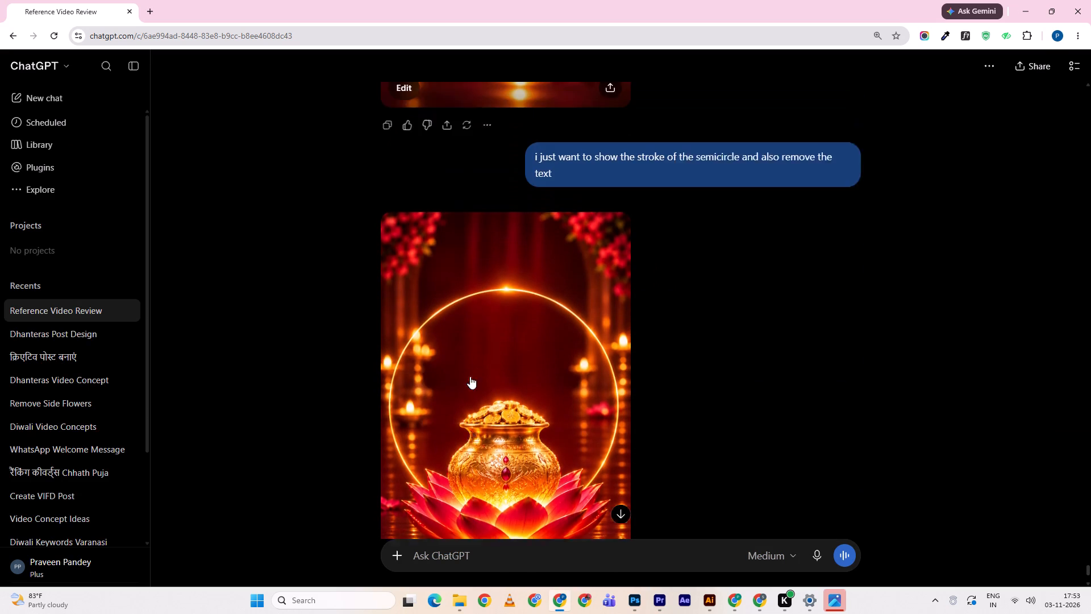
scroll(470, 376, "up", 7)
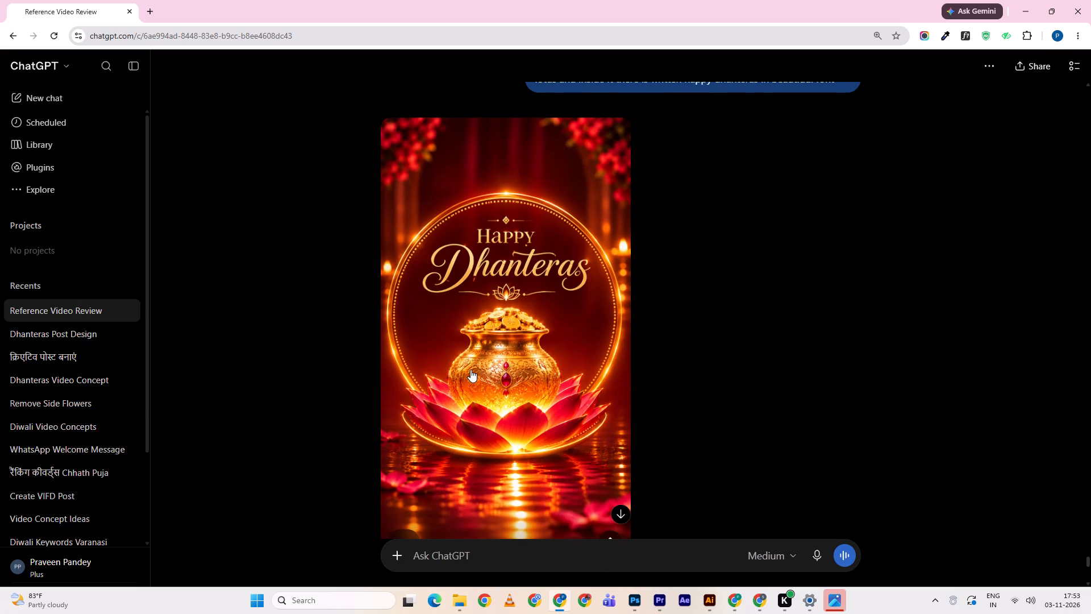
scroll(470, 370, "down", 6)
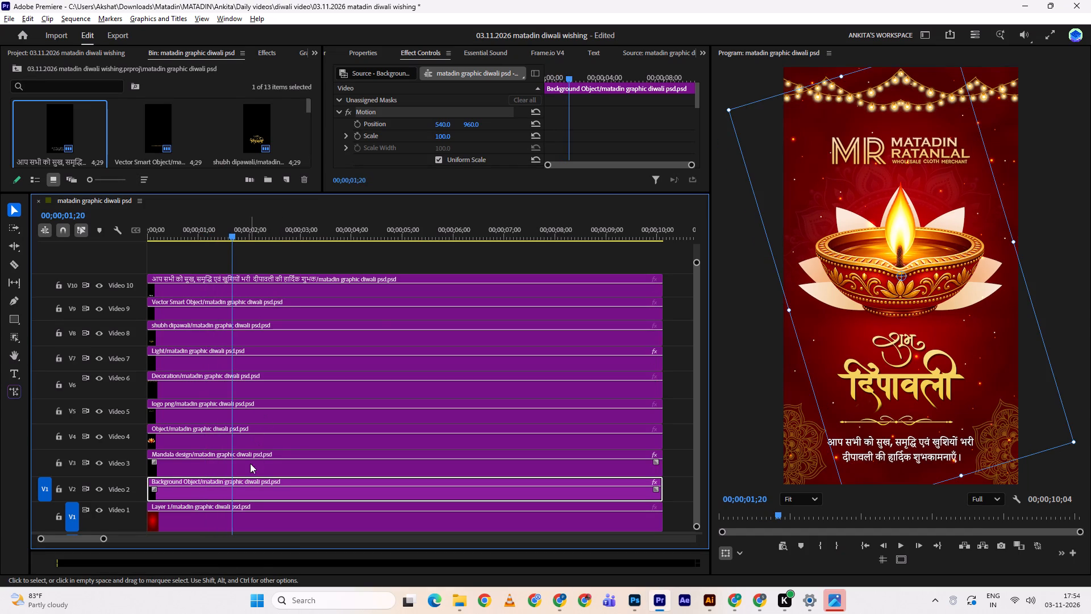
scroll(576, 126, "down", 6)
left_click_drag(615, 105, 665, 103)
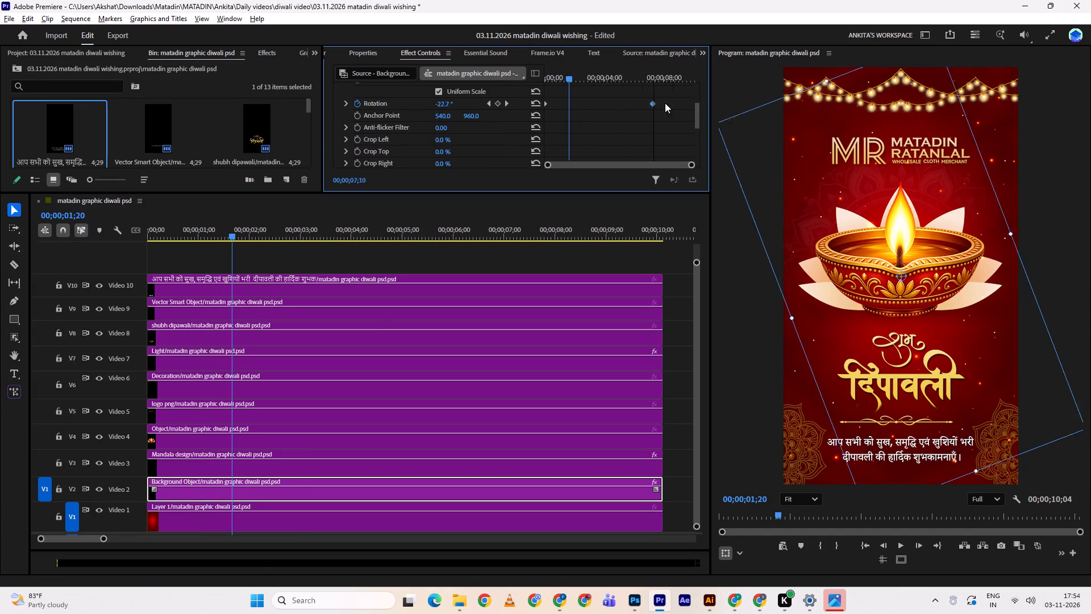
left_click_drag(665, 103, 704, 106)
Play the sequence from the start to review the retimed background rotation, and return the playhead to 00;00;00;00.
left_click_drag(572, 79, 494, 74)
key("space")
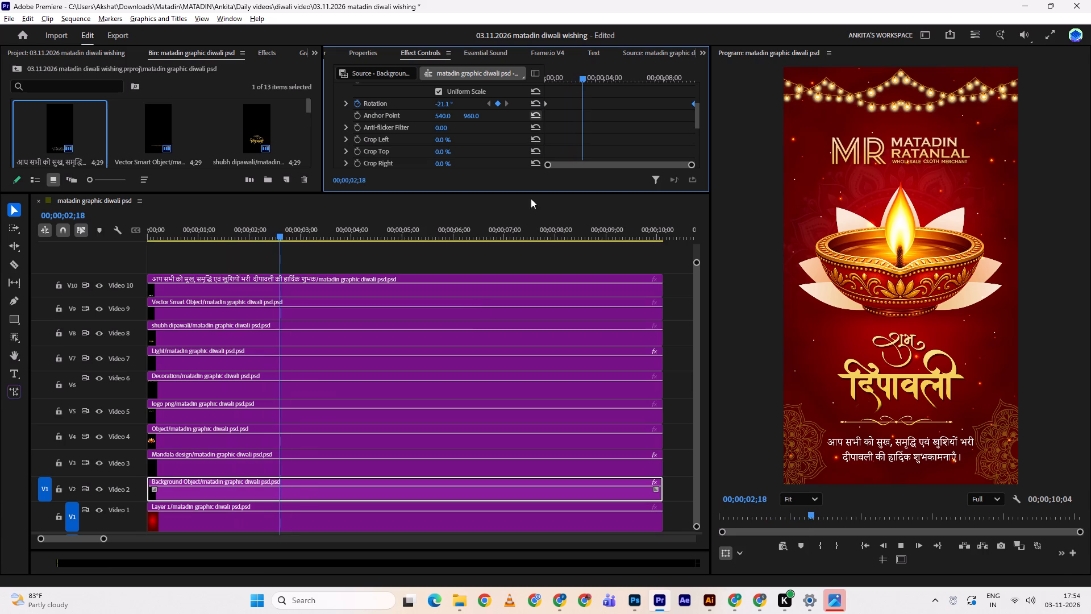
key("space")
left_click_drag(339, 223, 73, 251)
Deselect the clip and lock the Video 2 and Video 1 tracks.
left_click(302, 260)
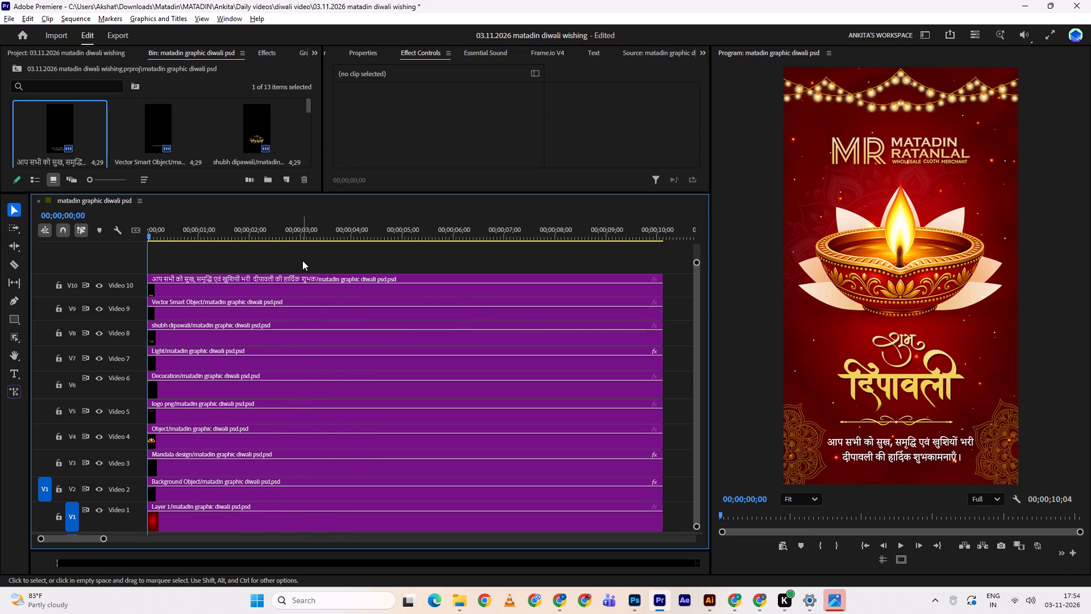
left_click(59, 495)
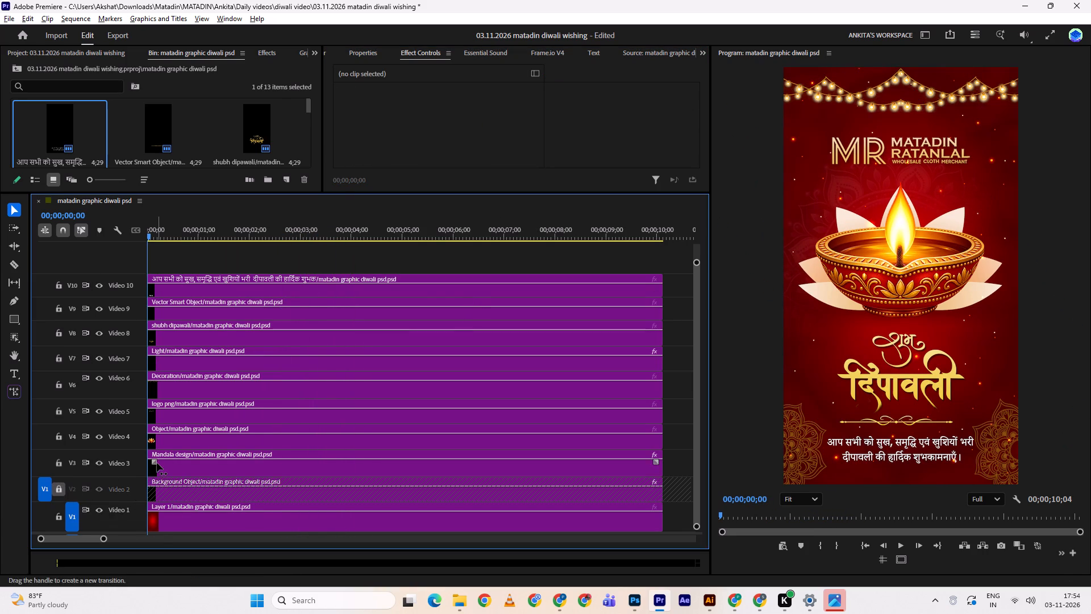
left_click(59, 520)
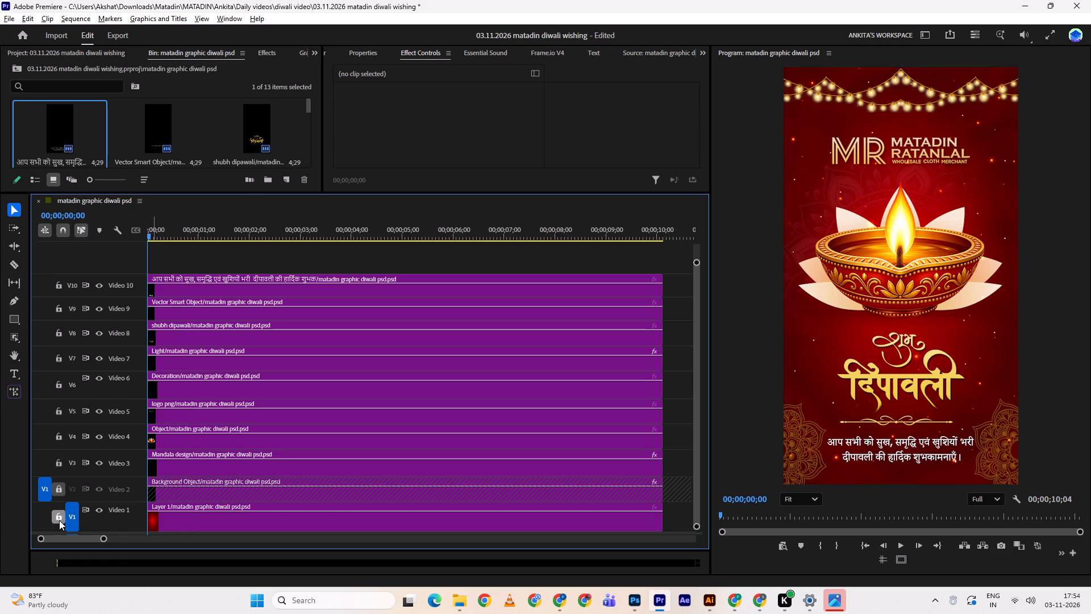
Check the Mandala design artwork by switching Video 3's visibility off and back on.
left_click(95, 464)
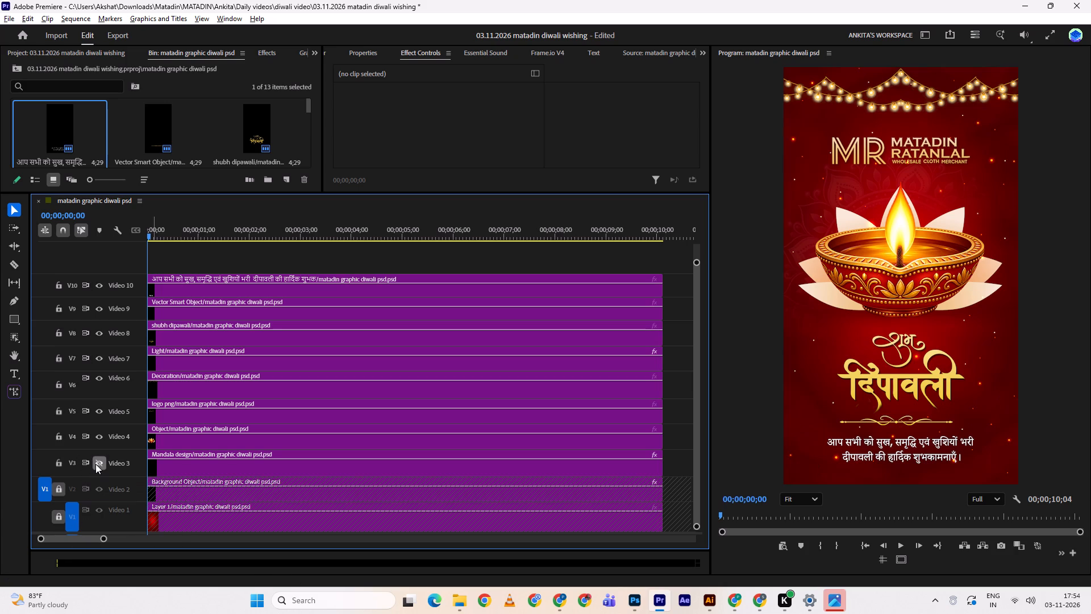
left_click(95, 464)
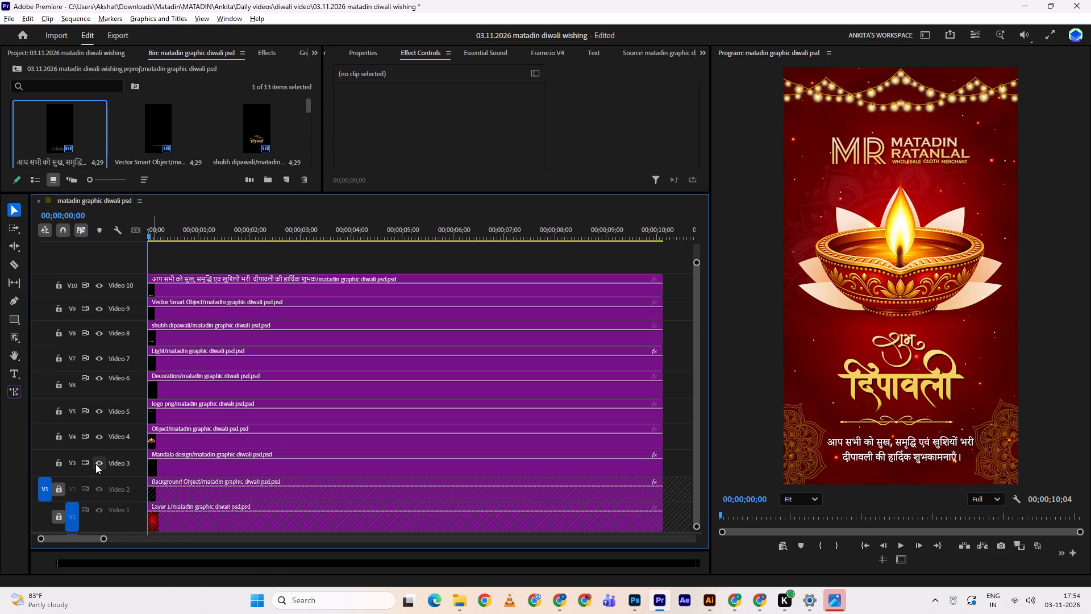
Play the opening moments of the sequence in short bursts.
key("space")
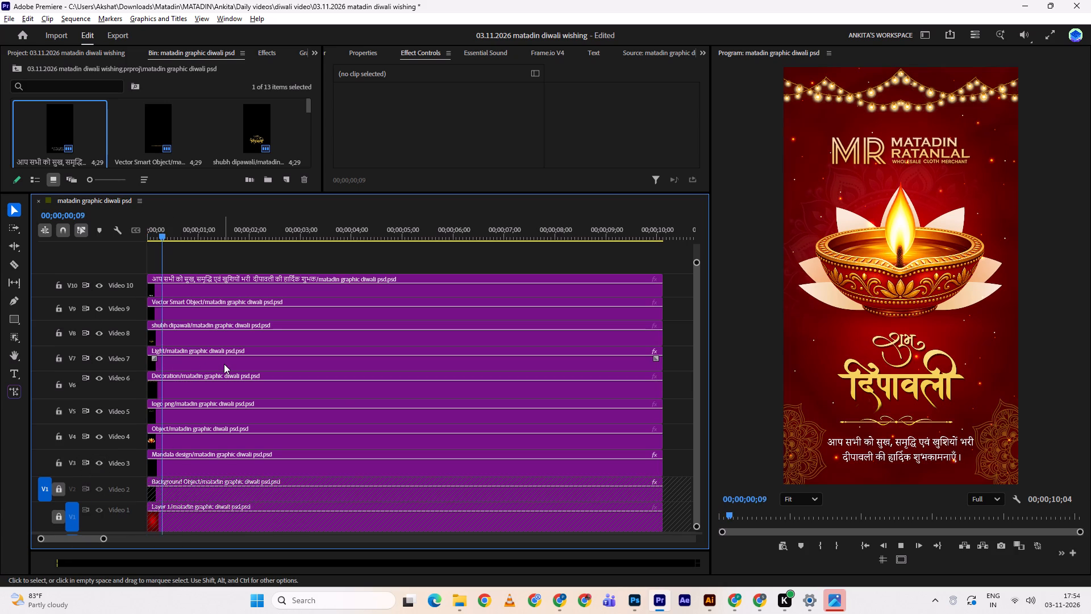
key("space")
key("space")
key("space")
Keyframe the Mandala design clip's Opacity from 0% at 00;00;00;00 to 100% at 00;00;02;10.
left_click(241, 466)
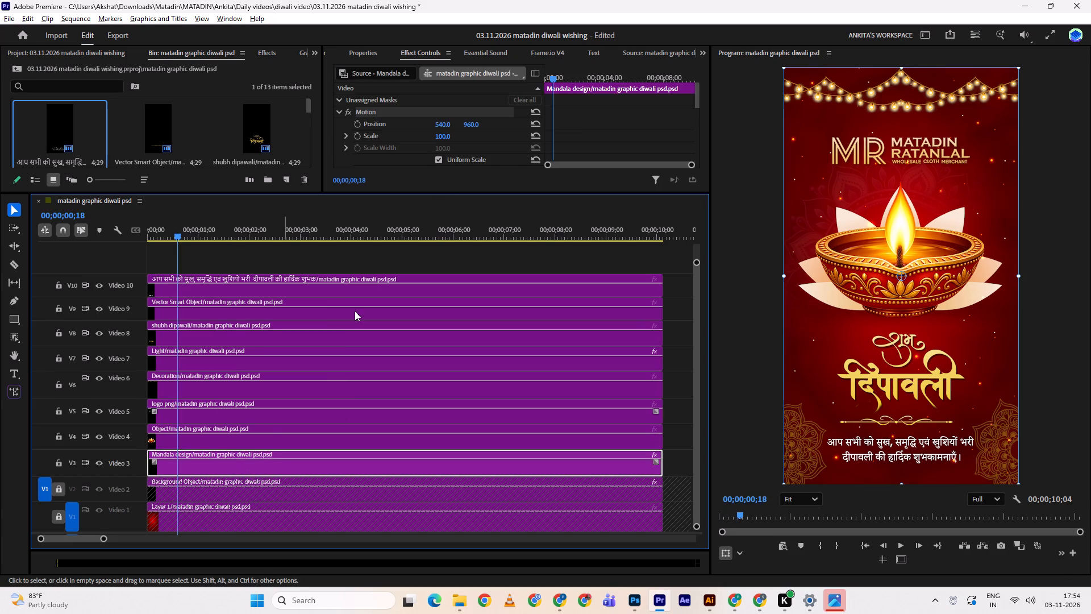
left_click_drag(556, 75, 572, 74)
scroll(494, 139, "down", 3)
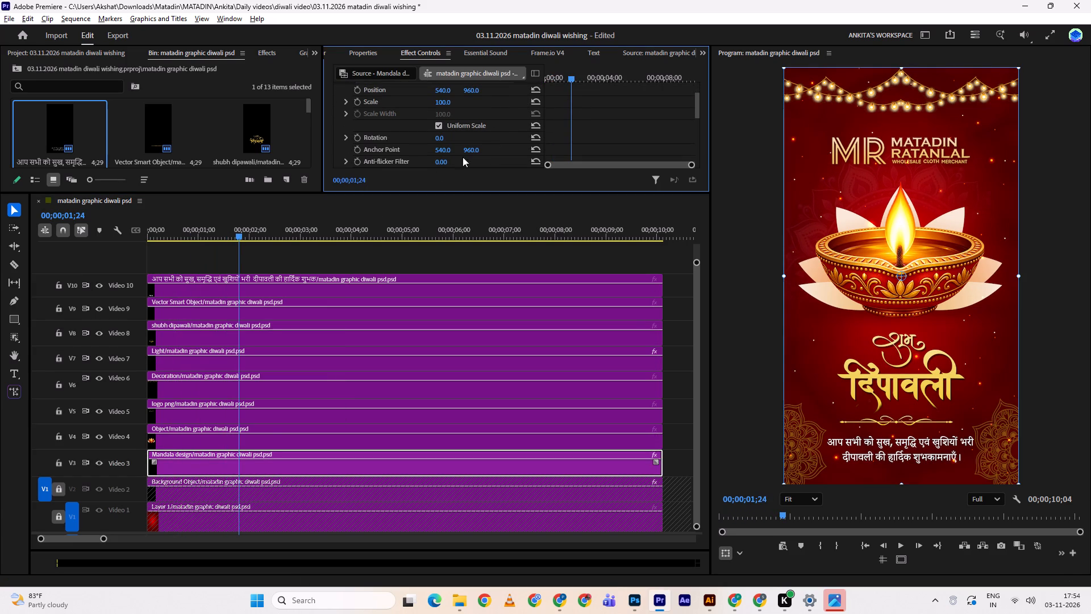
scroll(444, 125, "down", 2)
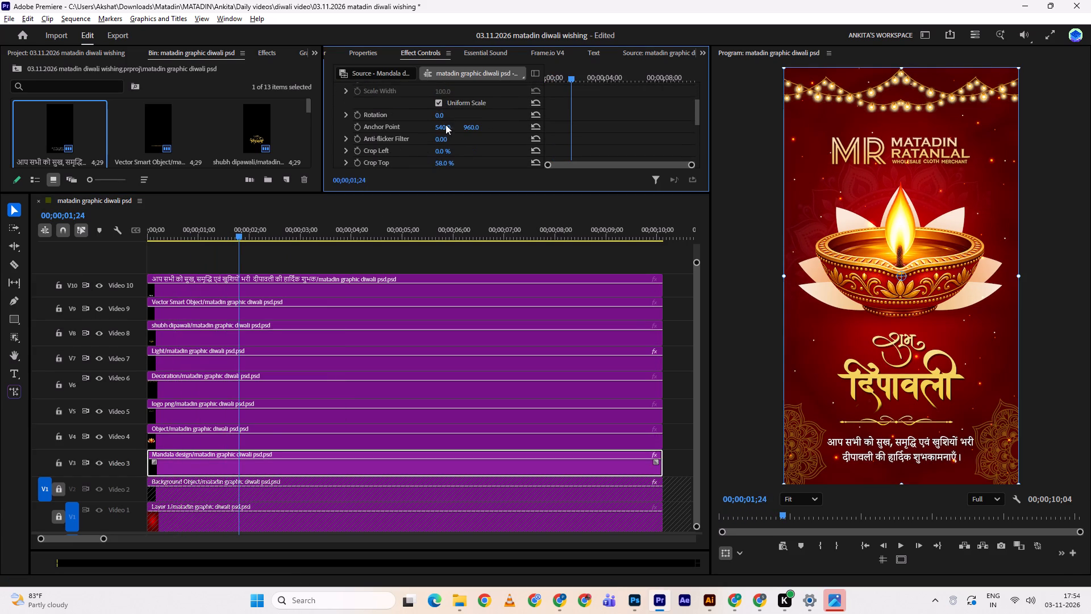
scroll(473, 135, "down", 1)
left_click_drag(243, 233, 251, 235)
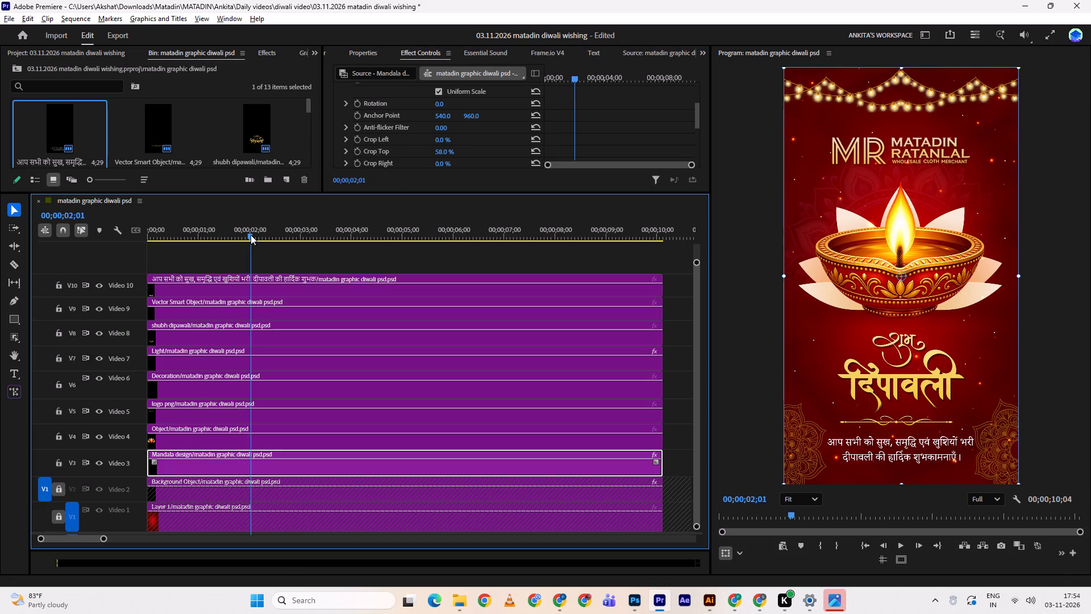
left_click_drag(251, 235, 235, 234)
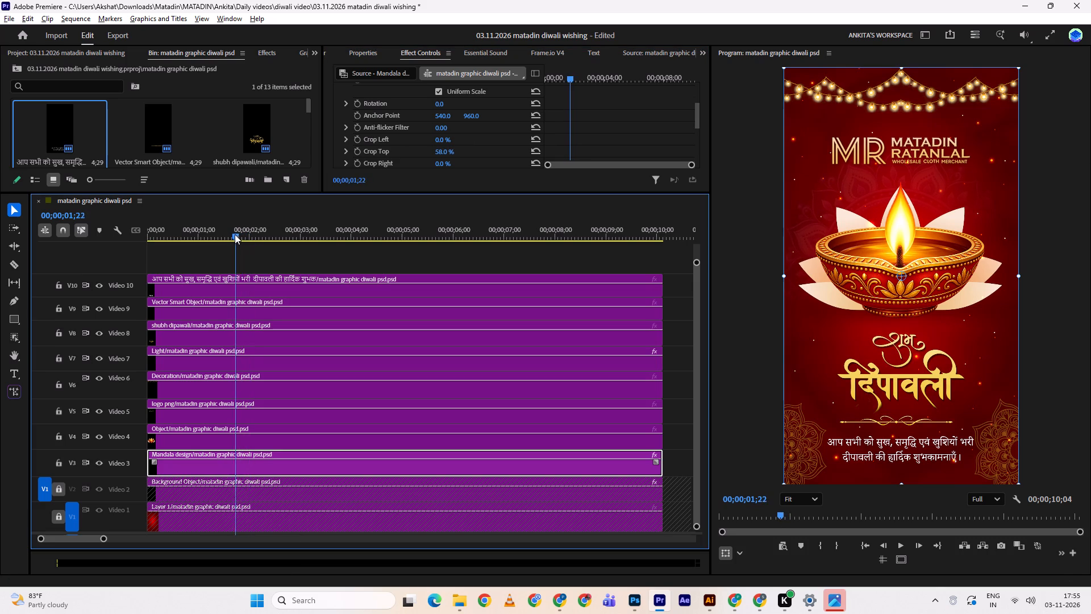
left_click_drag(235, 234, 223, 239)
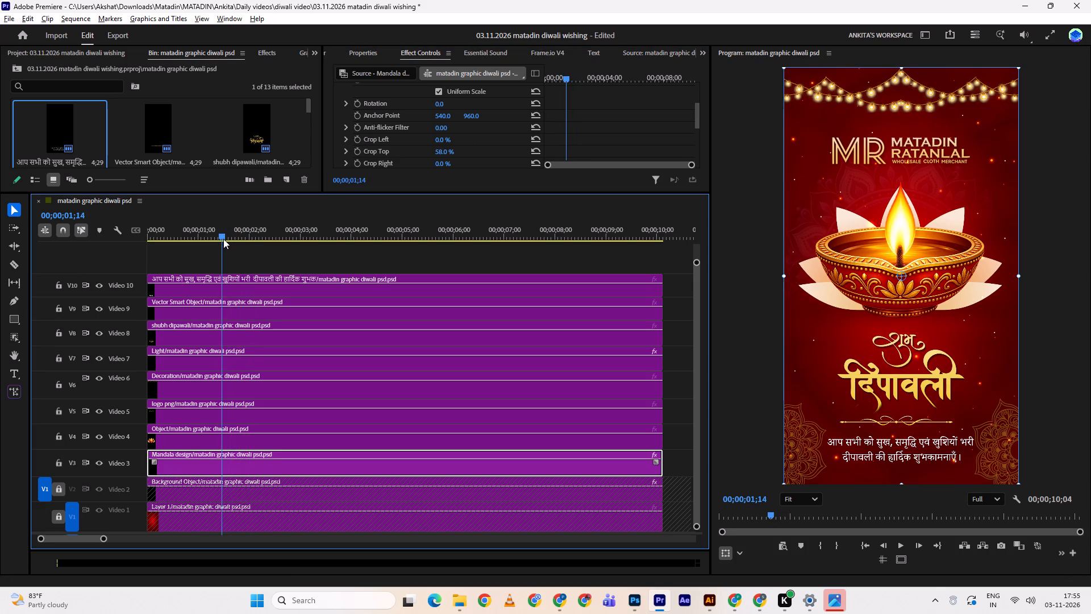
left_click_drag(223, 239, 256, 238)
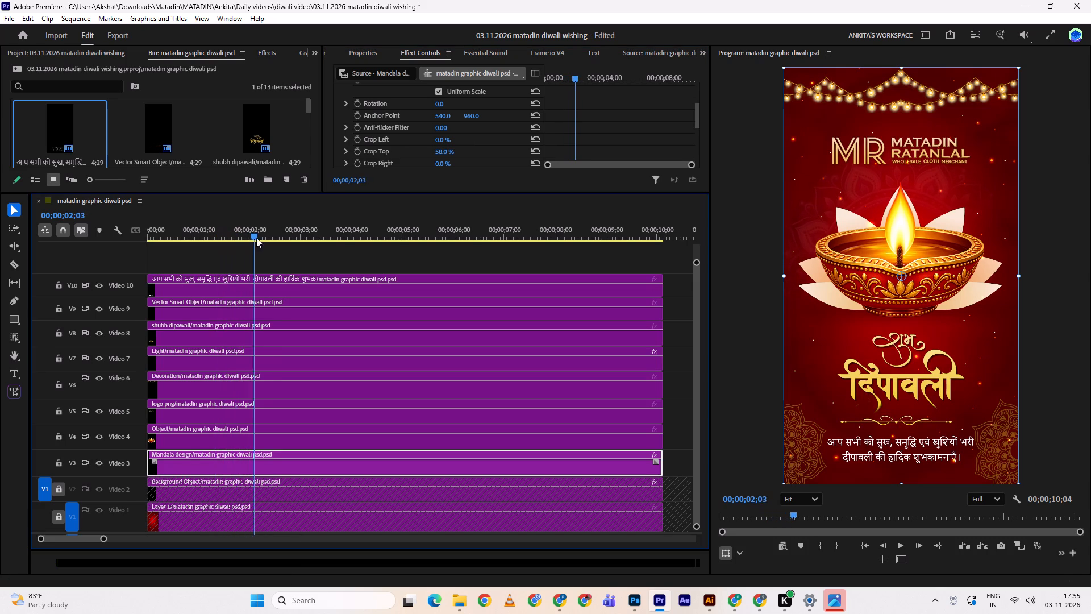
left_click_drag(256, 238, 266, 238)
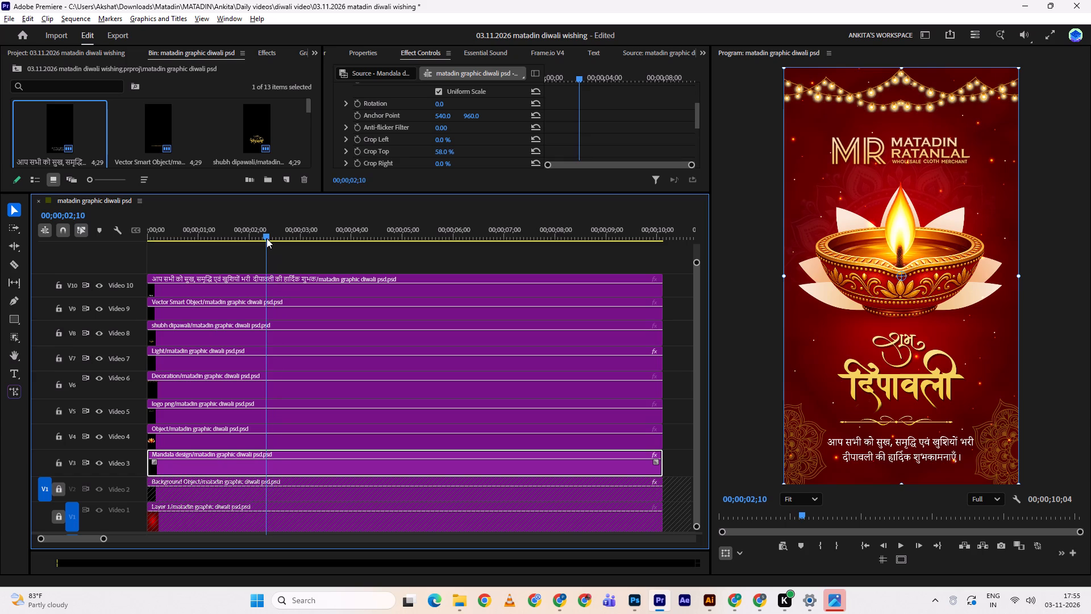
scroll(387, 148, "down", 4)
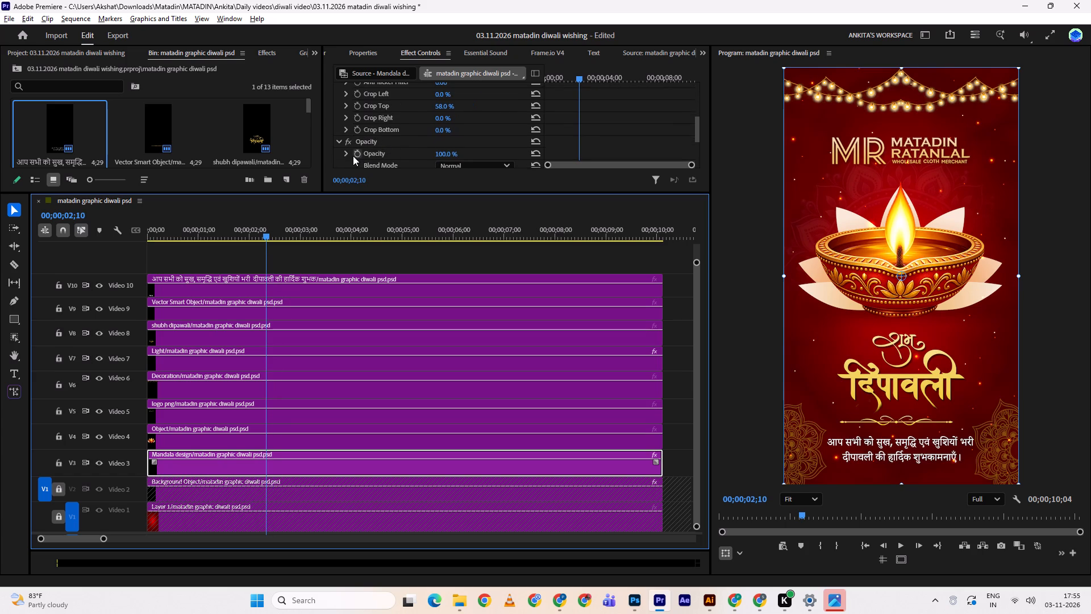
left_click(355, 155)
left_click_drag(573, 70, 498, 84)
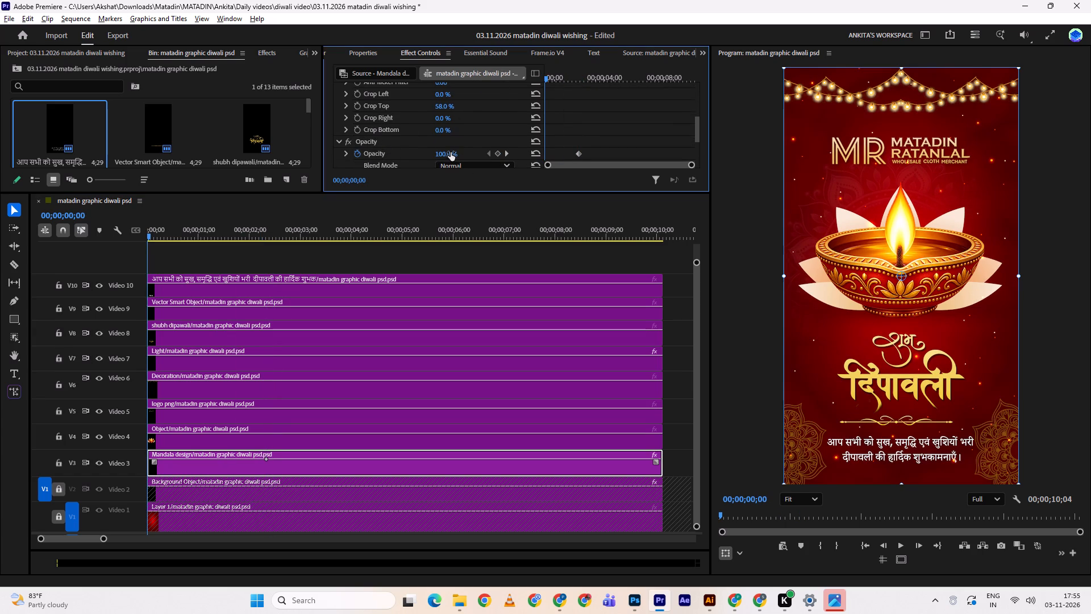
left_click_drag(451, 152, 374, 159)
Play the Mandala design fade-in, return the playhead to the start and play it again.
key("space")
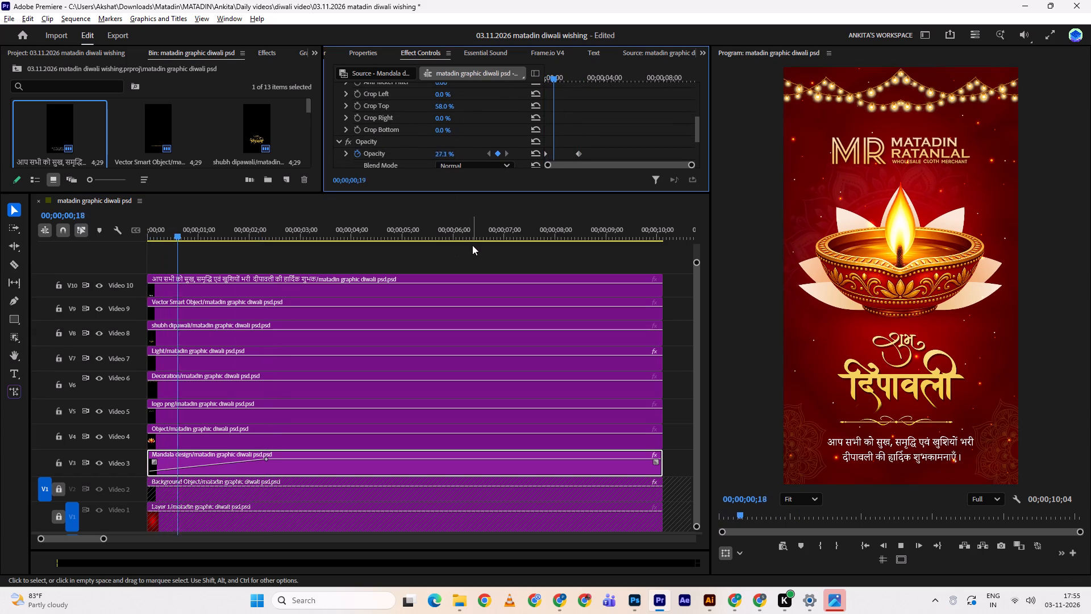
key("space")
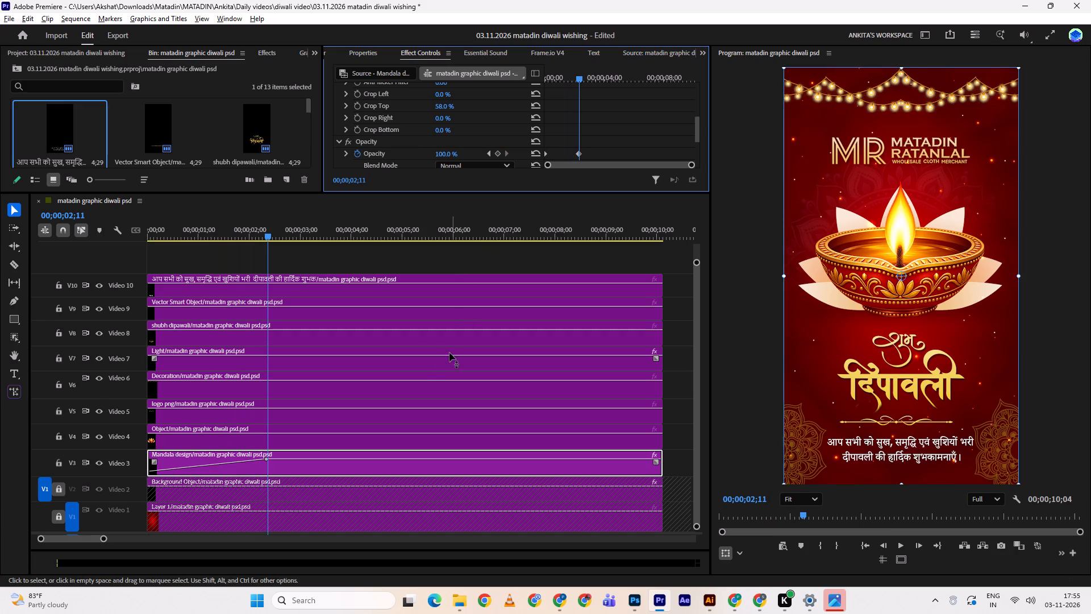
left_click_drag(266, 229, 111, 233)
key("space")
key("space")
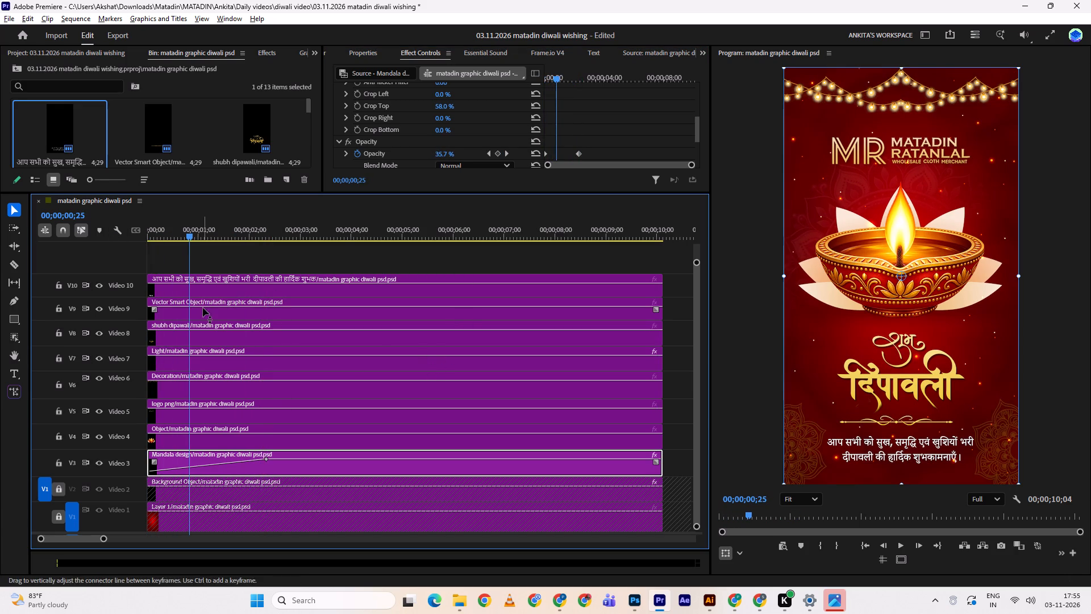
Hide Video 4 and check the artwork on Video 6, 8, 9 and 10 by switching each track's visibility off and on.
left_click(100, 381)
left_click(100, 381)
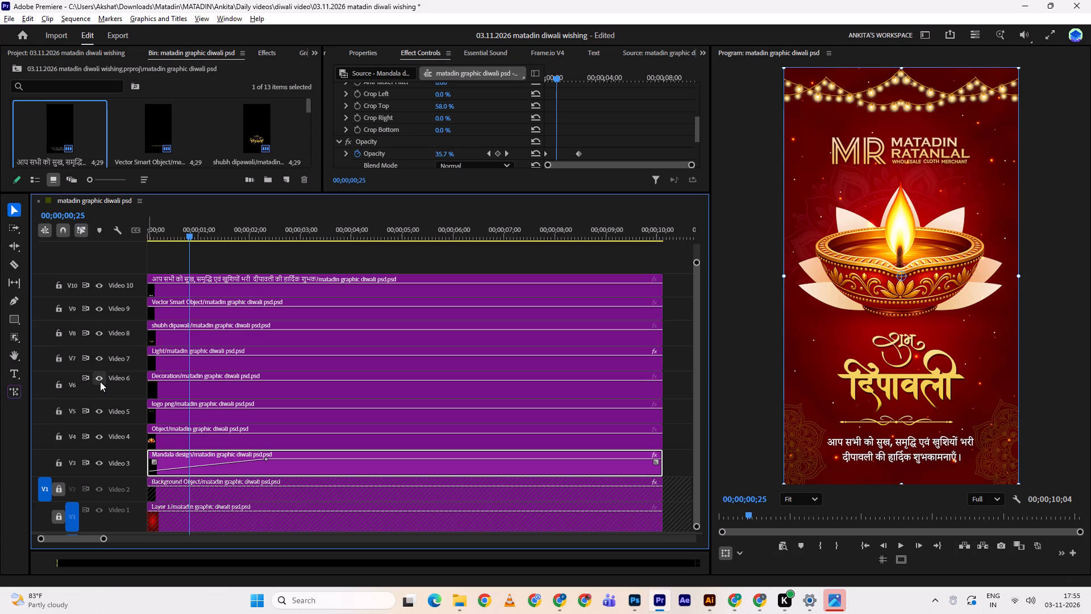
left_click(97, 437)
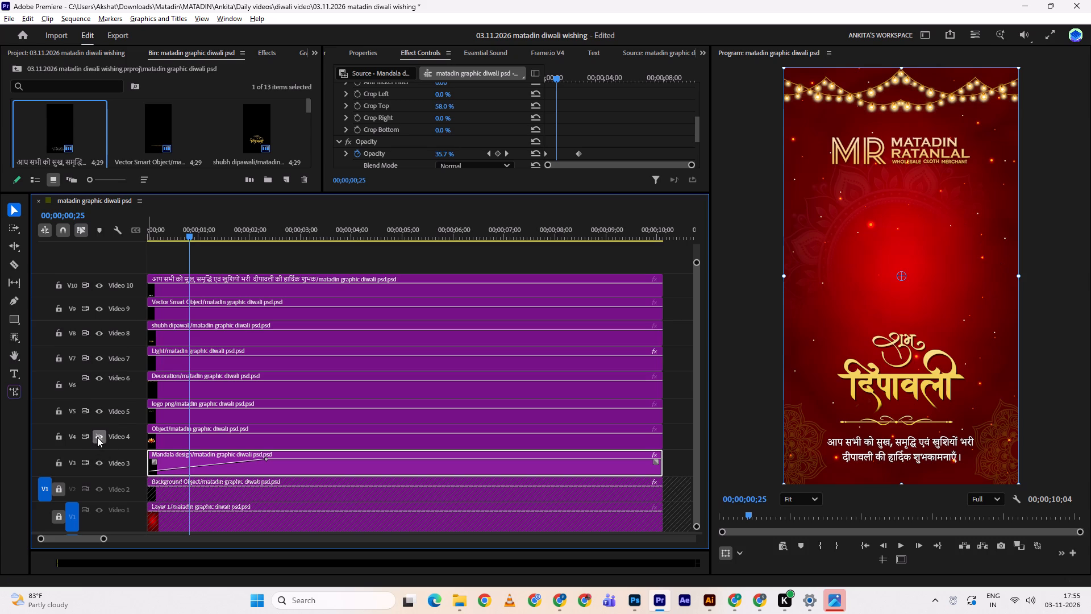
left_click(99, 338)
left_click(99, 338)
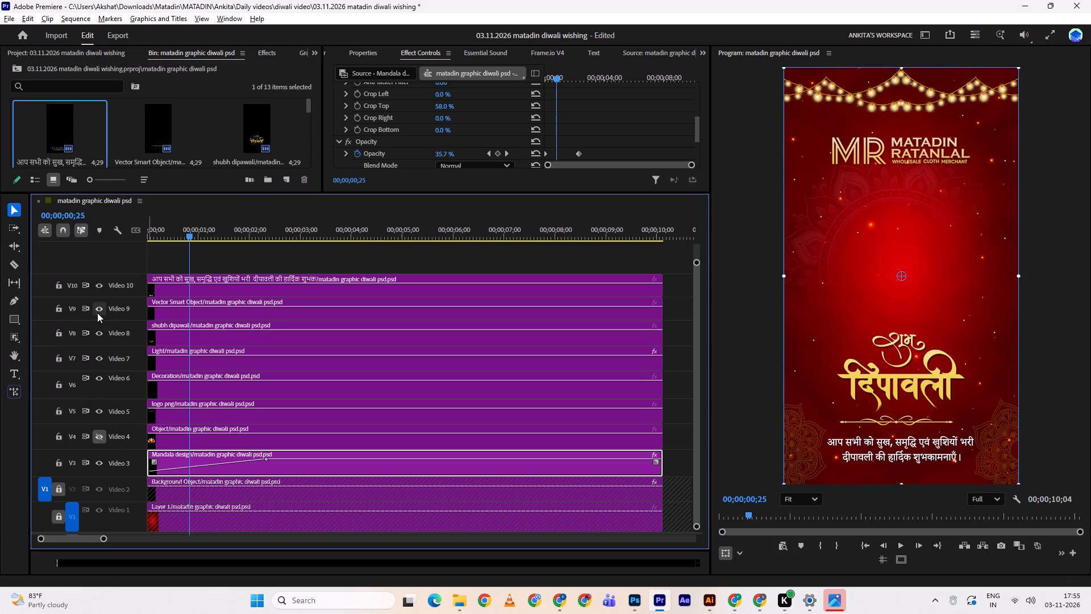
left_click(97, 311)
left_click(97, 311)
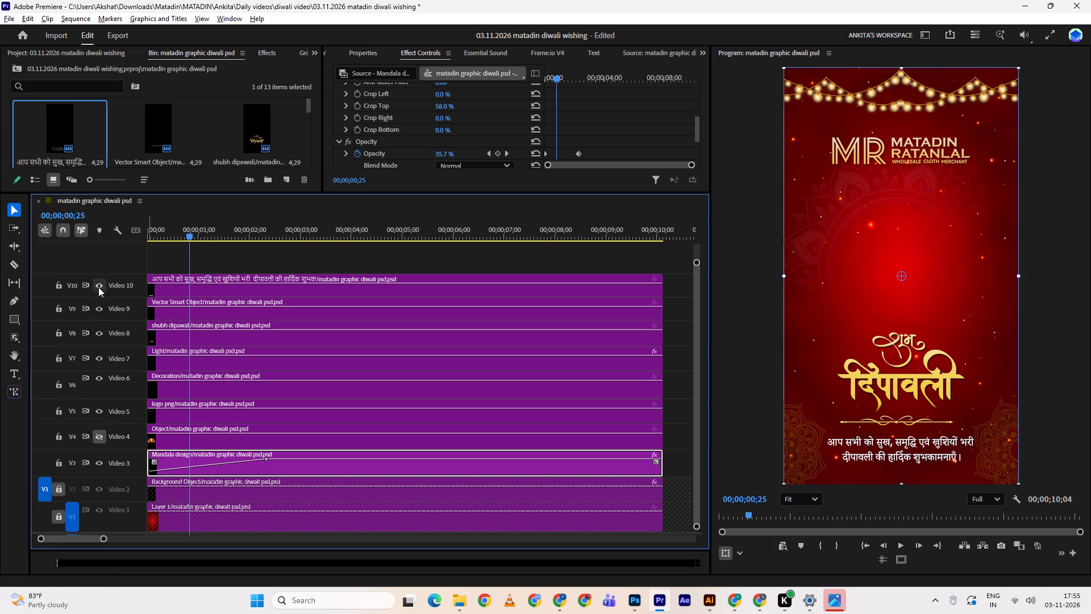
left_click(98, 287)
left_click(98, 287)
Return the playhead to 00;00;00;00 and hide tracks Video 4 through Video 10, leaving only the mandala and background layers visible.
left_click(96, 410)
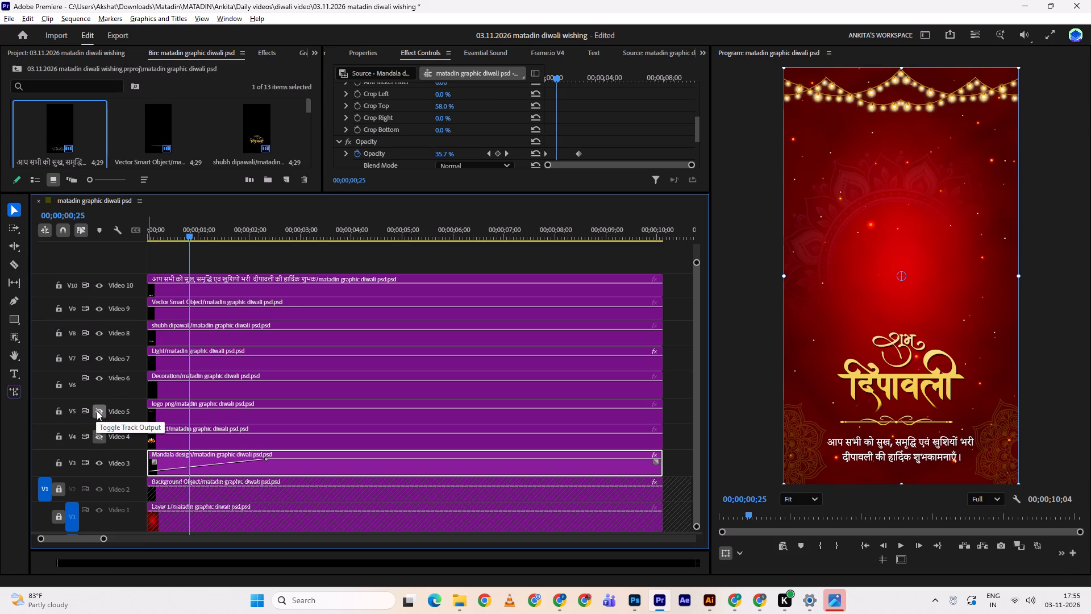
left_click_drag(189, 235, 136, 242)
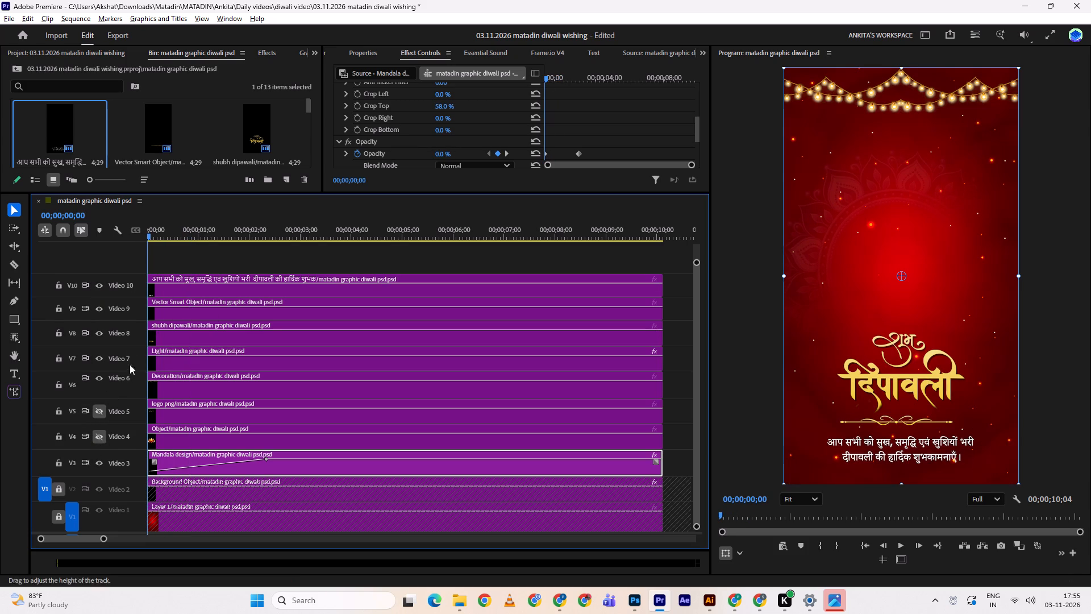
left_click(98, 438)
left_click(186, 431)
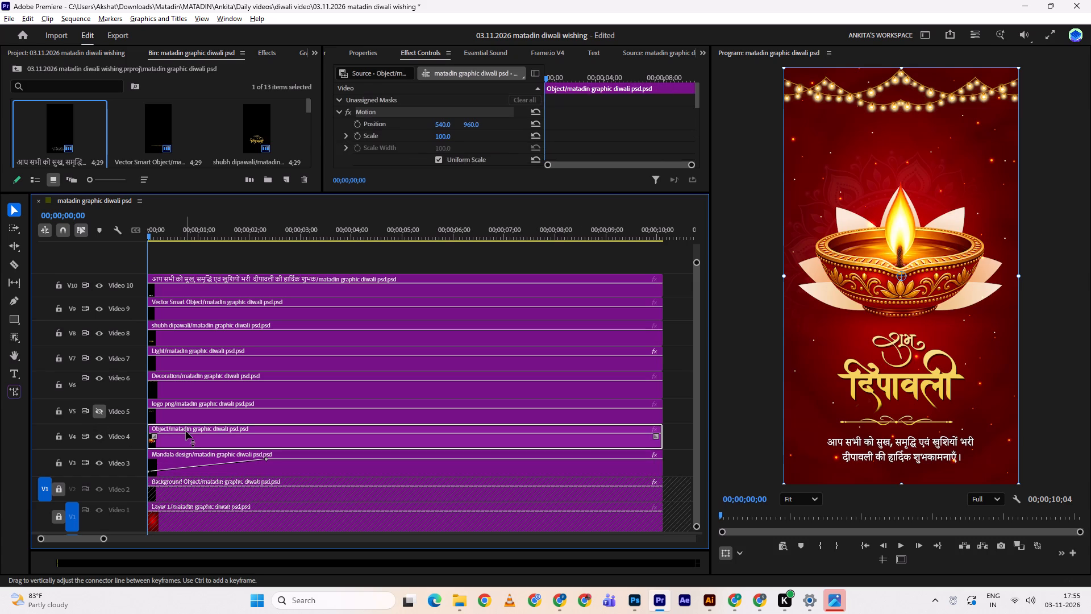
left_click(105, 439)
left_click(97, 380)
left_click(98, 364)
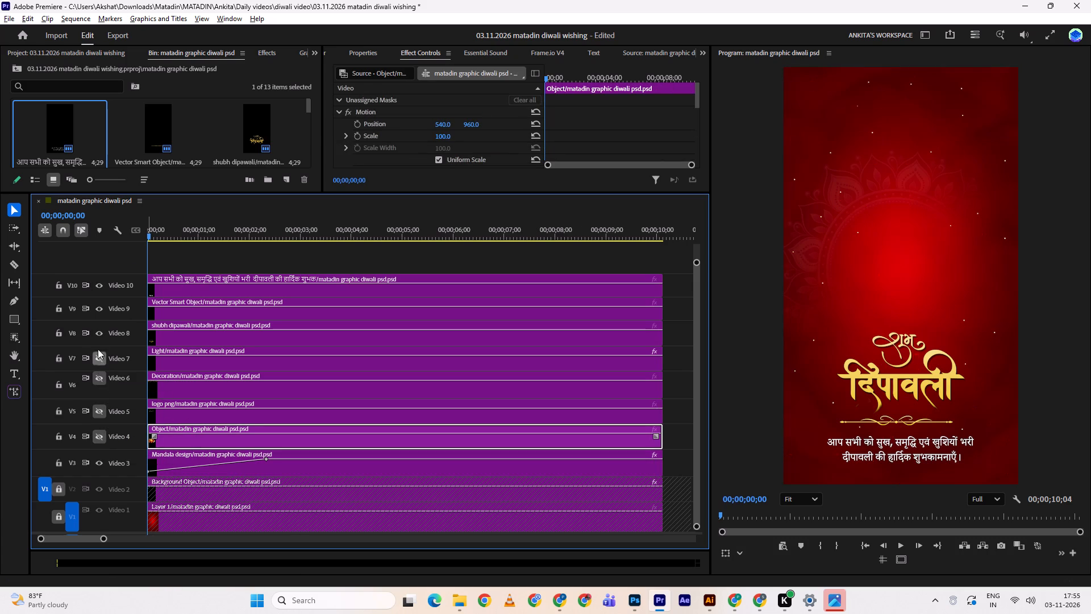
left_click(98, 326)
left_click(99, 314)
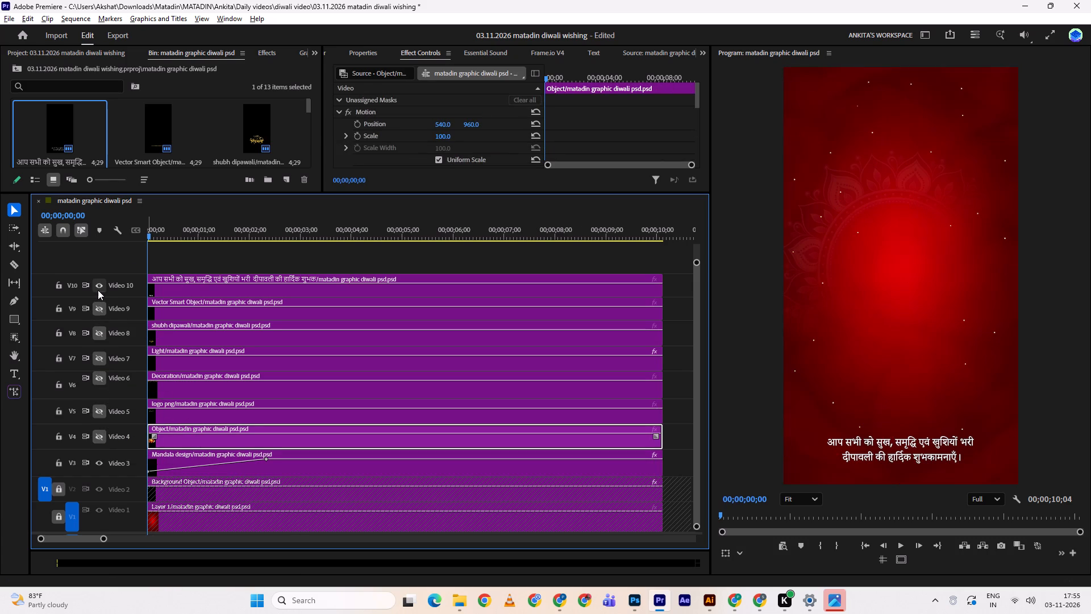
double_click(98, 290)
triple_click(98, 290)
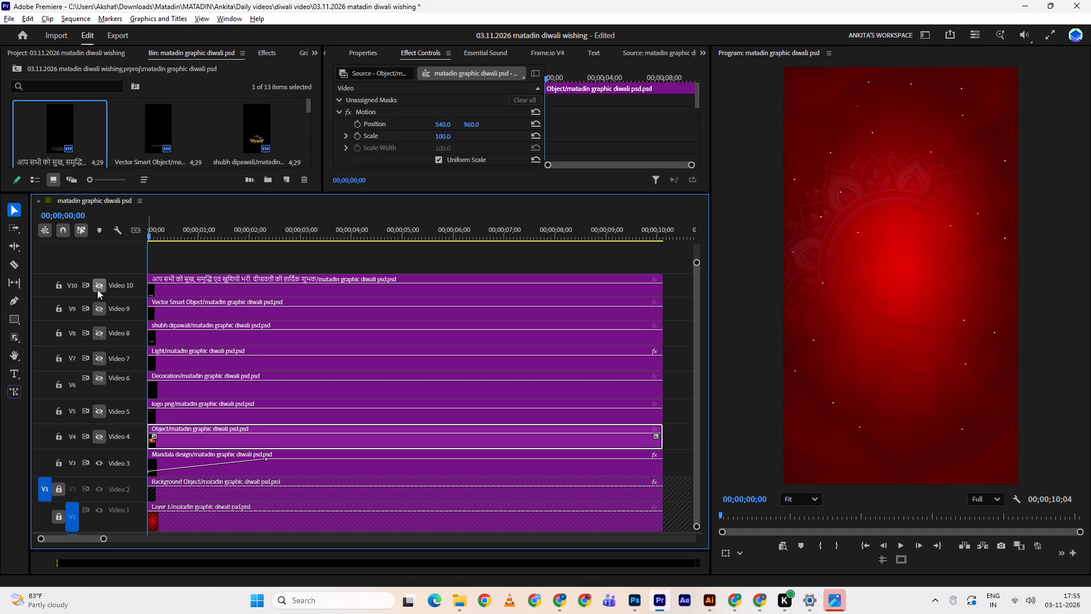
Play the mandala fade-in from the start with the upper tracks hidden.
key("space")
key("space")
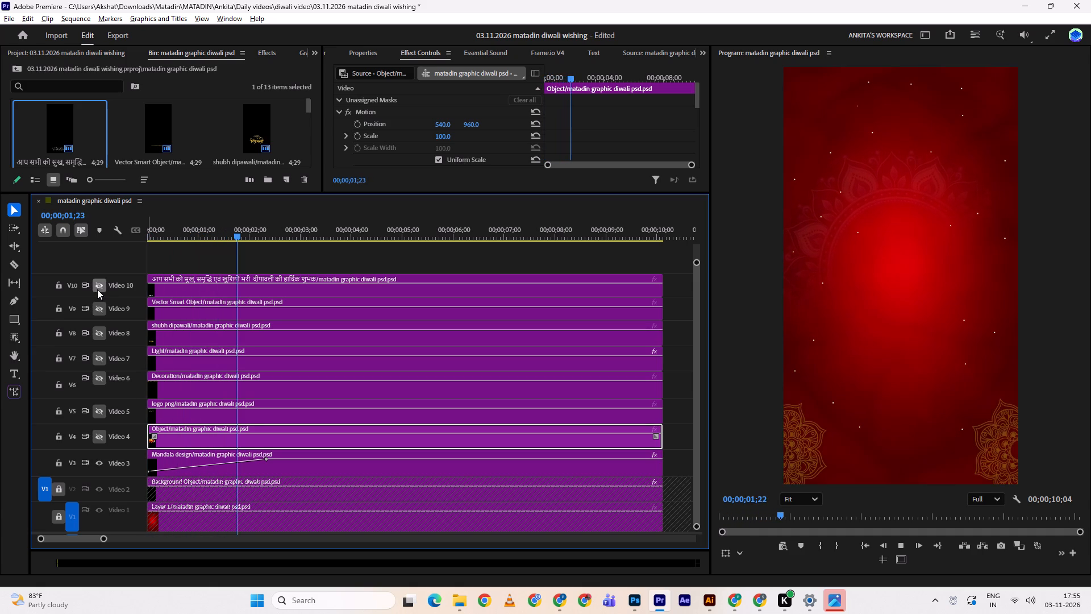
Check the Light layer by showing Video 7 temporarily, hide it again, and replay the mandala fade from 00;00;00;00.
double_click(173, 362)
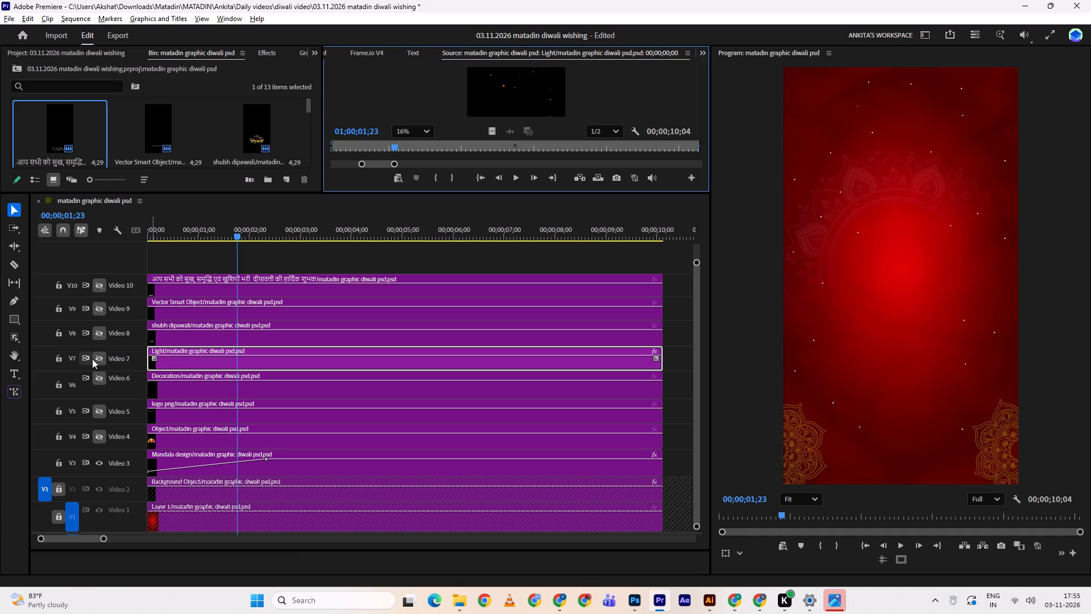
double_click(92, 359)
double_click(95, 358)
triple_click(95, 358)
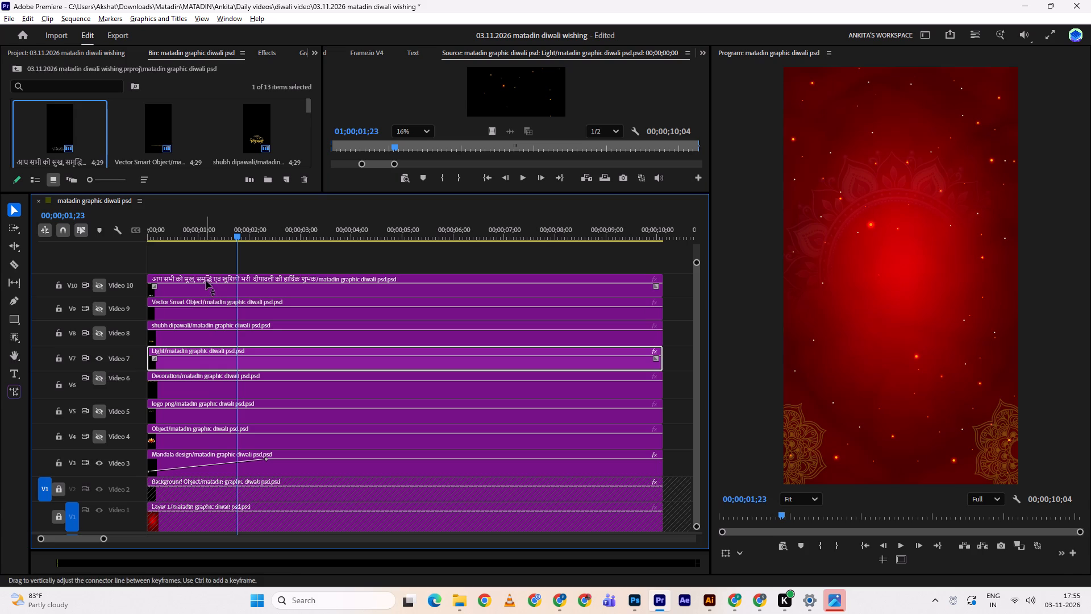
left_click_drag(210, 233, 128, 217)
left_click(105, 359)
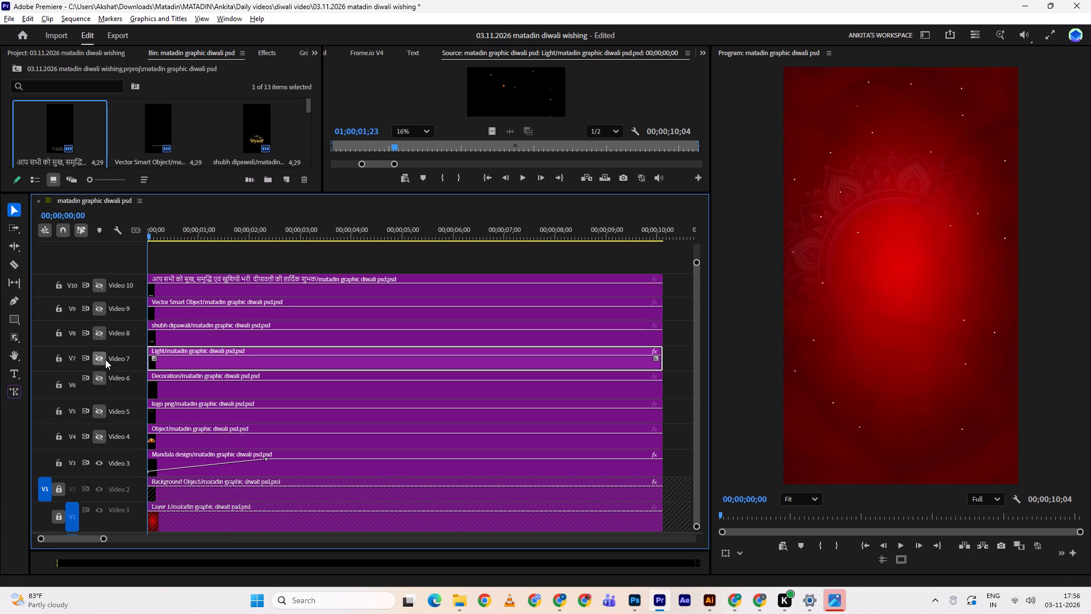
key("space")
key("space")
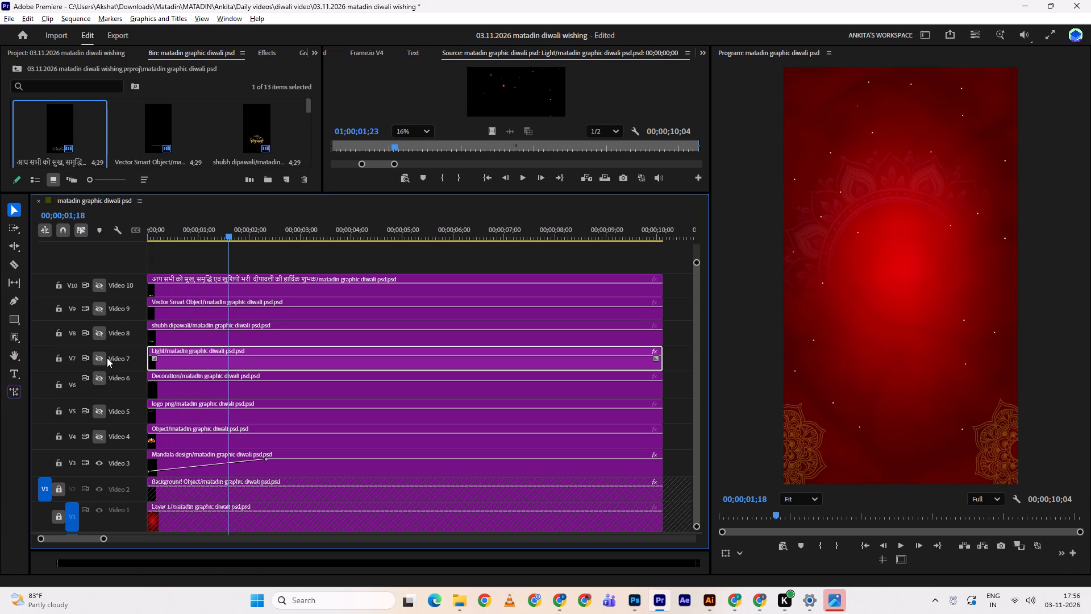
Copy the Opacity effect with its keyframes from the Mandala design clip.
left_click(280, 459)
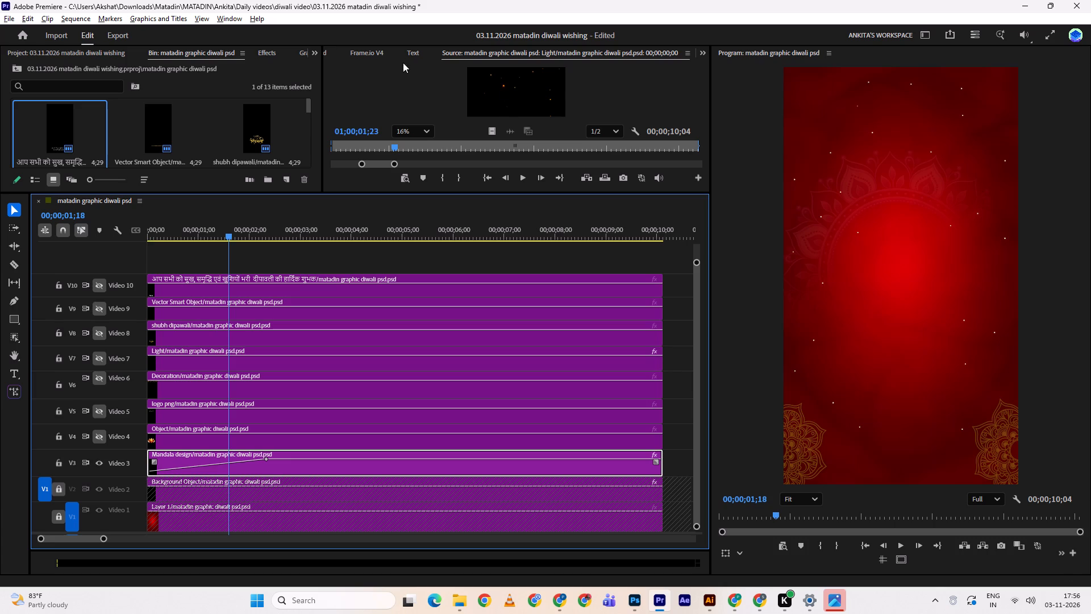
scroll(380, 48, "up", 4)
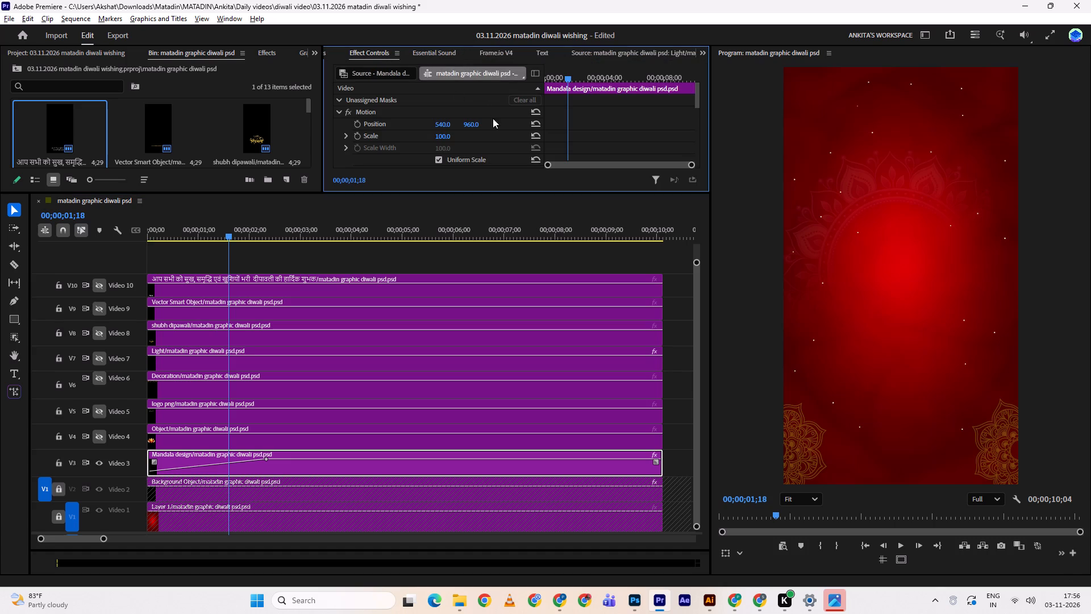
scroll(581, 121, "down", 12)
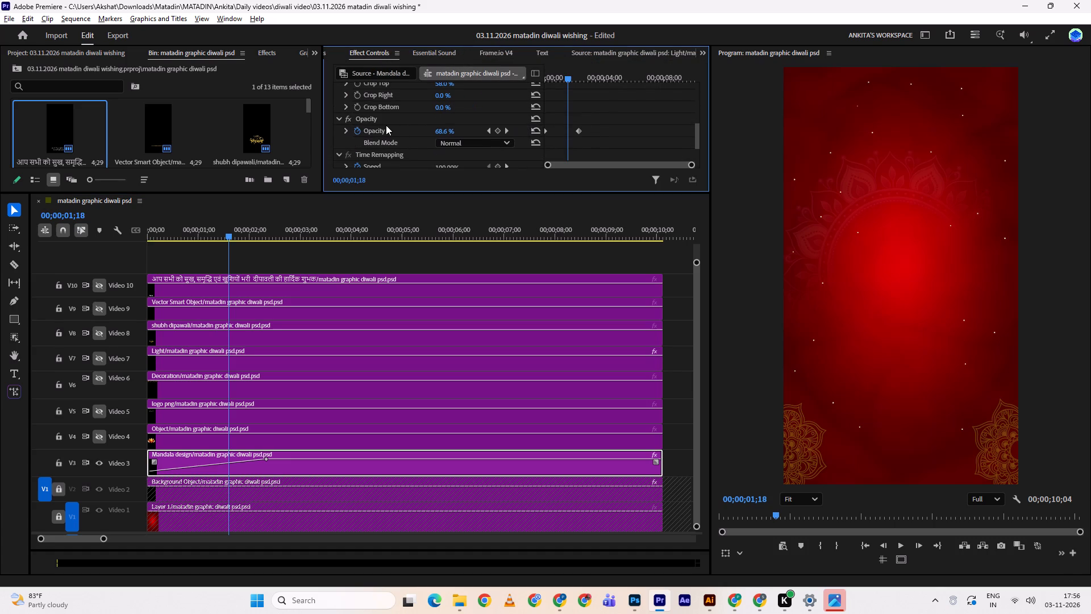
double_click(387, 122)
key("ctrl+c")
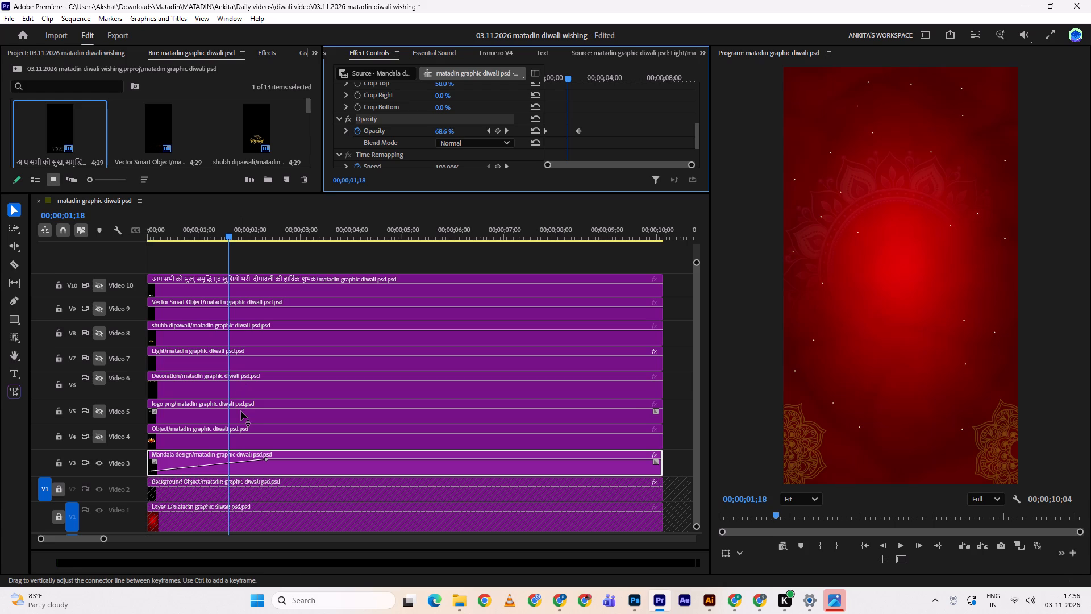
Show track Video 7 so the Light layer appears over the mandala and background.
left_click(242, 392)
left_click(100, 361)
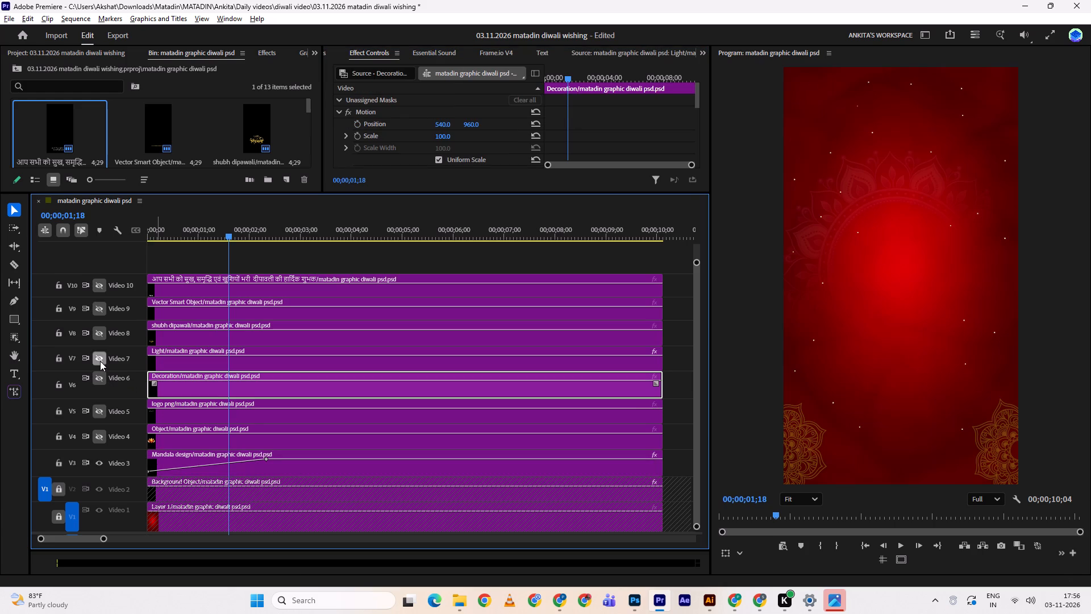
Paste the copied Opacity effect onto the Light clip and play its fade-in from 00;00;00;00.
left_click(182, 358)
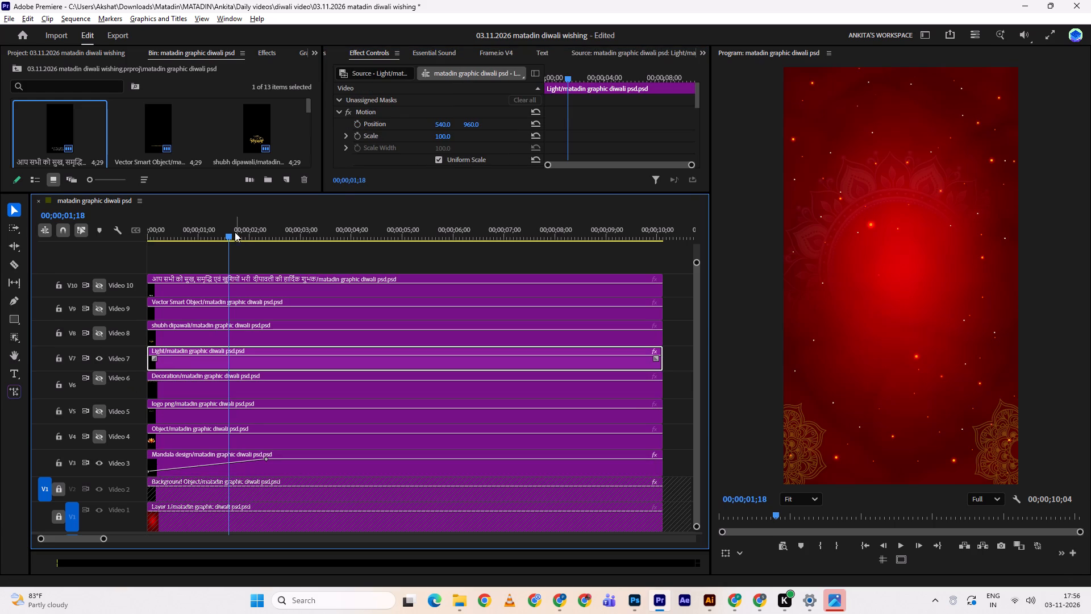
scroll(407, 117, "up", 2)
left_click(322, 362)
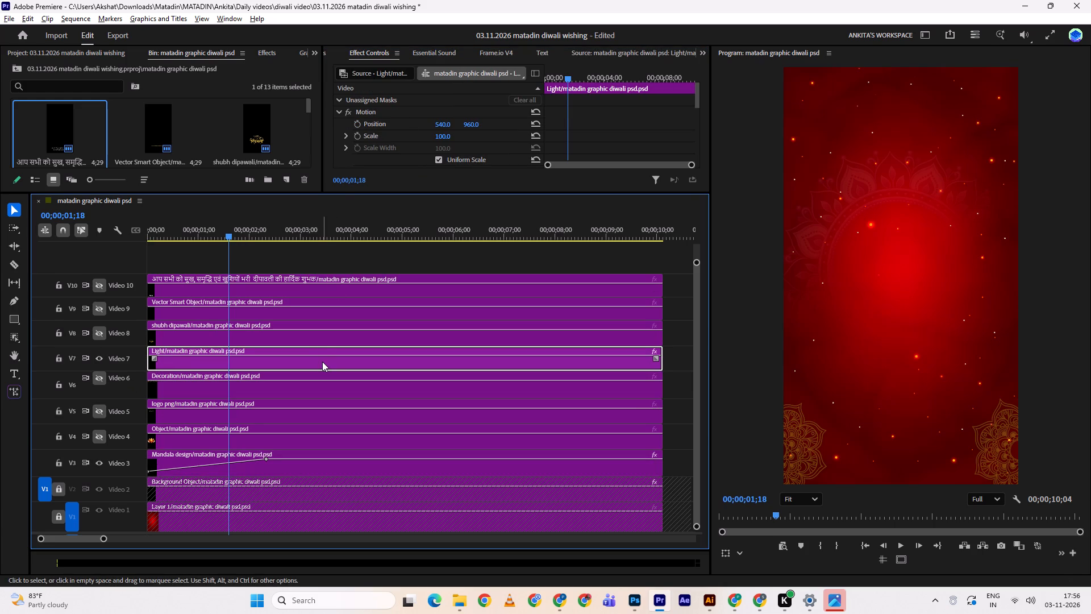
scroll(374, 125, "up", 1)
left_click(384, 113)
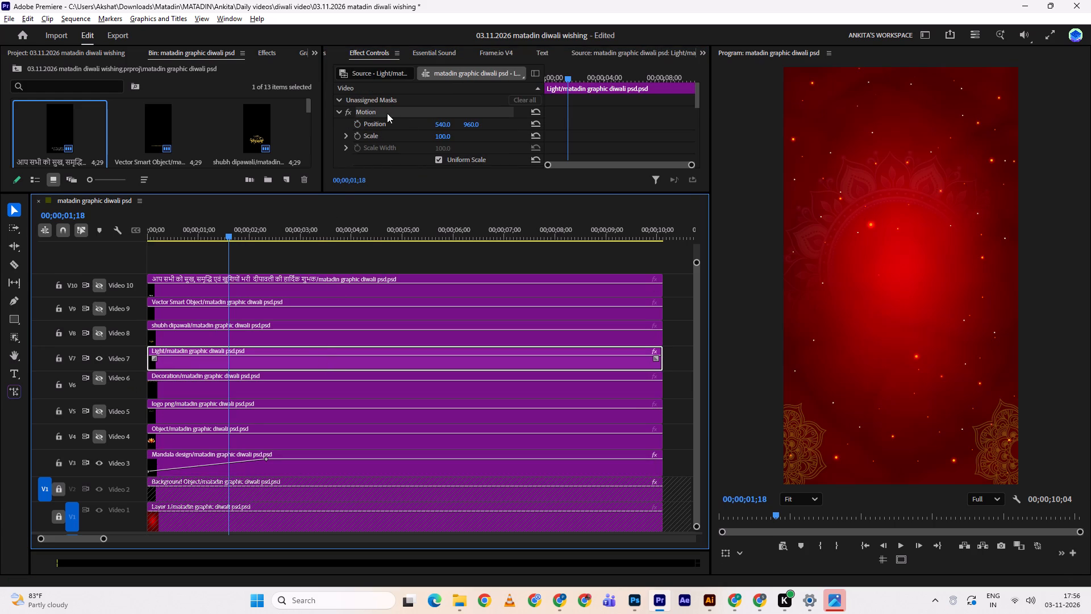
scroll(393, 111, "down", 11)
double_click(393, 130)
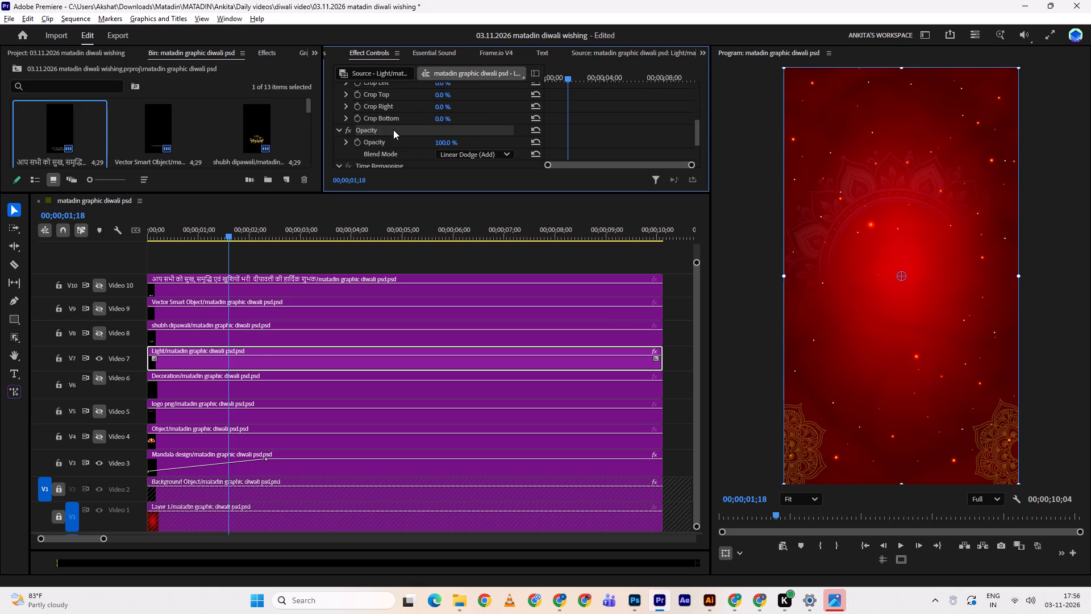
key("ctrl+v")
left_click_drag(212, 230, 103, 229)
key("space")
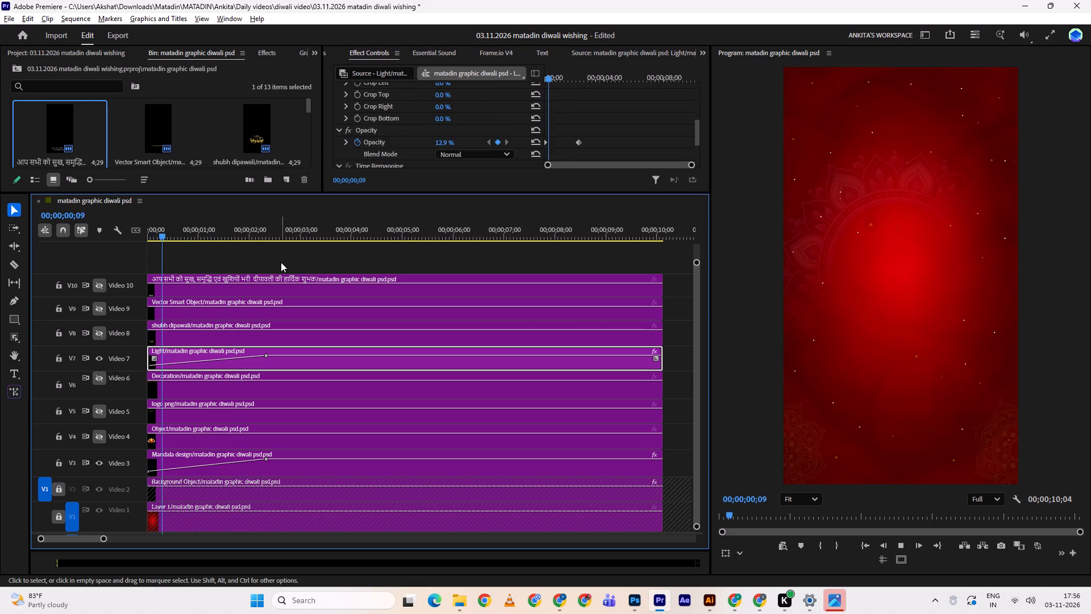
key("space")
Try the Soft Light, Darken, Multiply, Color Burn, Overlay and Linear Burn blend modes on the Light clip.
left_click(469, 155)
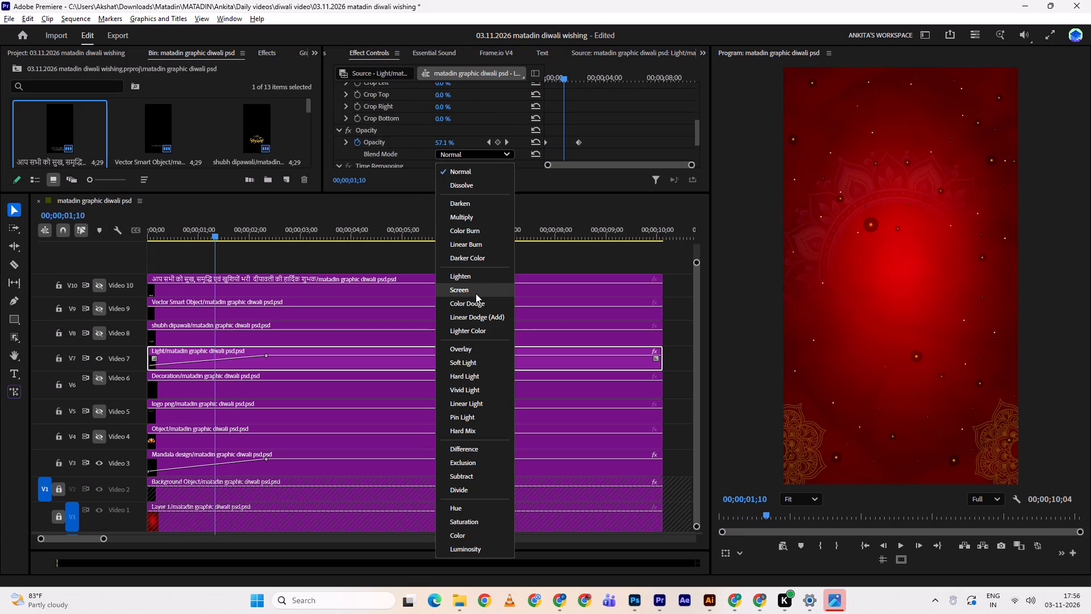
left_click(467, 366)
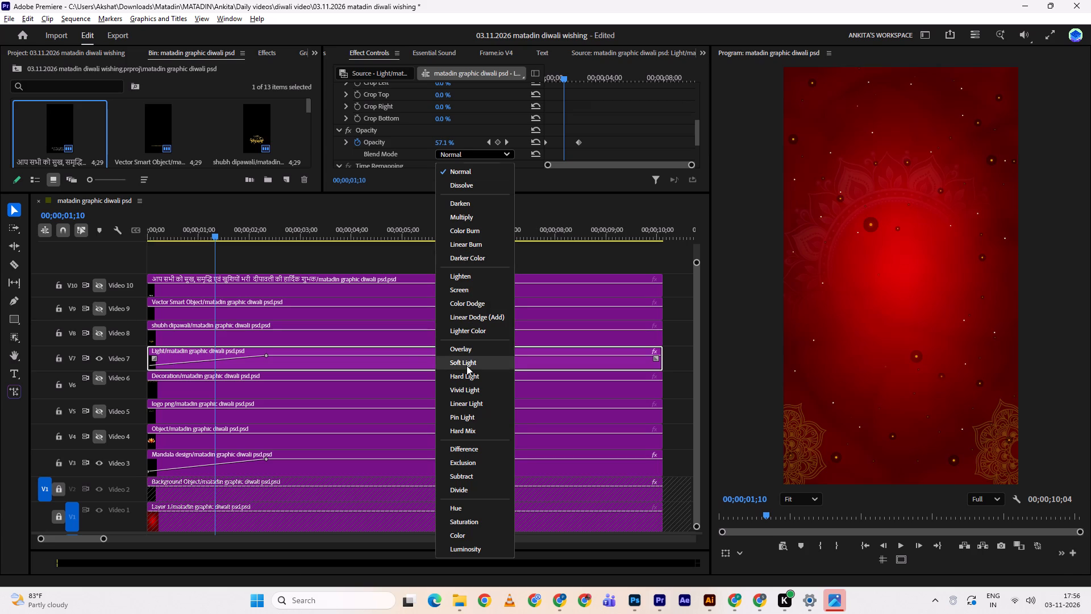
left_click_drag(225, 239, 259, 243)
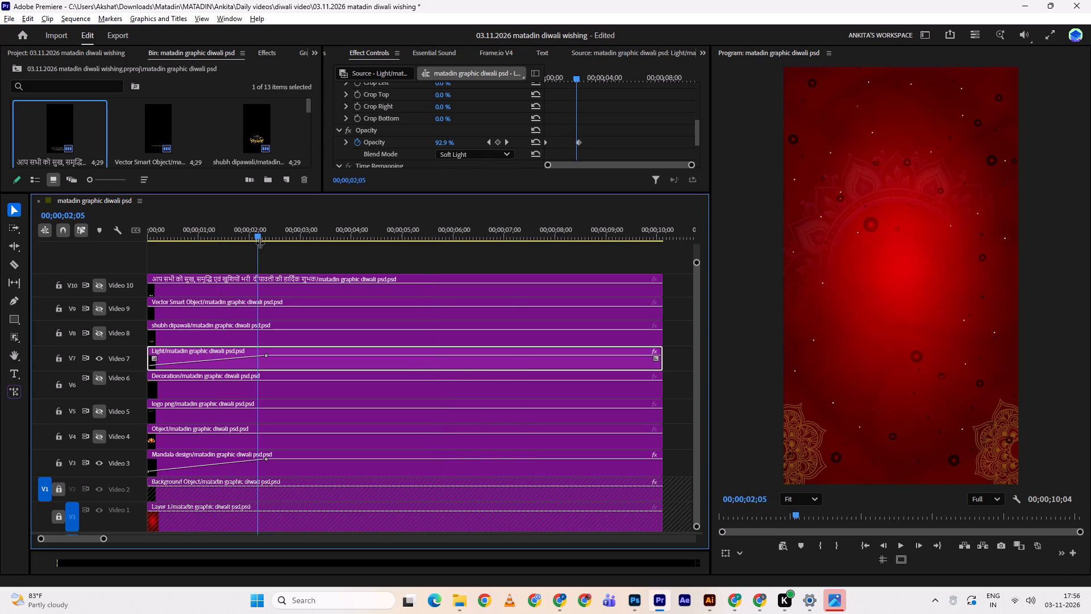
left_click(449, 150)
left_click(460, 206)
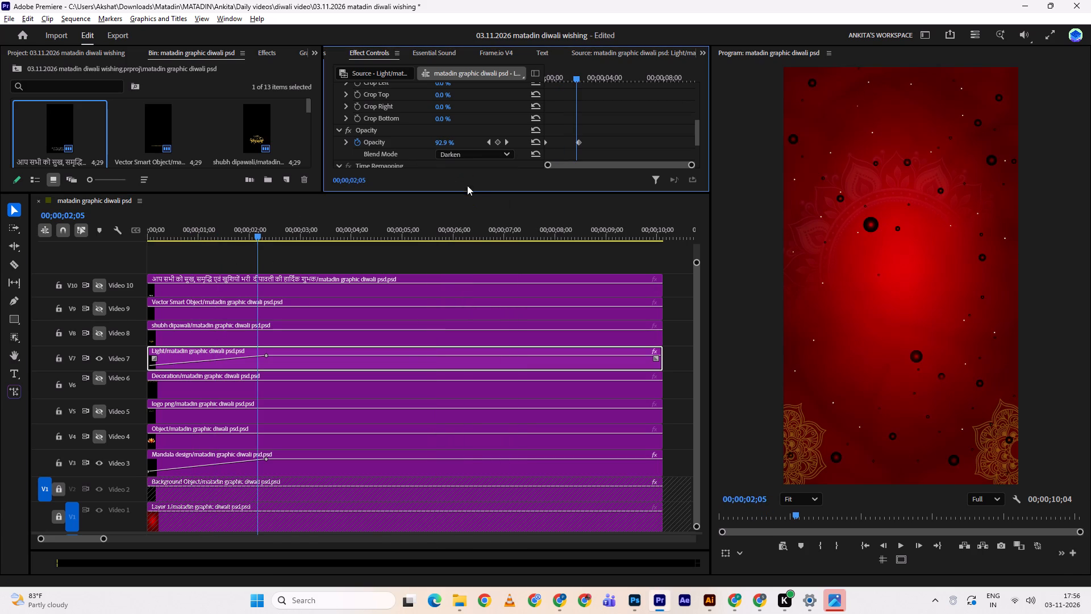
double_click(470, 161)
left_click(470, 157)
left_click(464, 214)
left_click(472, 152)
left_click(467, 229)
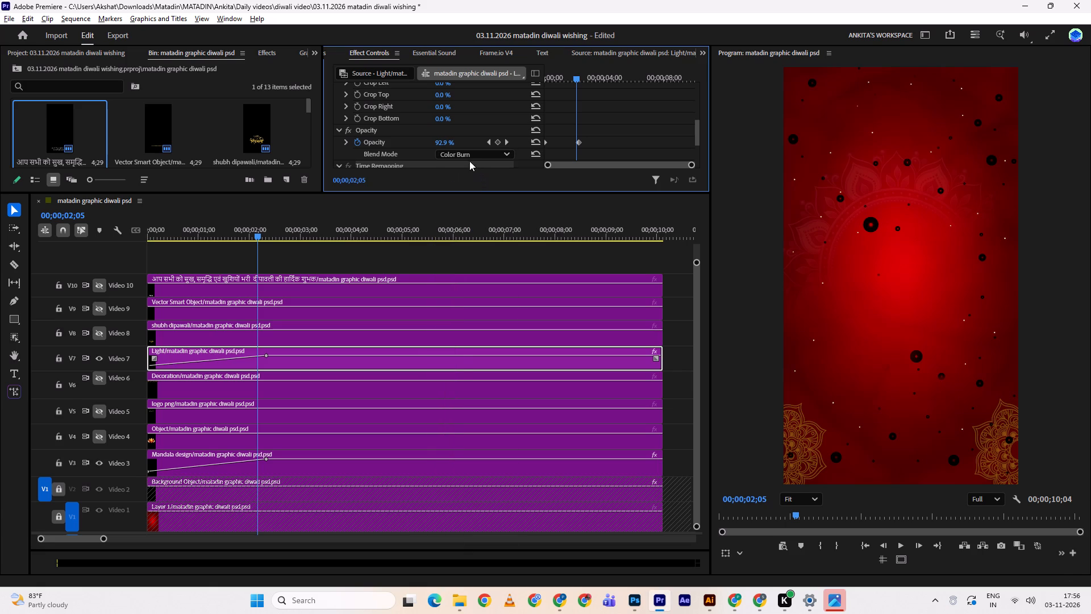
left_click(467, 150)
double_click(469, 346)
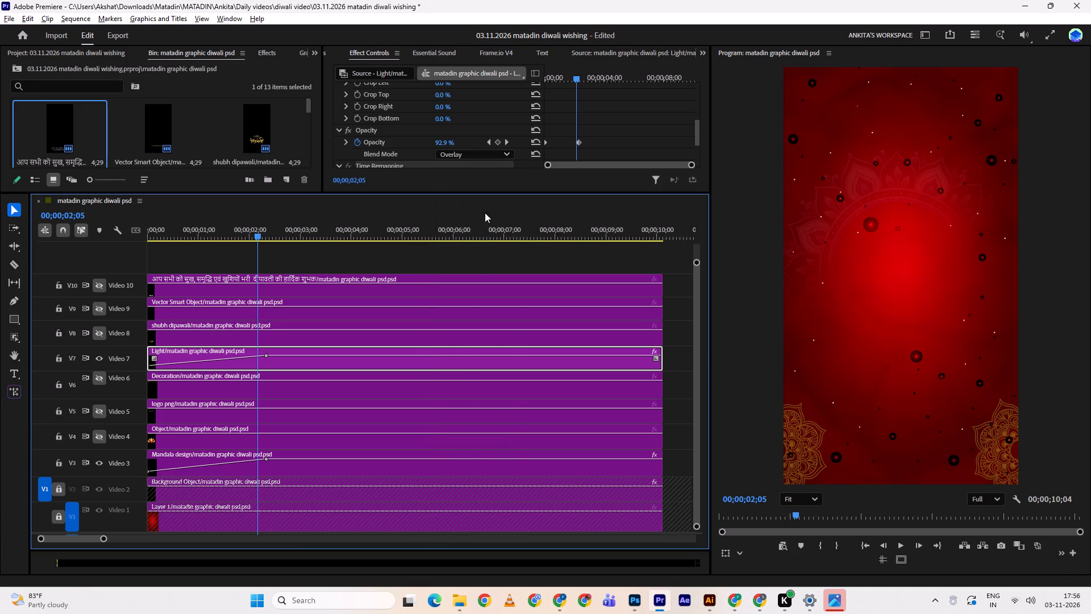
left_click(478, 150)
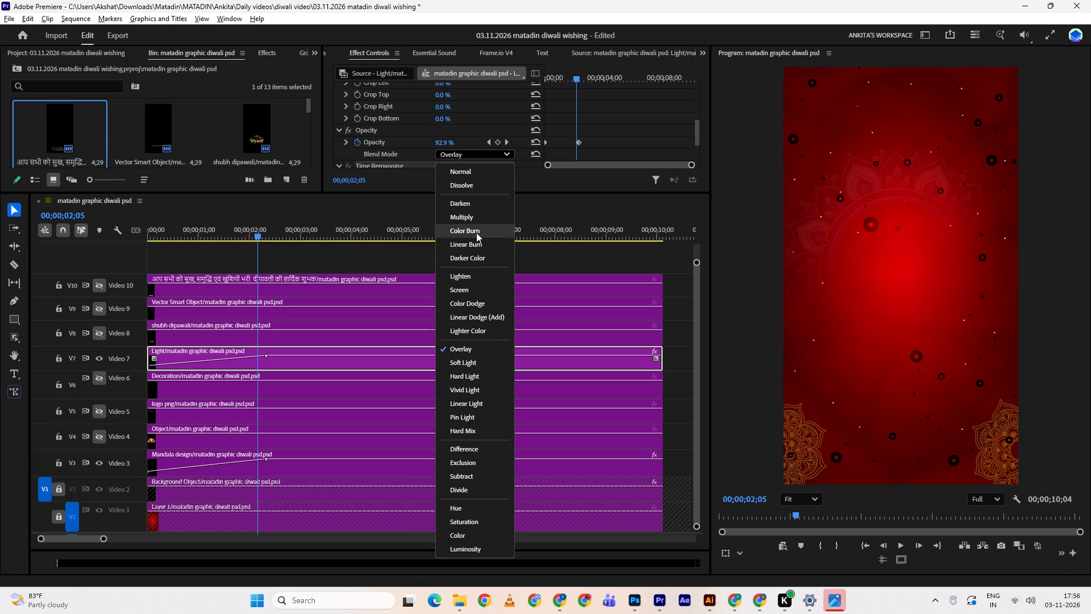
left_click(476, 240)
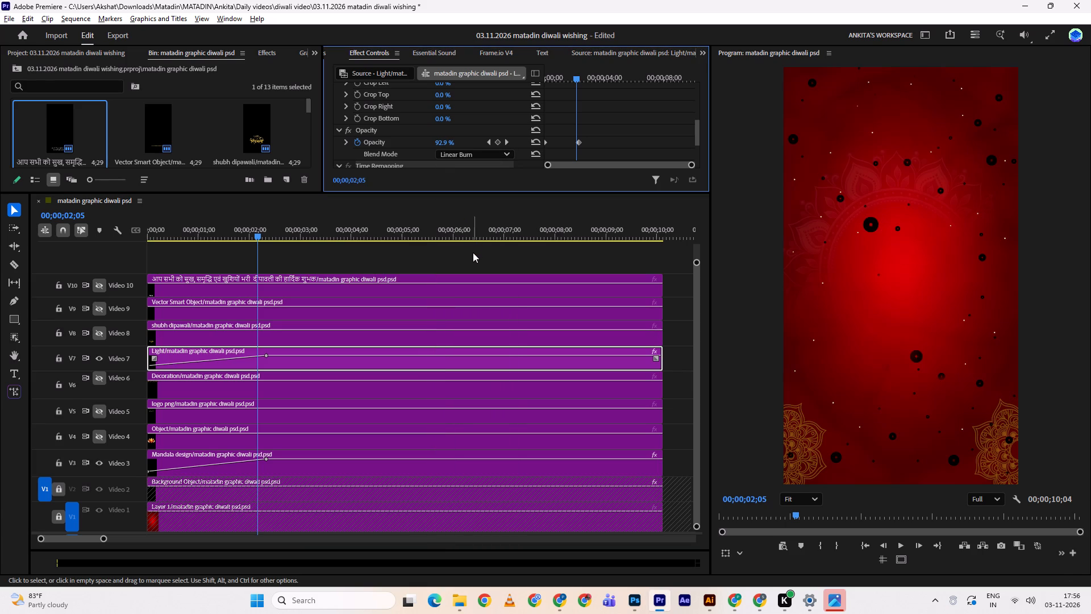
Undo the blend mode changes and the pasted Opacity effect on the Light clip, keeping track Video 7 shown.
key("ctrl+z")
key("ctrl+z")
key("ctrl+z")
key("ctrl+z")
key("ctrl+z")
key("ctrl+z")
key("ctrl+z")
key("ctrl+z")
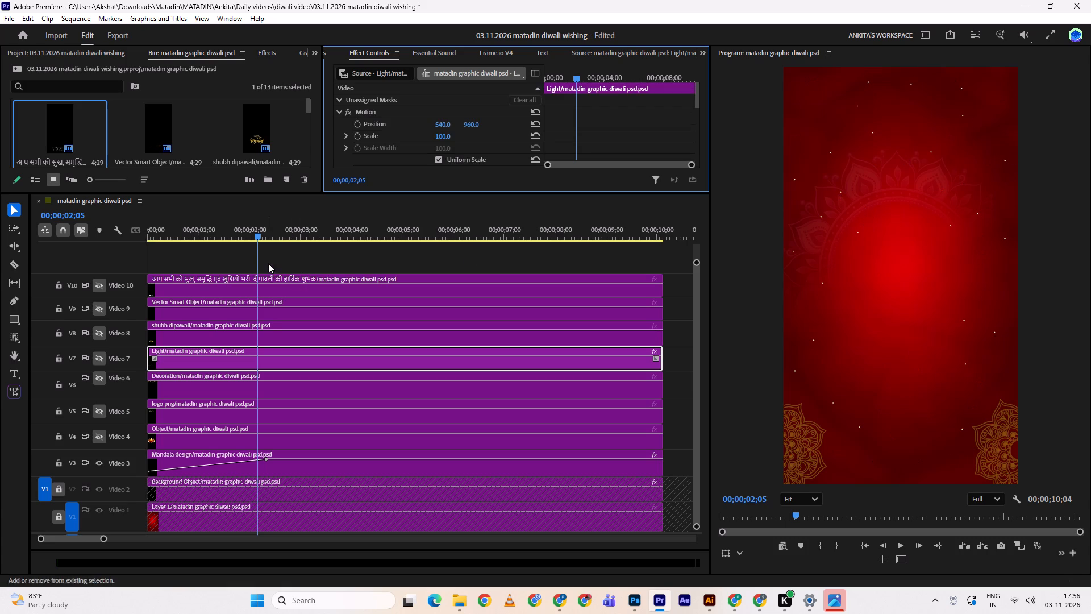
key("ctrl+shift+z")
Play the Light layer with the mandala fade from 00;00;00;00, then return the playhead to the start.
left_click_drag(261, 244, 124, 263)
left_click(124, 263)
left_click_drag(235, 233, 99, 220)
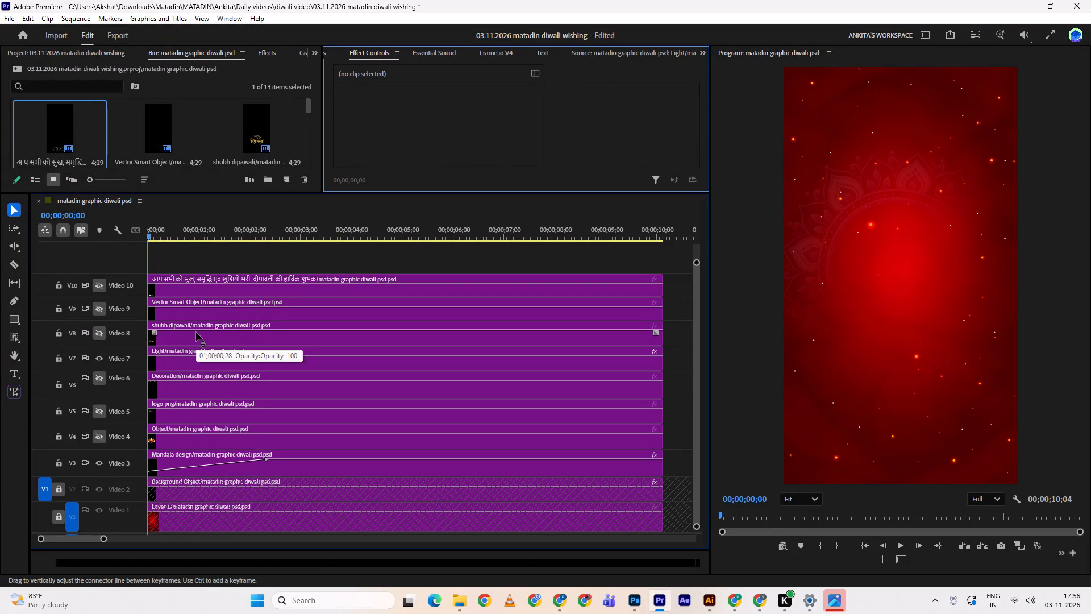
left_click(190, 366)
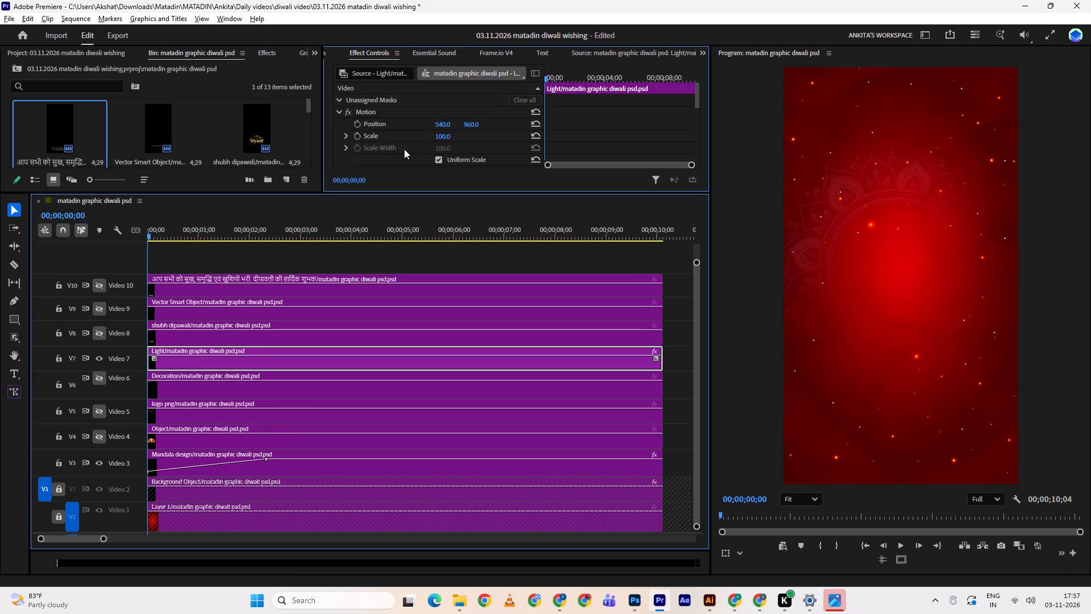
key("space")
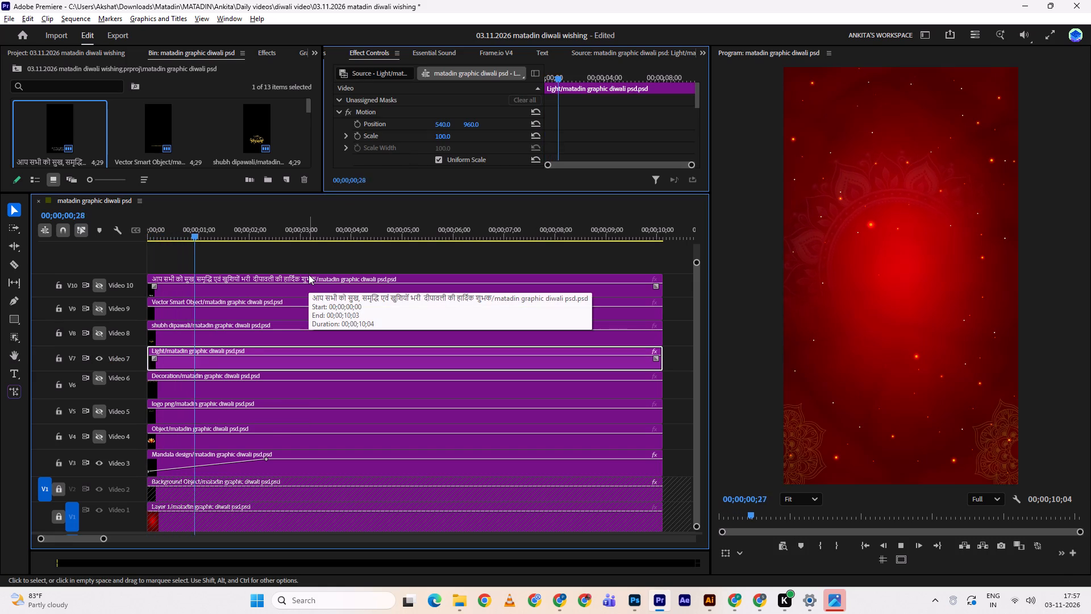
key("space")
left_click_drag(206, 243, 123, 236)
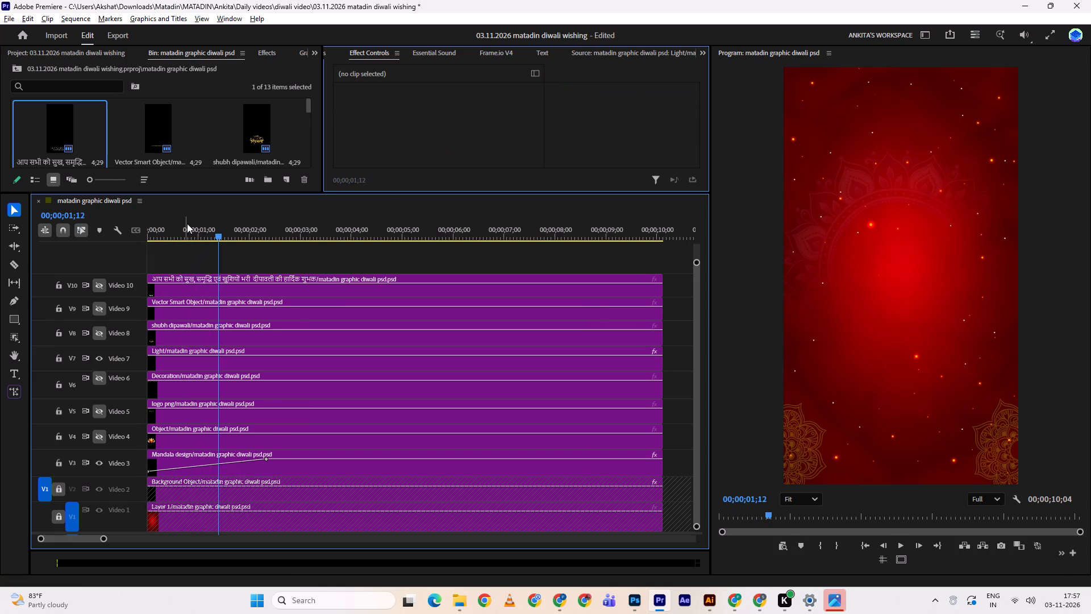
left_click_drag(187, 223, 106, 223)
left_click(106, 223)
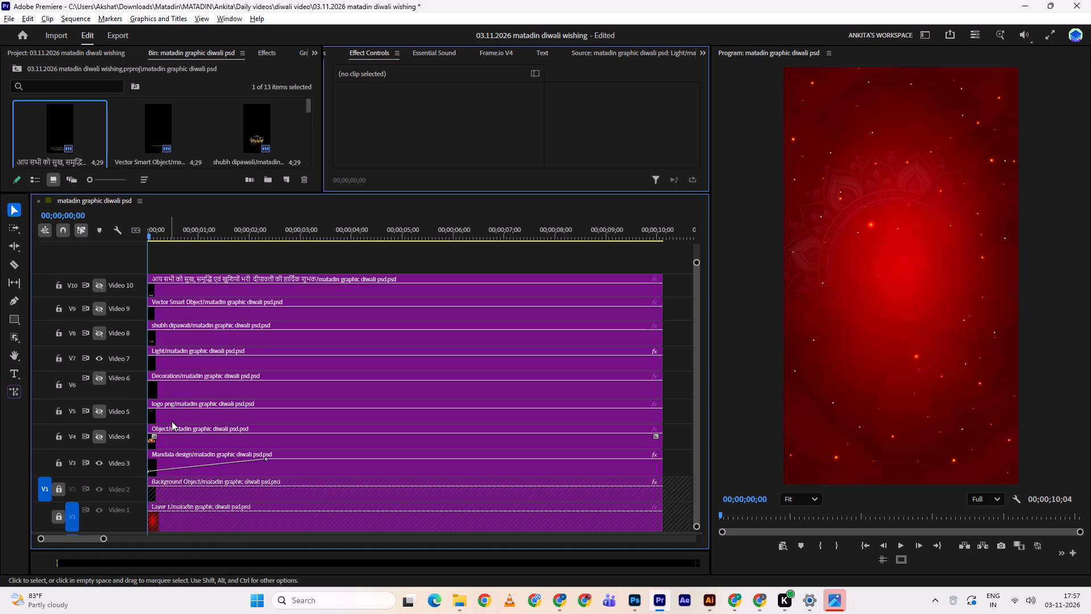
Select the Decoration clip and show its track, Video 6.
left_click(173, 389)
left_click(99, 377)
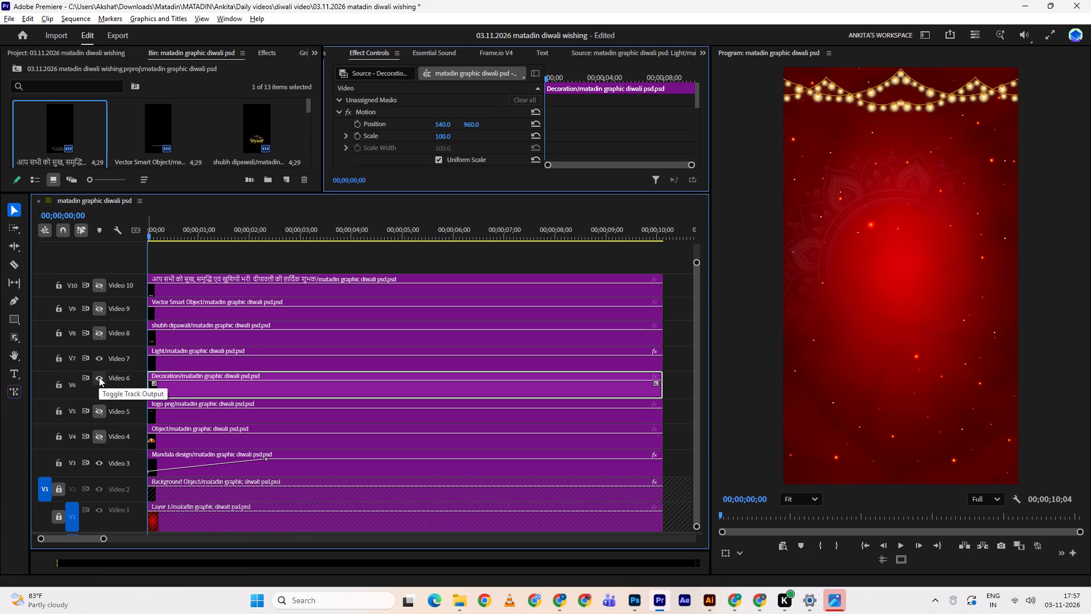
Keyframe the Decoration clip's Opacity from 0% at about 00;00;00;23 to 100% at 00;00;02;10.
key("space")
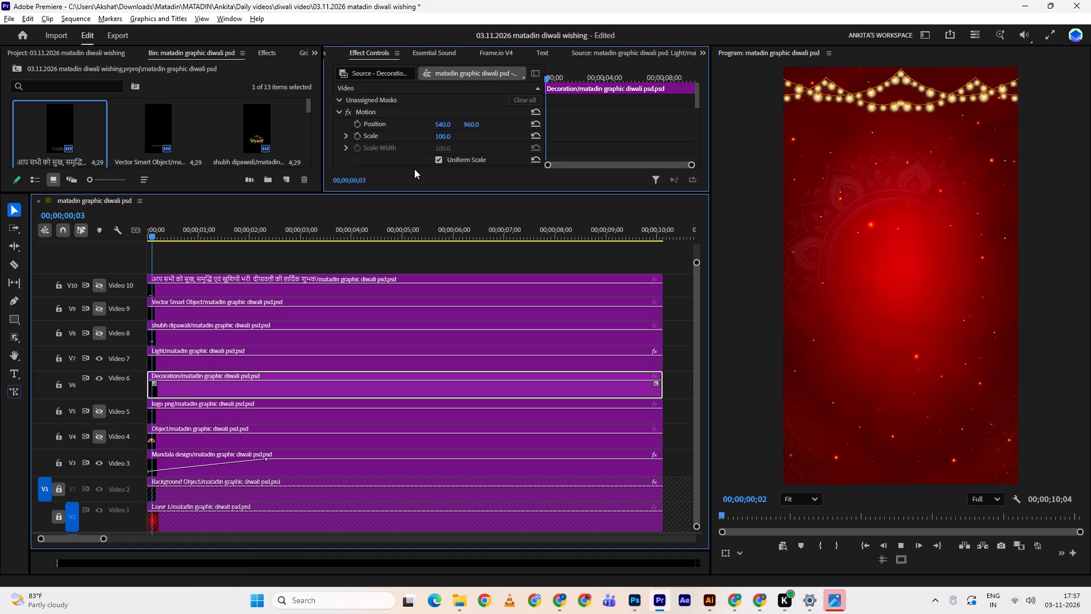
key("space")
scroll(474, 127, "down", 9)
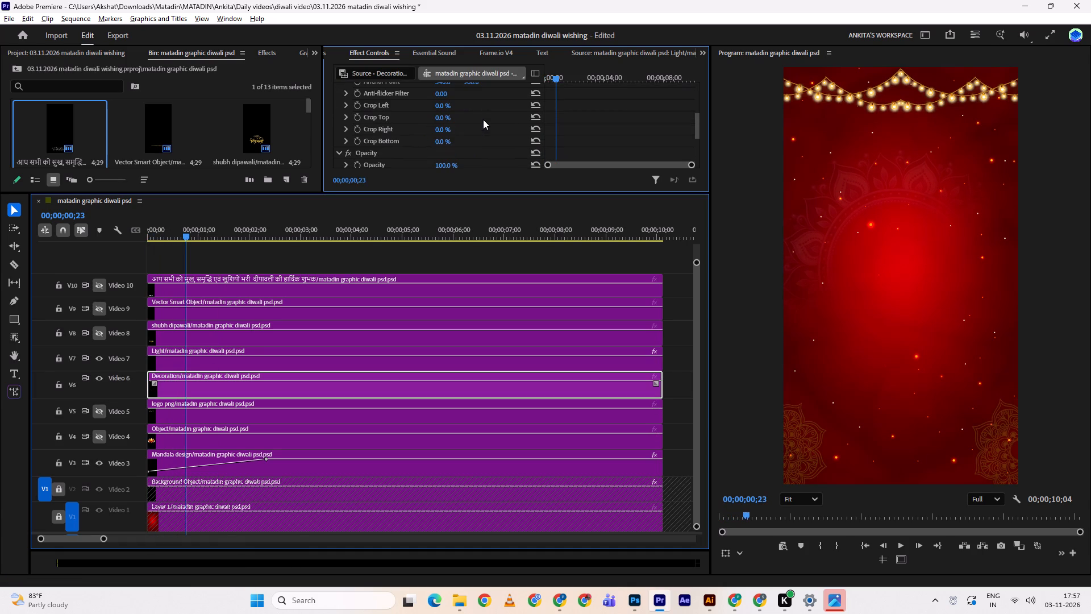
key("space")
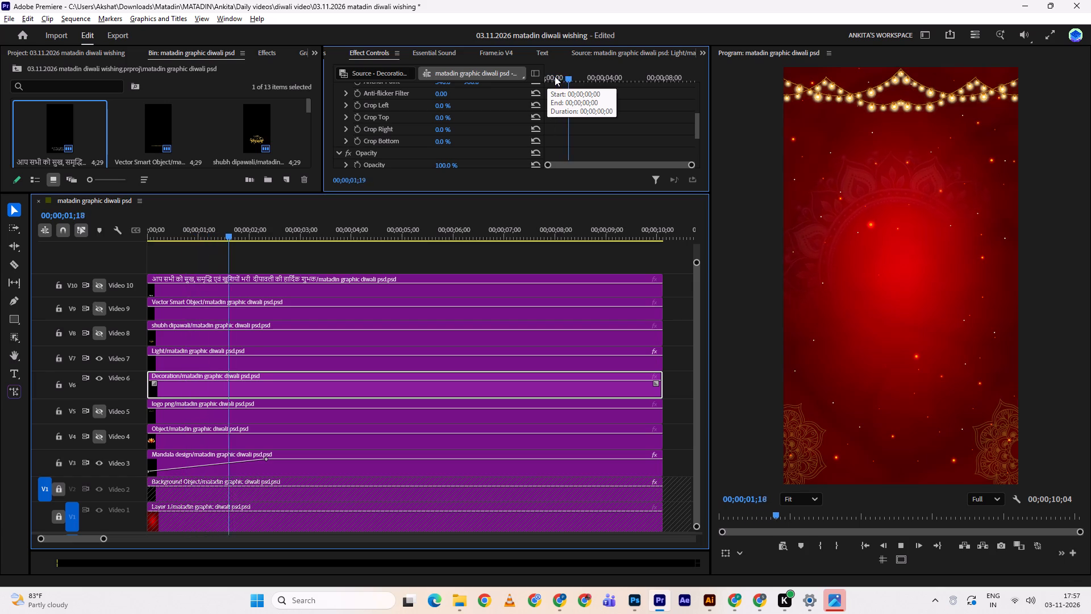
key("space")
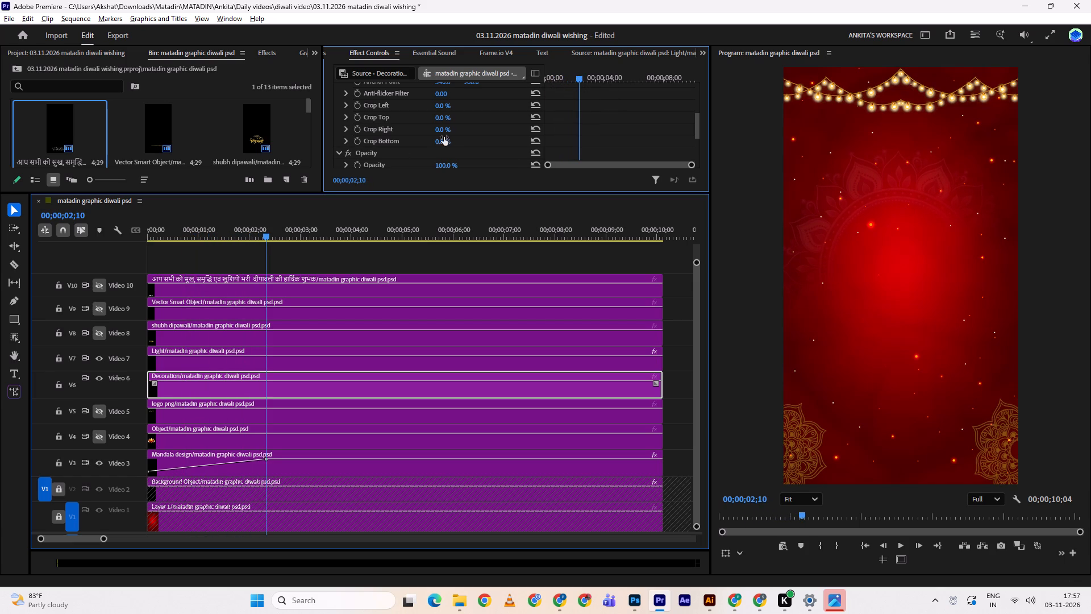
scroll(444, 137, "down", 2)
double_click(356, 147)
left_click(355, 138)
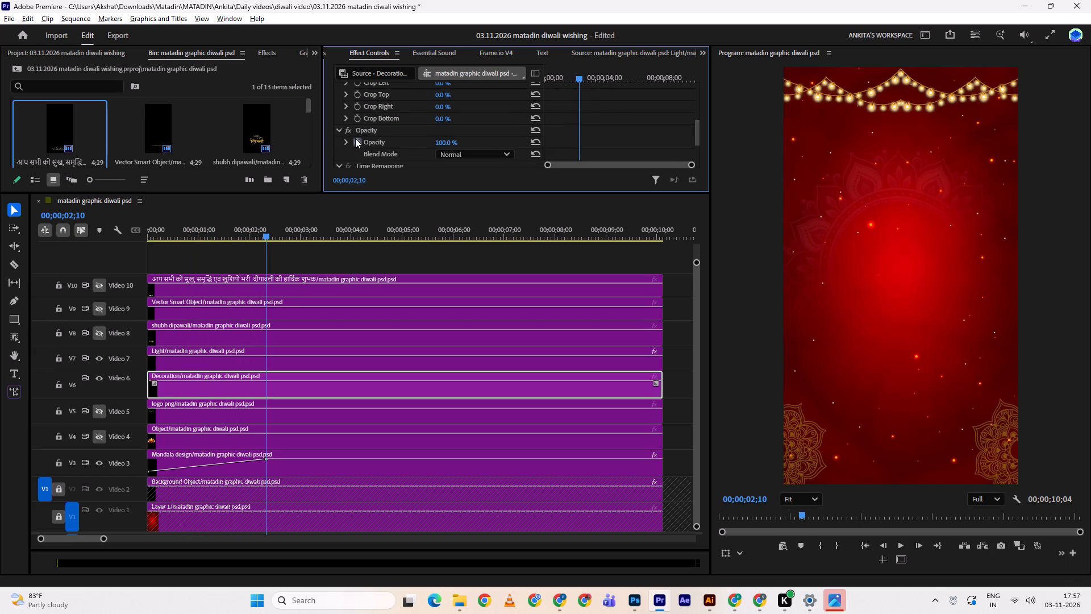
left_click_drag(572, 71, 547, 69)
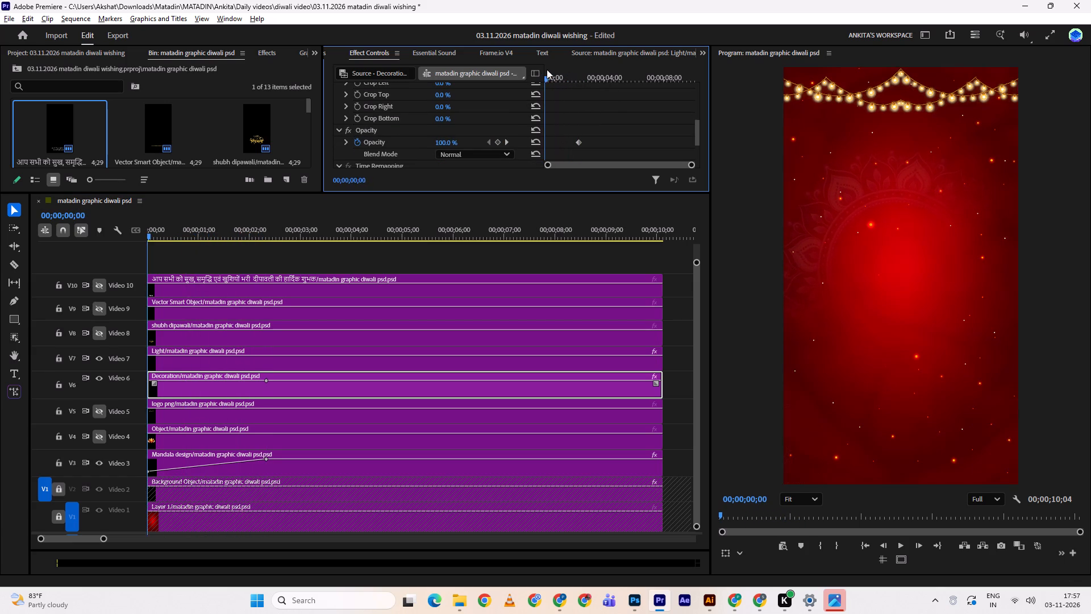
left_click_drag(547, 69, 557, 70)
left_click_drag(451, 145, 377, 148)
Play the Decoration fade-in twice from the start and return the playhead to 00;00;00;00.
left_click_drag(181, 238, 113, 250)
left_click(113, 250)
key("space")
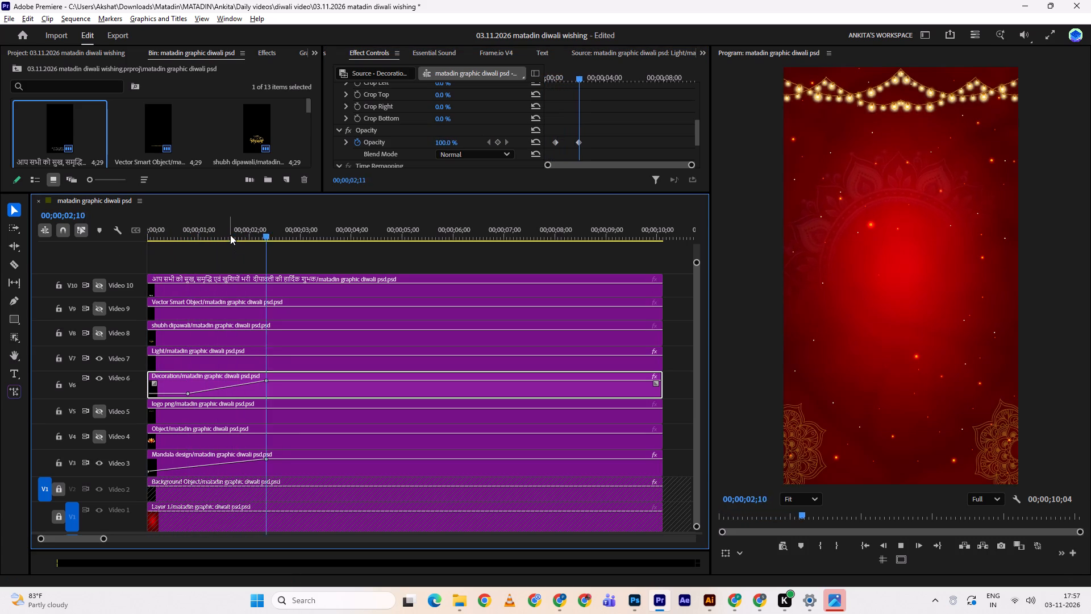
left_click_drag(230, 234, 91, 229)
key("space")
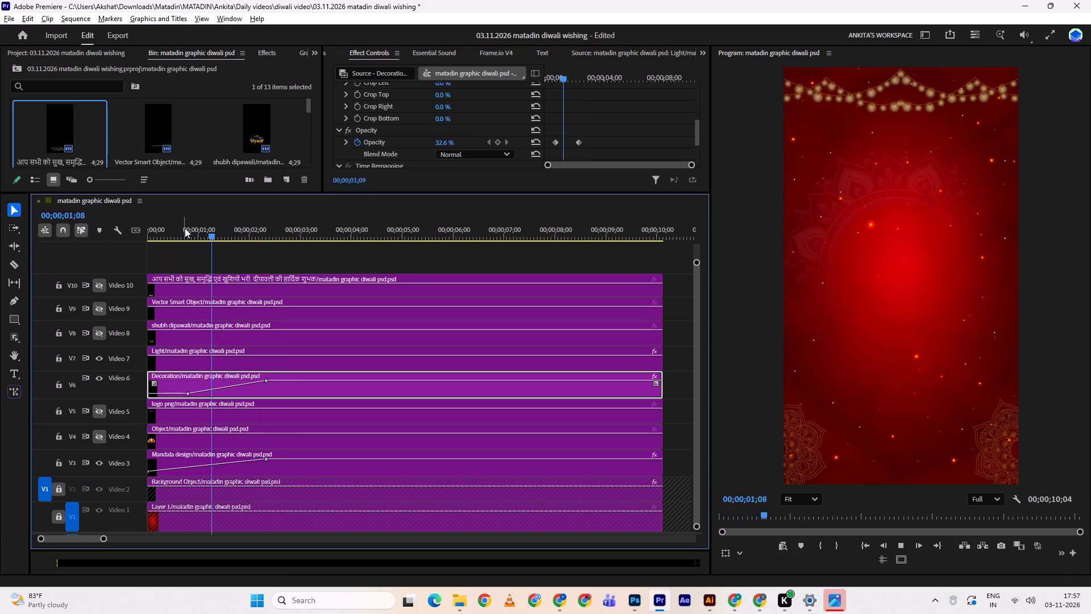
left_click_drag(190, 229, 124, 219)
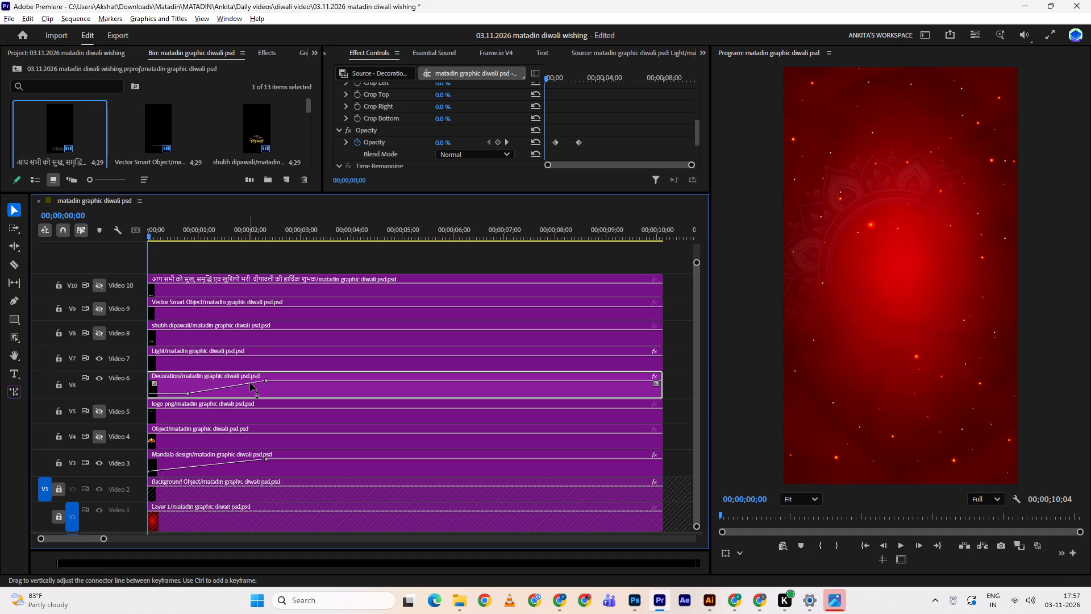
Copy the Decoration clip's Opacity animation onto the Mandala design clip and play it briefly.
left_click(401, 132)
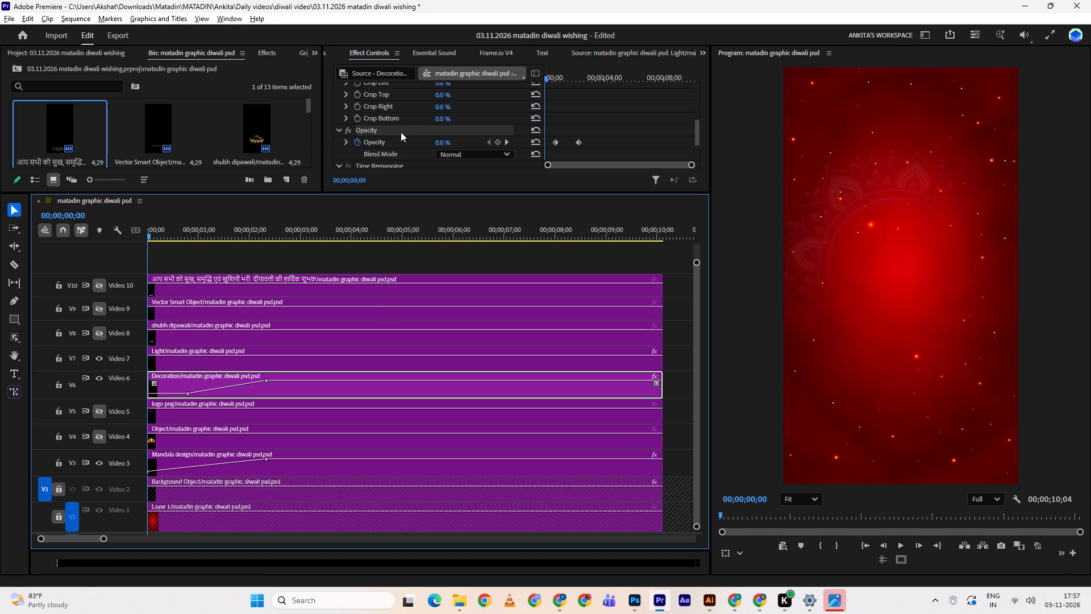
key("ctrl+c")
left_click(260, 458)
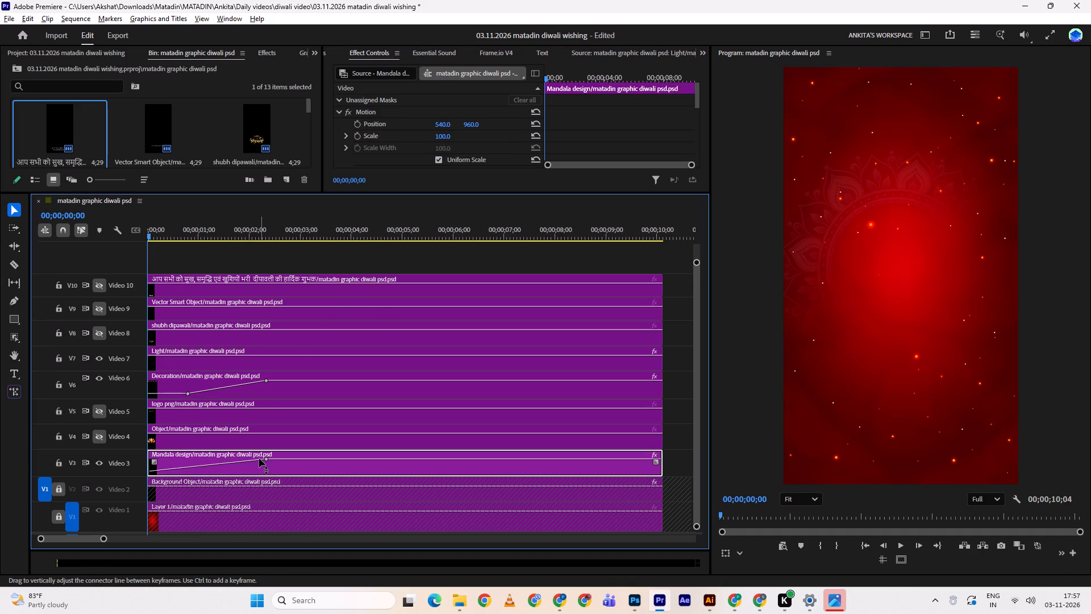
scroll(393, 97, "down", 7)
scroll(394, 143, "down", 7)
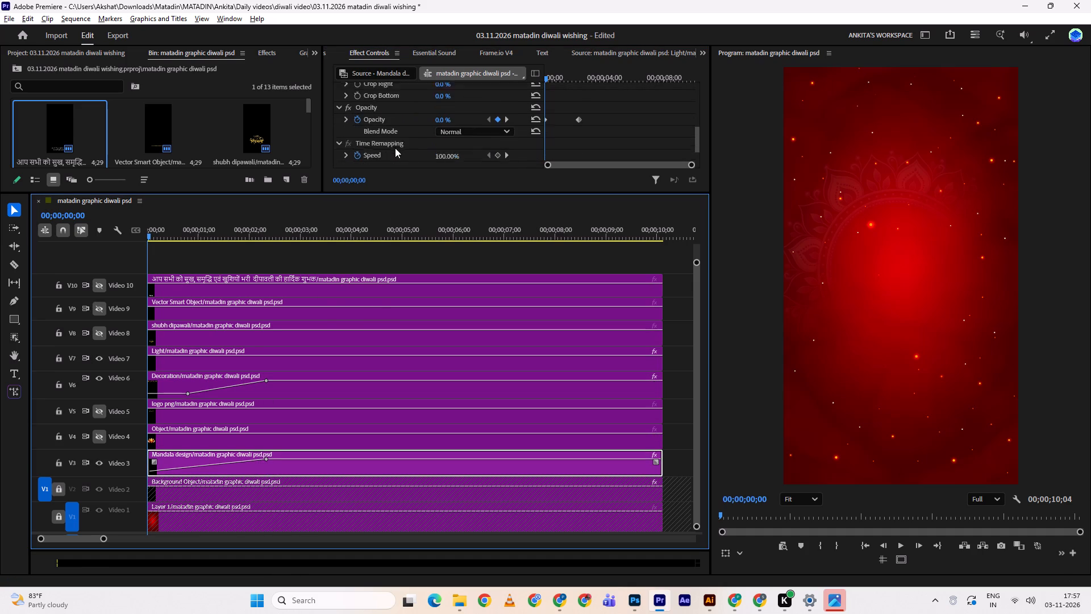
scroll(395, 148, "down", 1)
scroll(399, 127, "up", 2)
left_click(406, 105)
key("ctrl+v")
key("space")
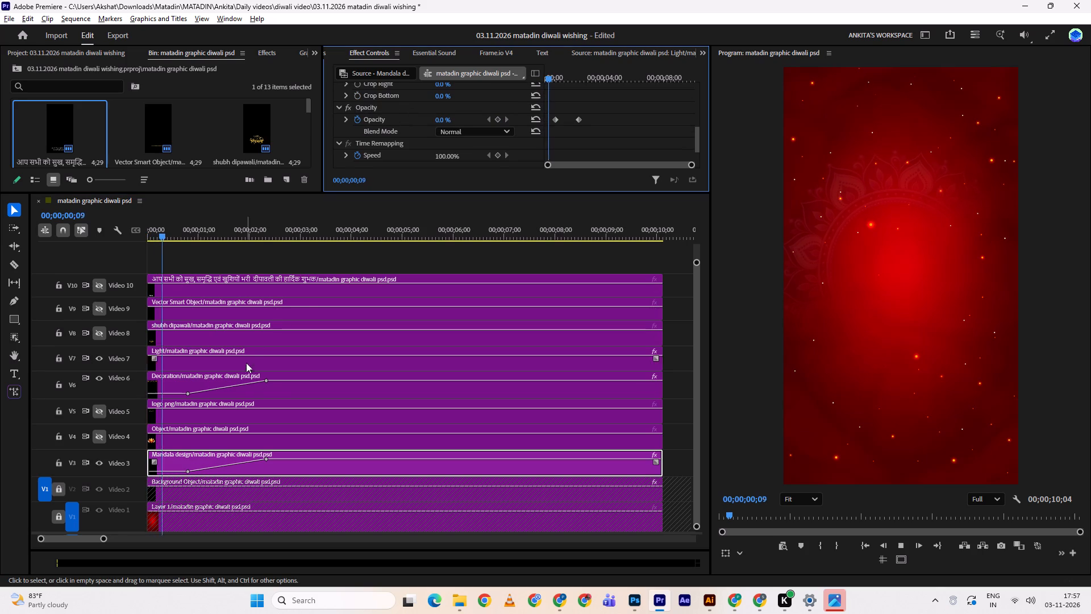
key("space")
Move the Decoration clip's first Opacity keyframe to 00;00;00;00 and play the fade from the start.
left_click(272, 396)
scroll(578, 122, "down", 14)
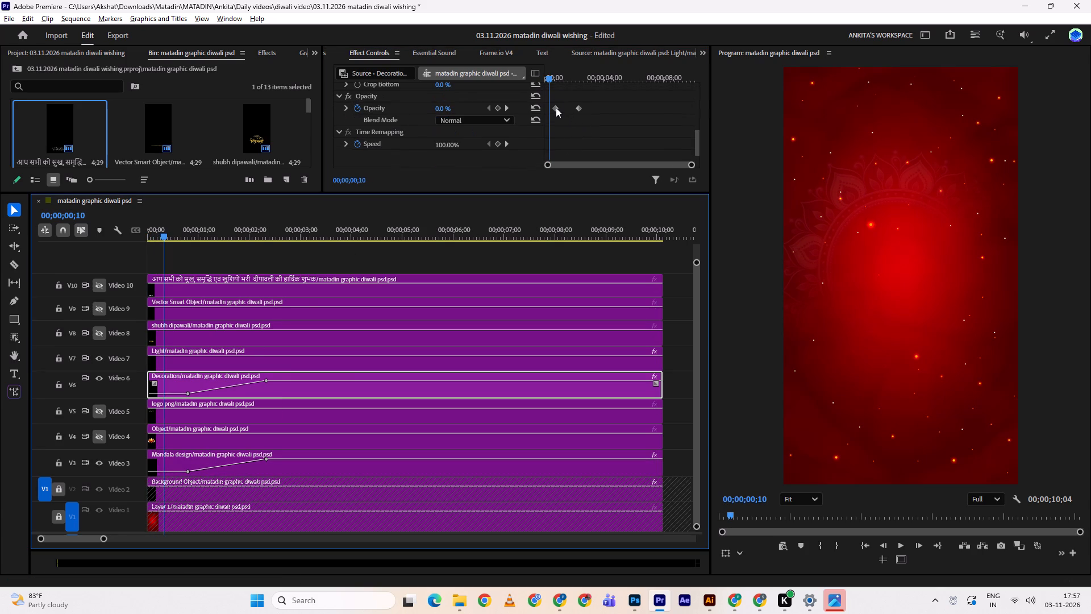
left_click_drag(556, 107, 522, 114)
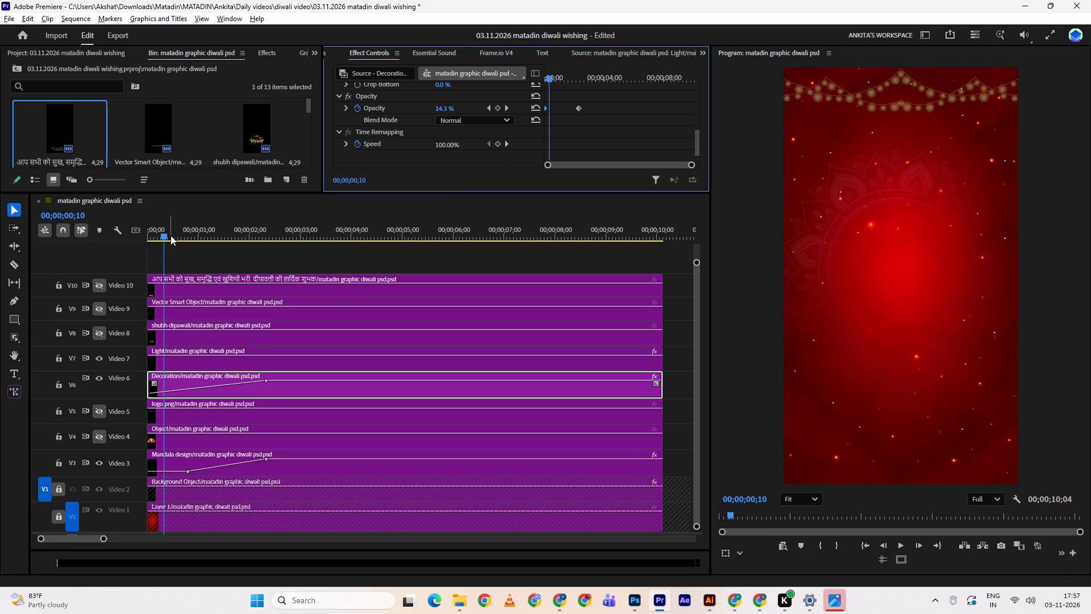
left_click_drag(170, 235, 109, 230)
key("space")
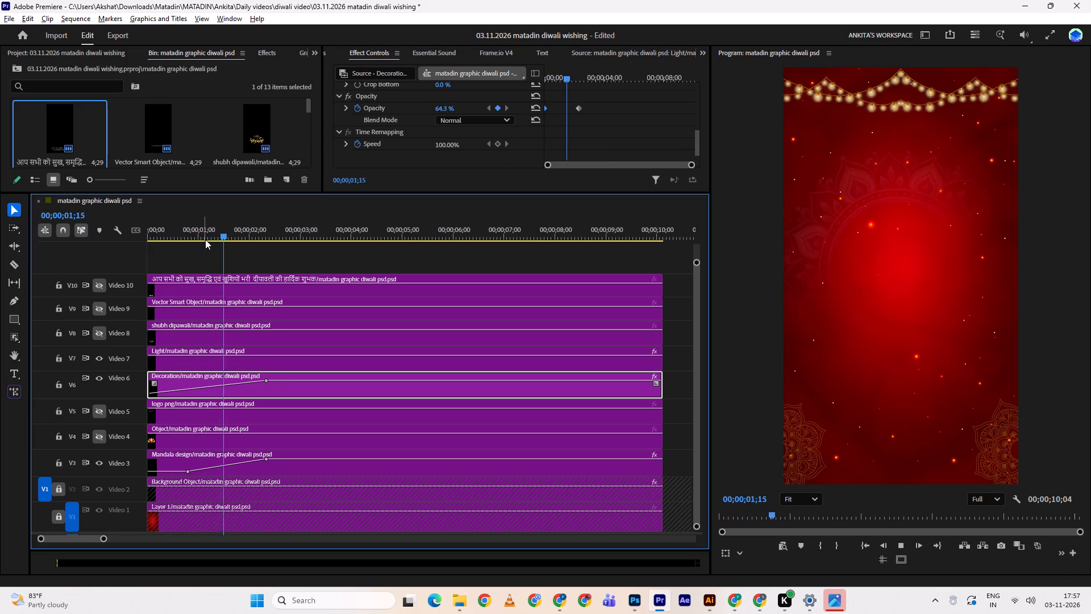
key("space")
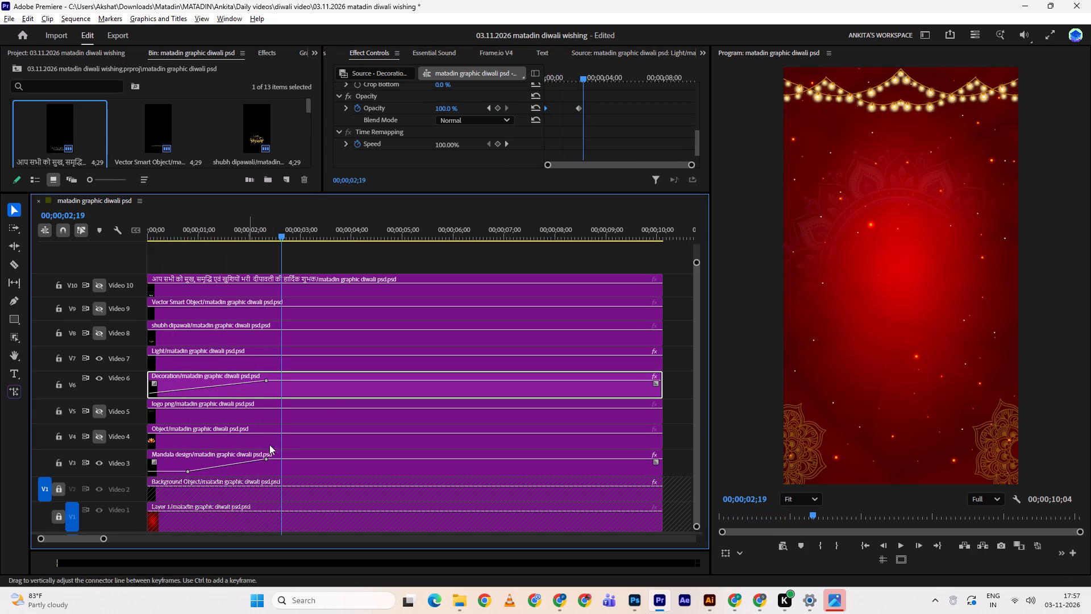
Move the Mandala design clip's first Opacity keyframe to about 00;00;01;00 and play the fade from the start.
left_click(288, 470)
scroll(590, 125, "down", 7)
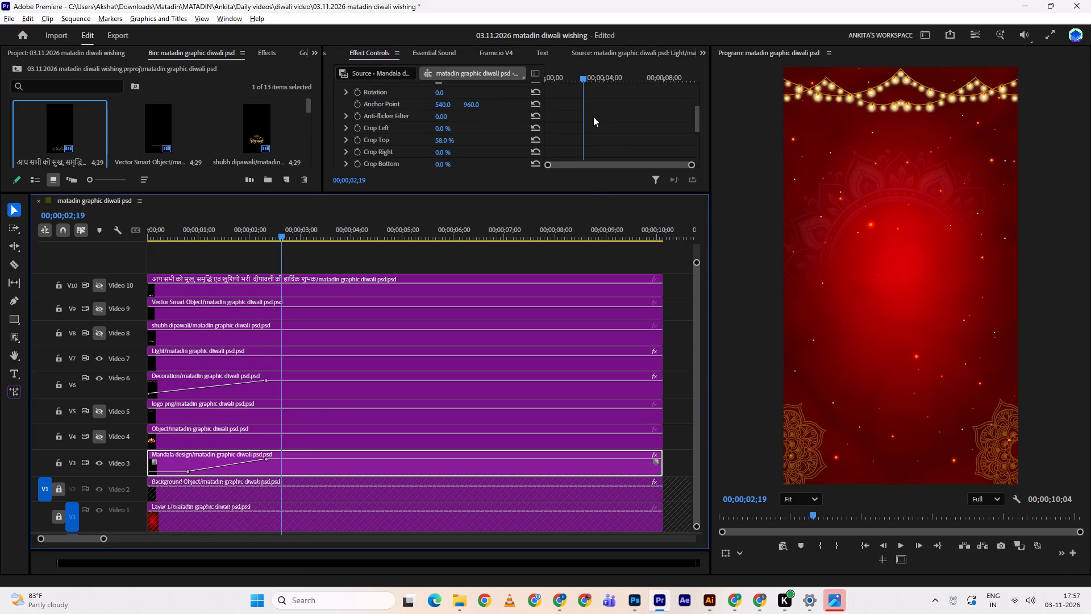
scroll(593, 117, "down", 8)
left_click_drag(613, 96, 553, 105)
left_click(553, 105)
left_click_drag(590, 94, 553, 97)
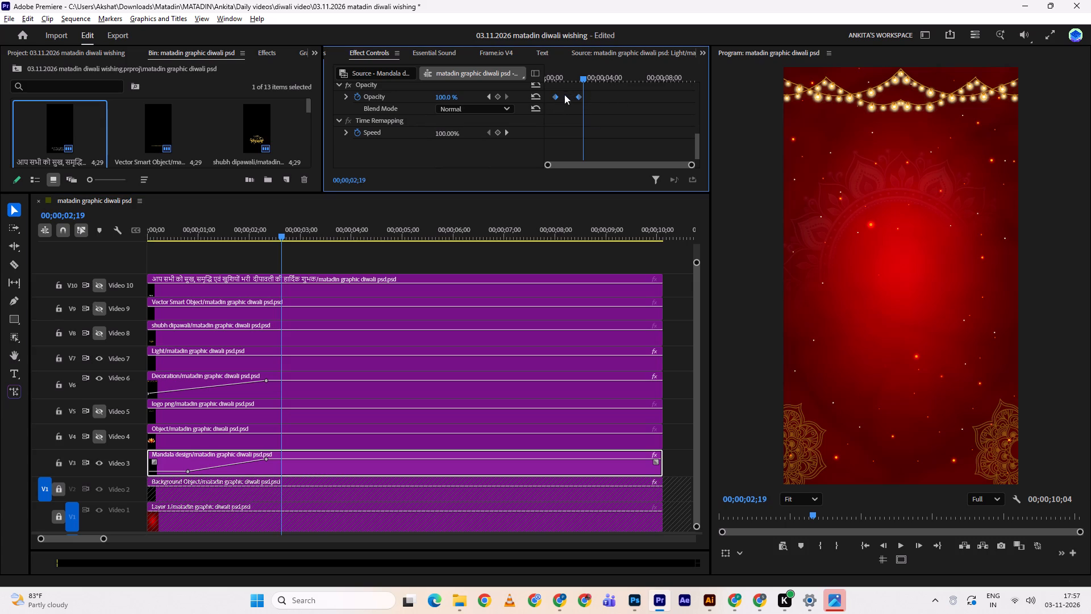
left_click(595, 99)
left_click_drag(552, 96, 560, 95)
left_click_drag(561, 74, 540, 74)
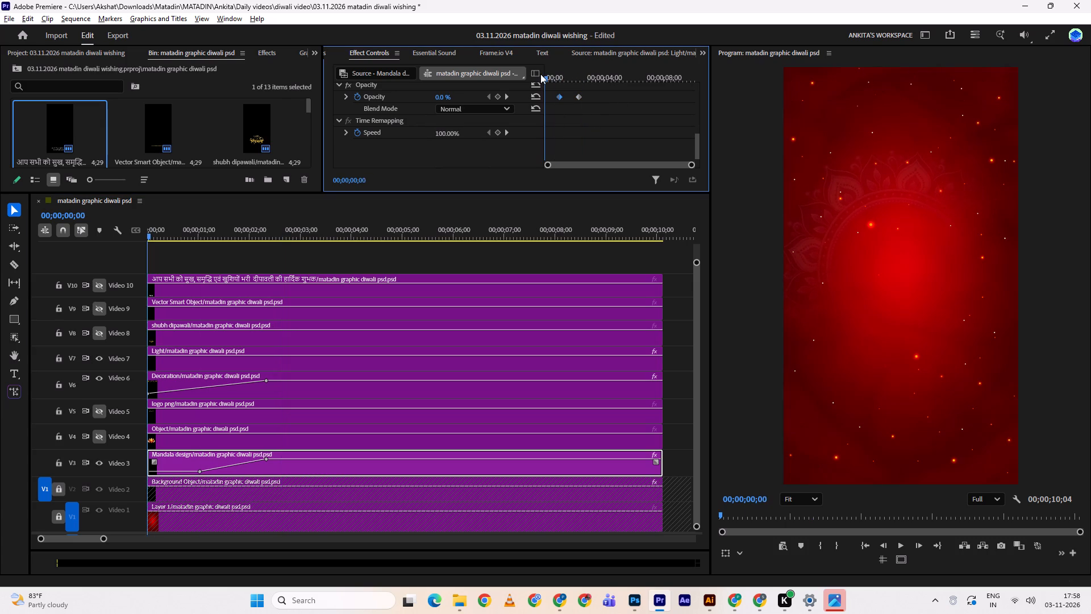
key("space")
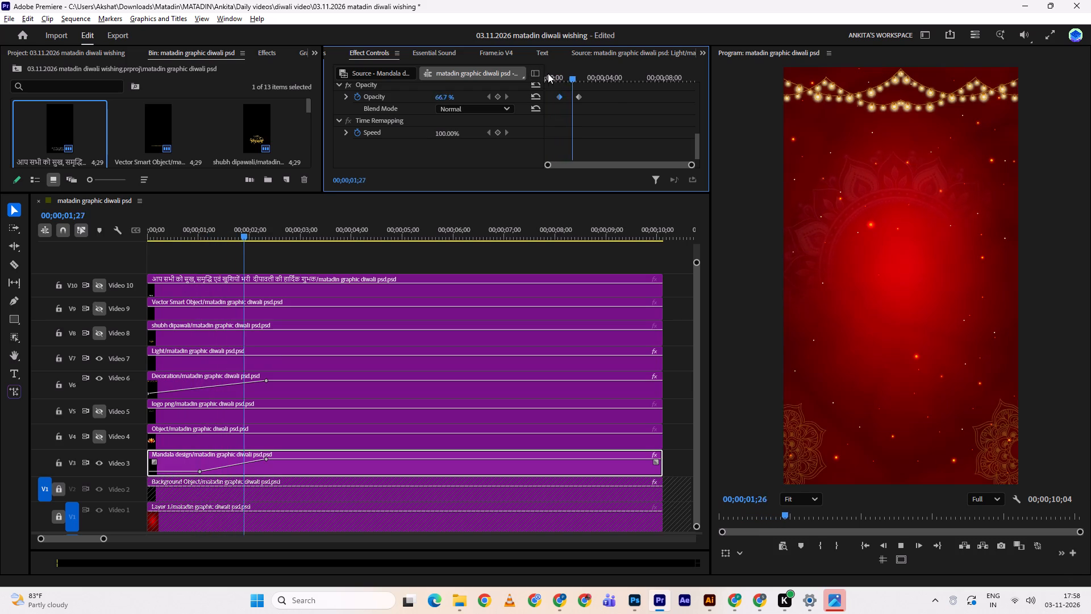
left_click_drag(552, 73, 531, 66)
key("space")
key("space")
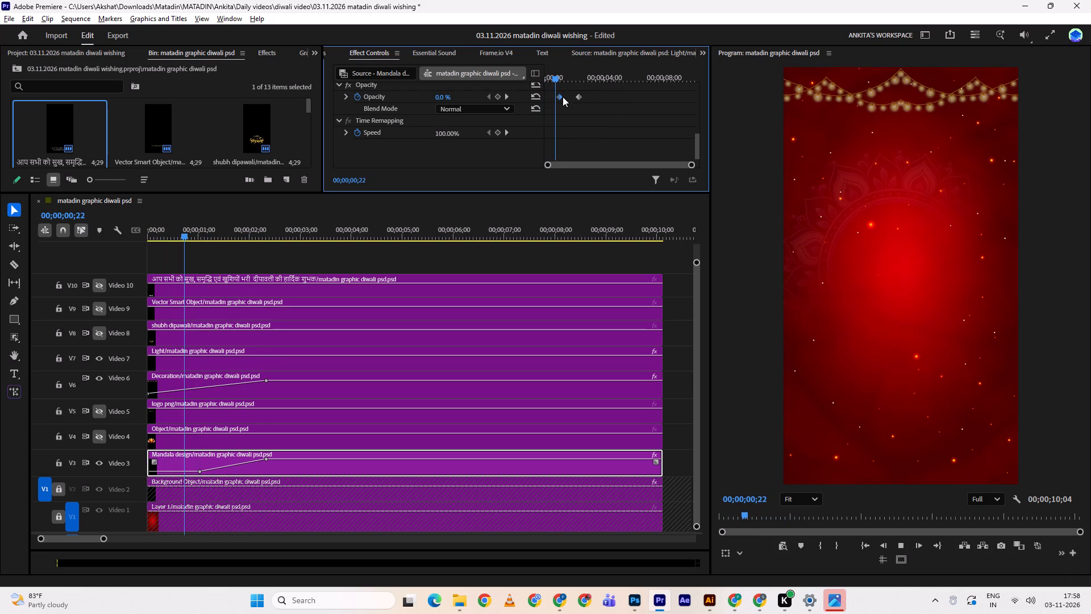
Retime the Mandala design clip's opacity fade to run from about 00;00;00;22 to 00;00;01;26, and play it from the start.
left_click(560, 98)
key("space")
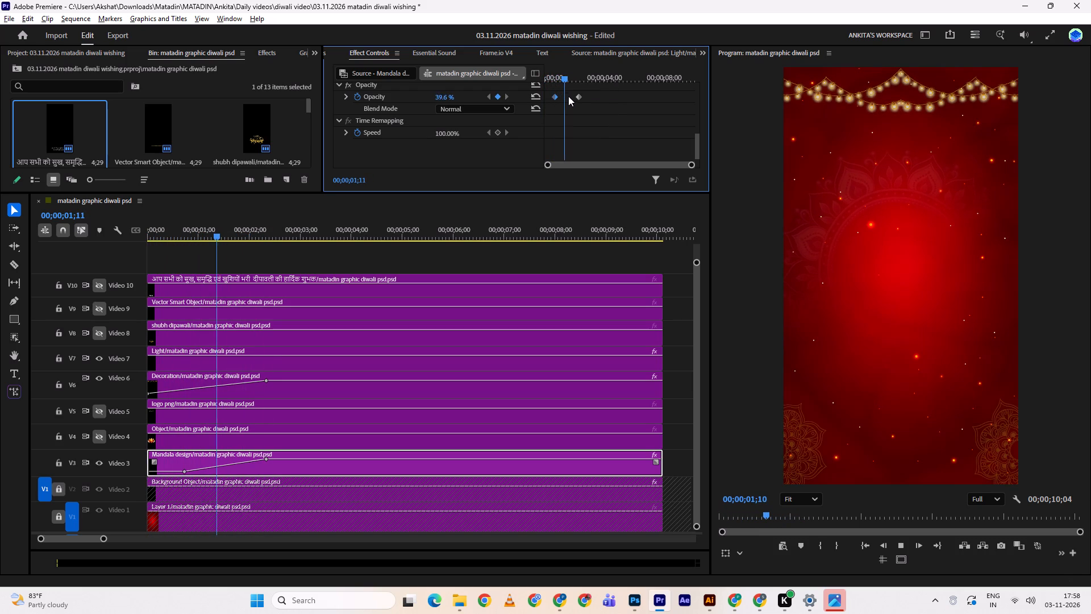
key("space")
left_click_drag(577, 96, 572, 96)
key("space")
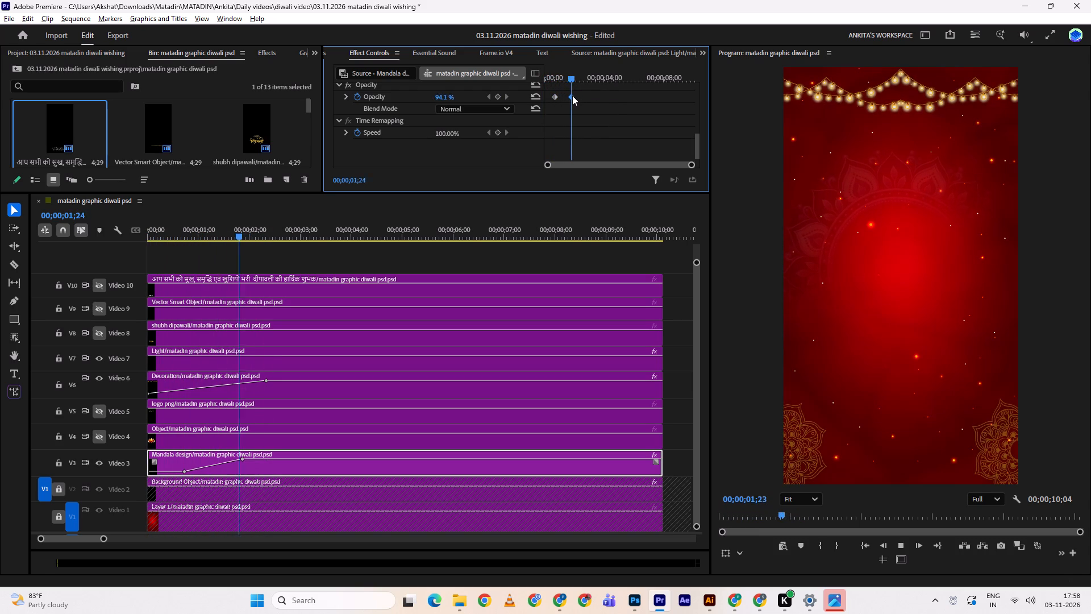
left_click_drag(576, 66, 531, 75)
left_click(531, 75)
key("space")
key("space")
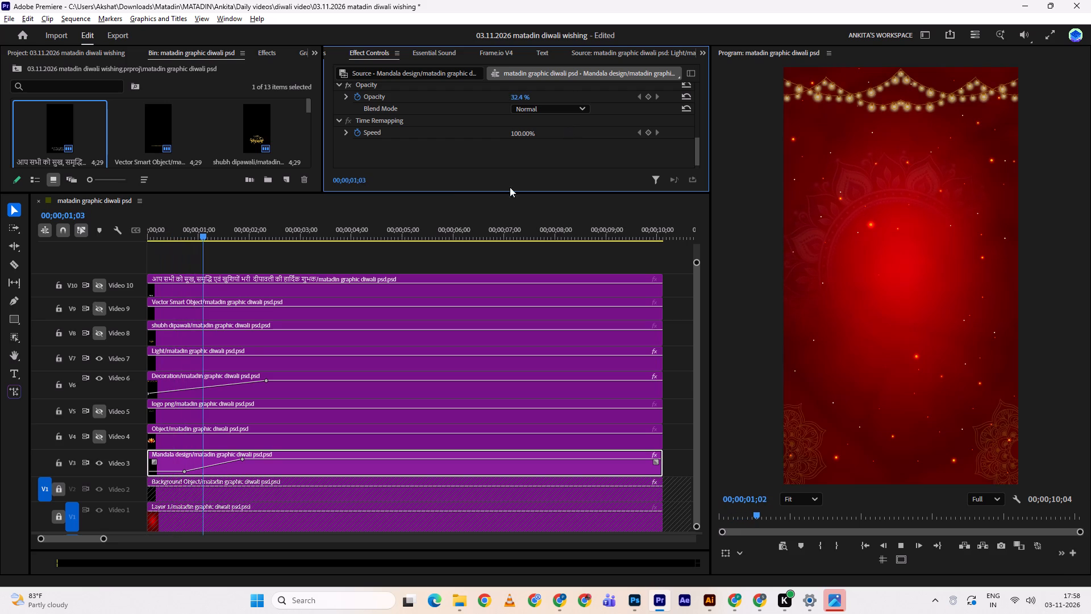
Bring back the hidden keyframe timeline view for the Mandala design clip and find its Opacity keyframes.
left_click(392, 462)
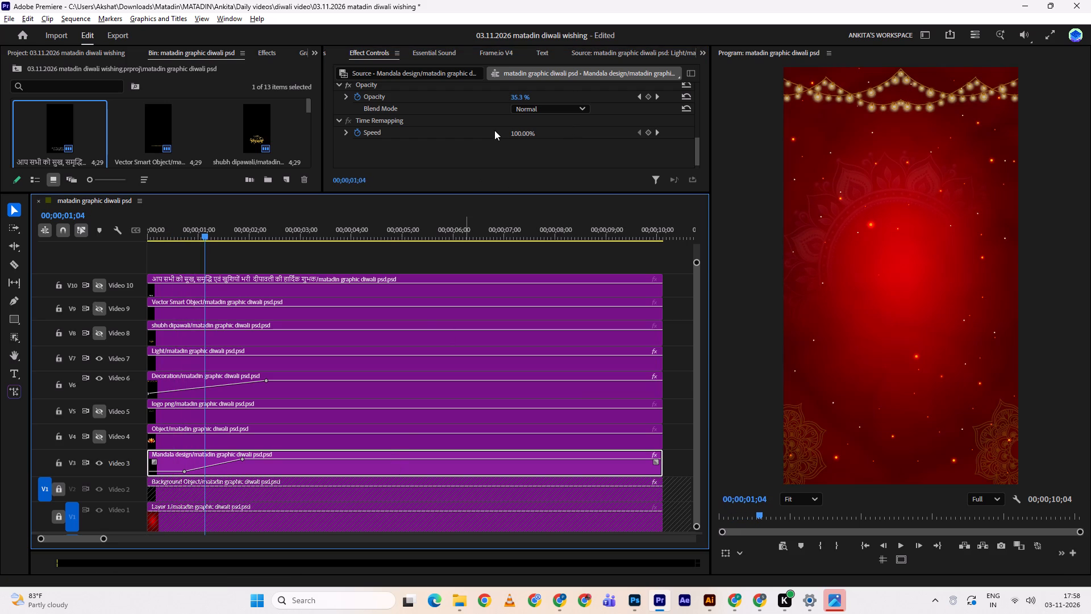
scroll(481, 131, "up", 14)
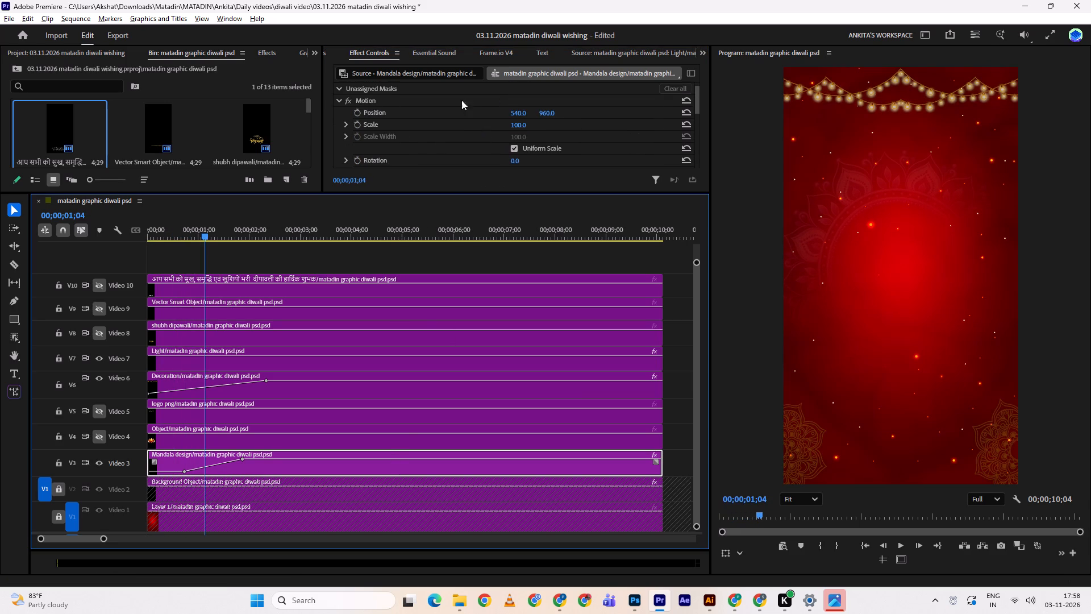
left_click(420, 54)
left_click(367, 56)
left_click(338, 53)
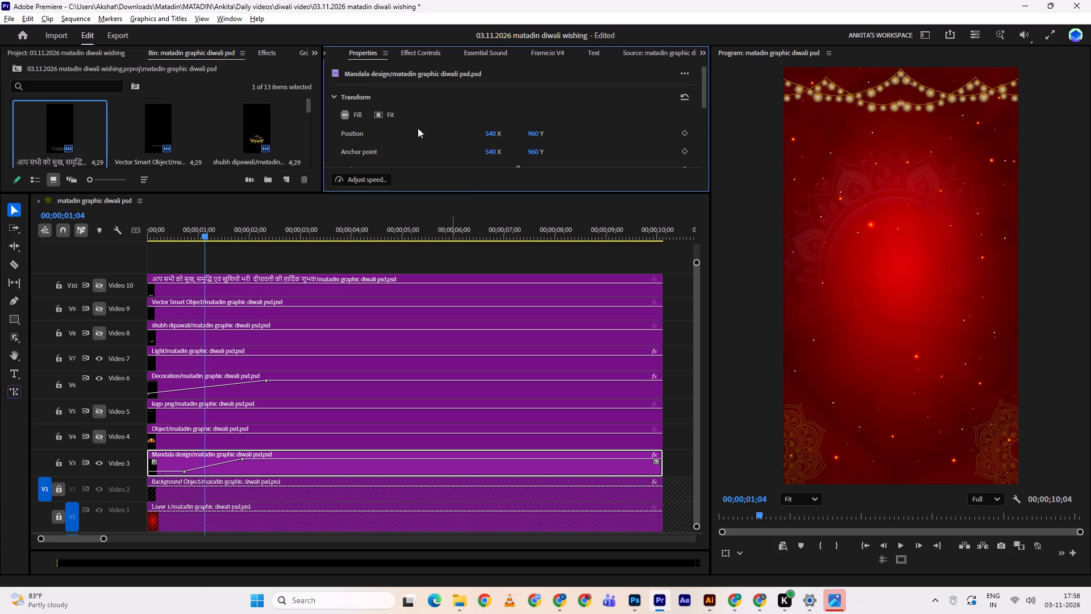
left_click(426, 49)
scroll(596, 126, "down", 3)
scroll(596, 126, "up", 7)
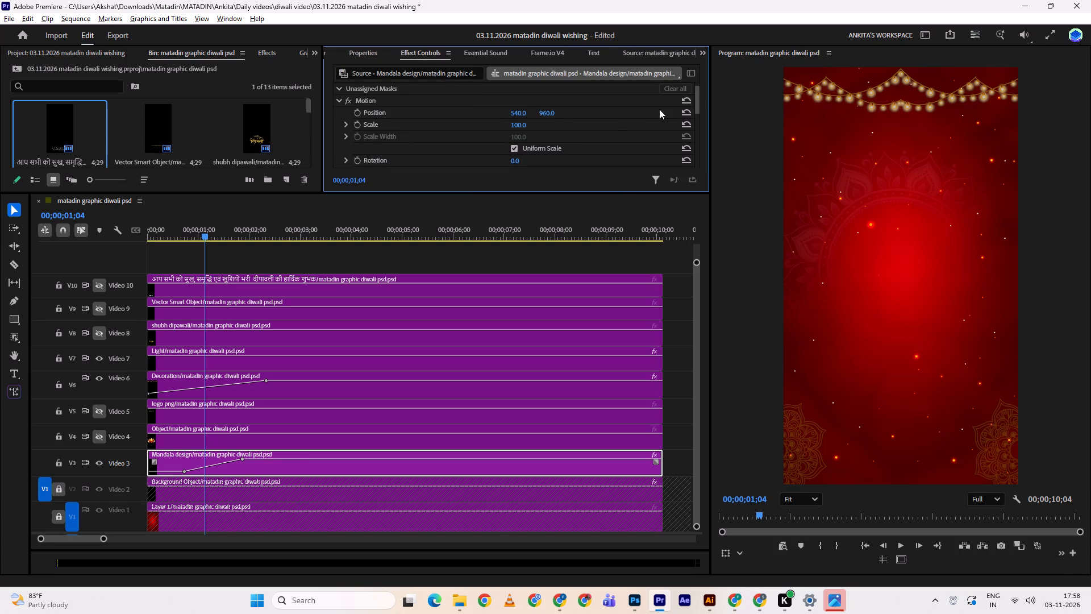
left_click(692, 72)
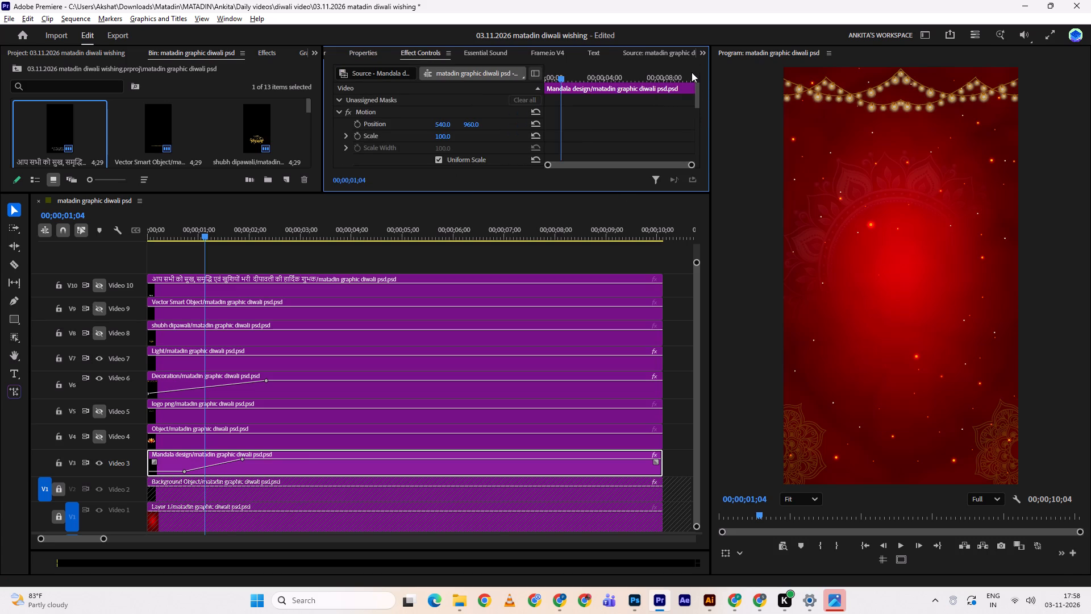
scroll(572, 141, "down", 17)
scroll(603, 126, "up", 2)
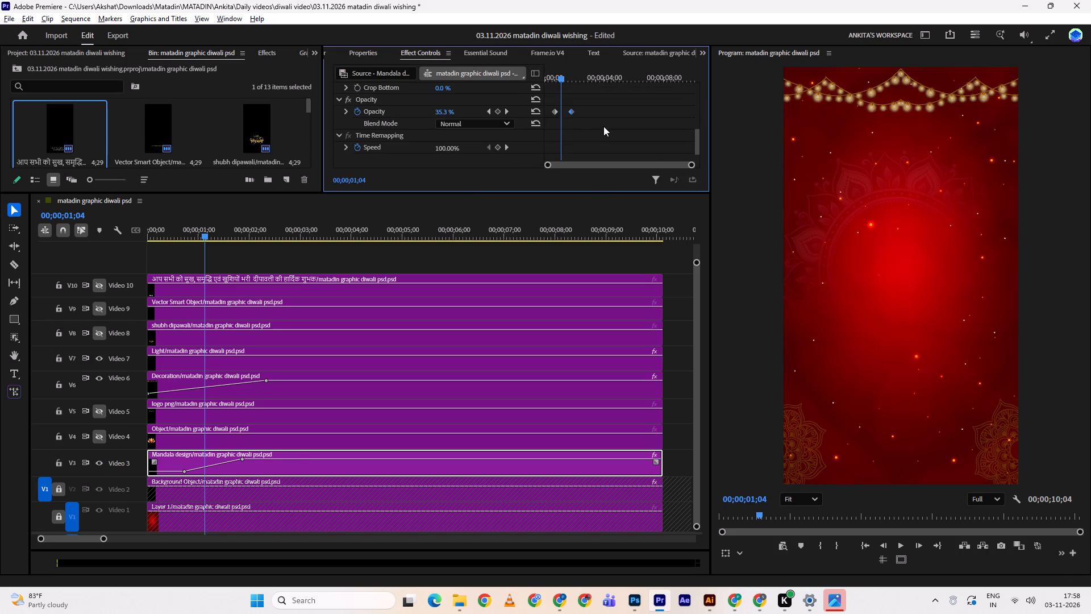
scroll(603, 126, "up", 2)
Set the Mandala design clip's ending Opacity keyframe at 00;00;01;26 to 43%, leaving the clip deselected.
left_click_drag(564, 74, 564, 74)
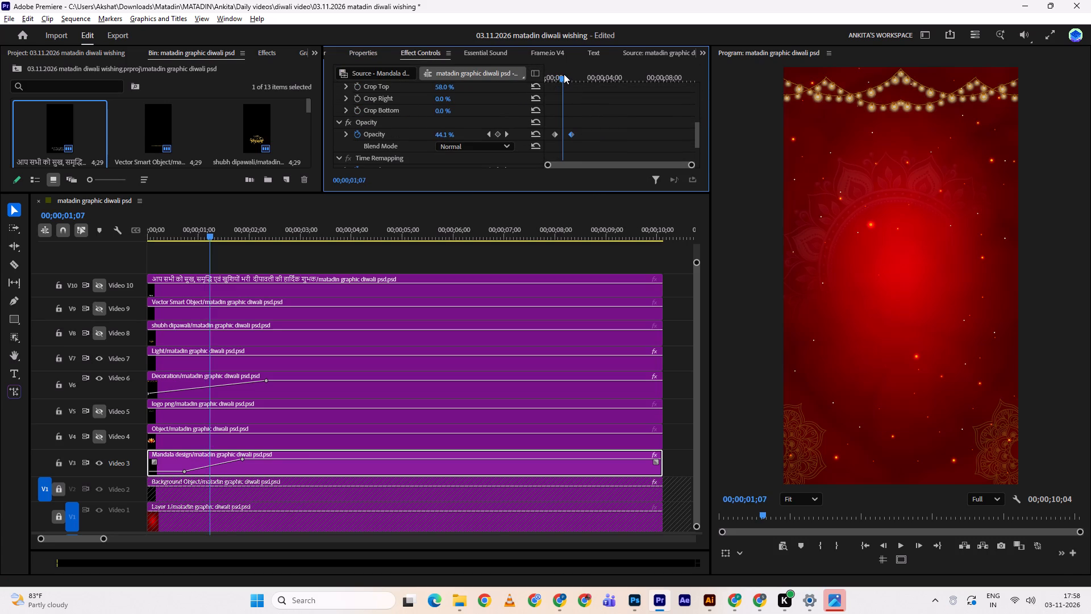
left_click_drag(564, 74, 573, 76)
left_click(573, 76, "shift")
left_click(574, 133)
left_click_drag(448, 135, 413, 131)
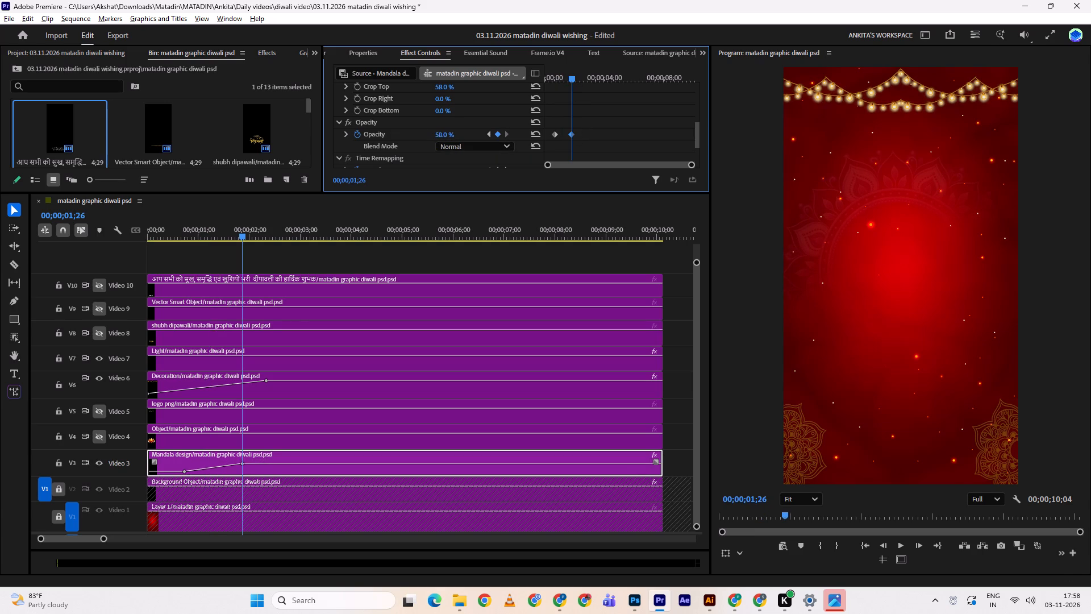
left_click_drag(413, 131, 407, 132)
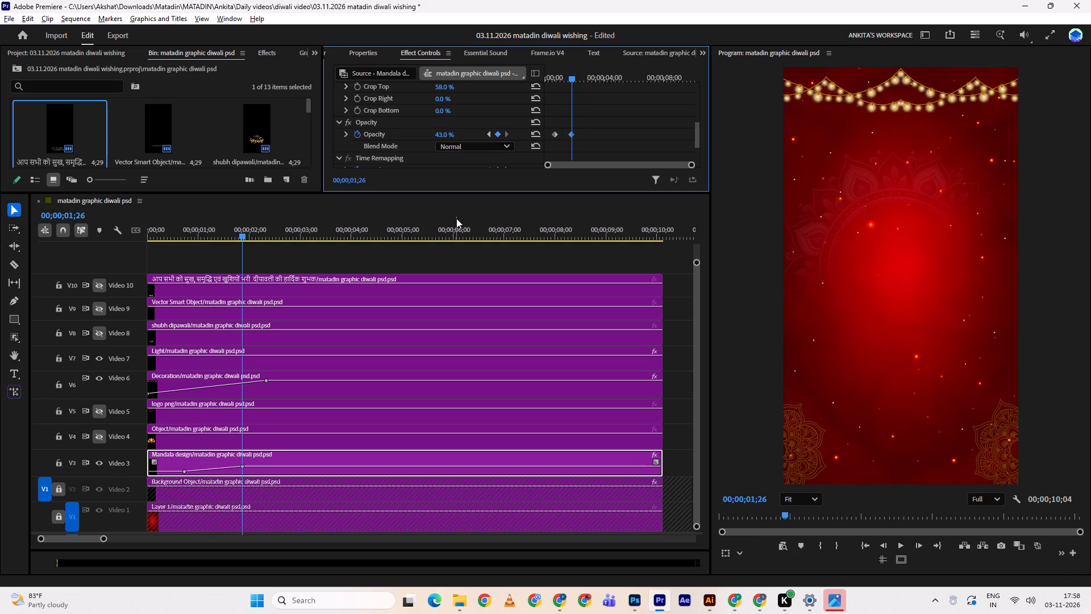
left_click(460, 252)
Play the Decoration and mandala fades, including once from 00;00;00;00, to review the softer mandala.
left_click_drag(224, 230, 199, 227)
key("space")
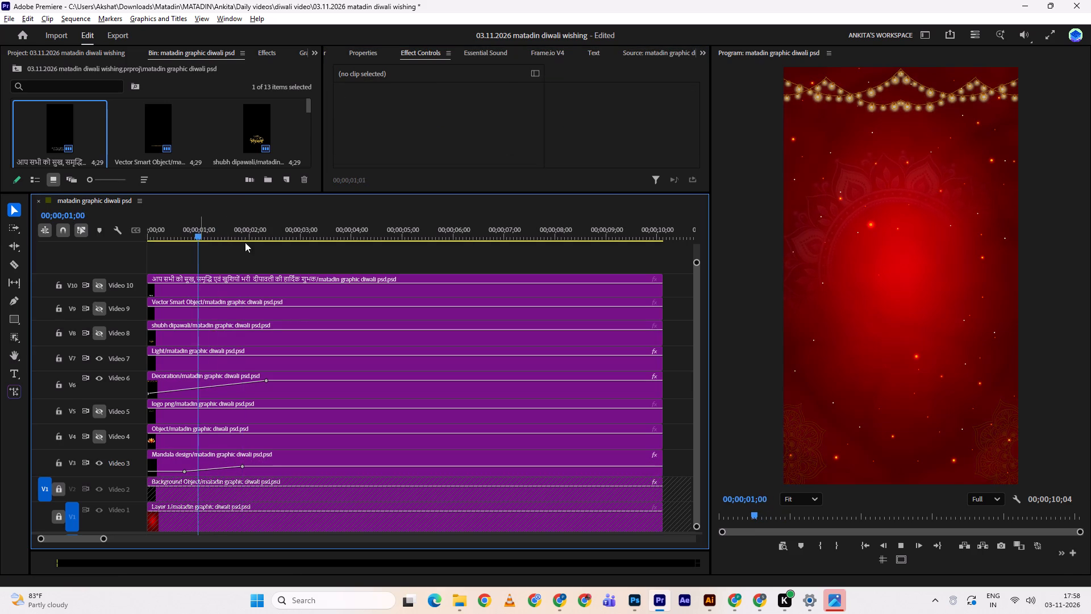
left_click_drag(269, 222, 119, 244)
left_click(118, 244)
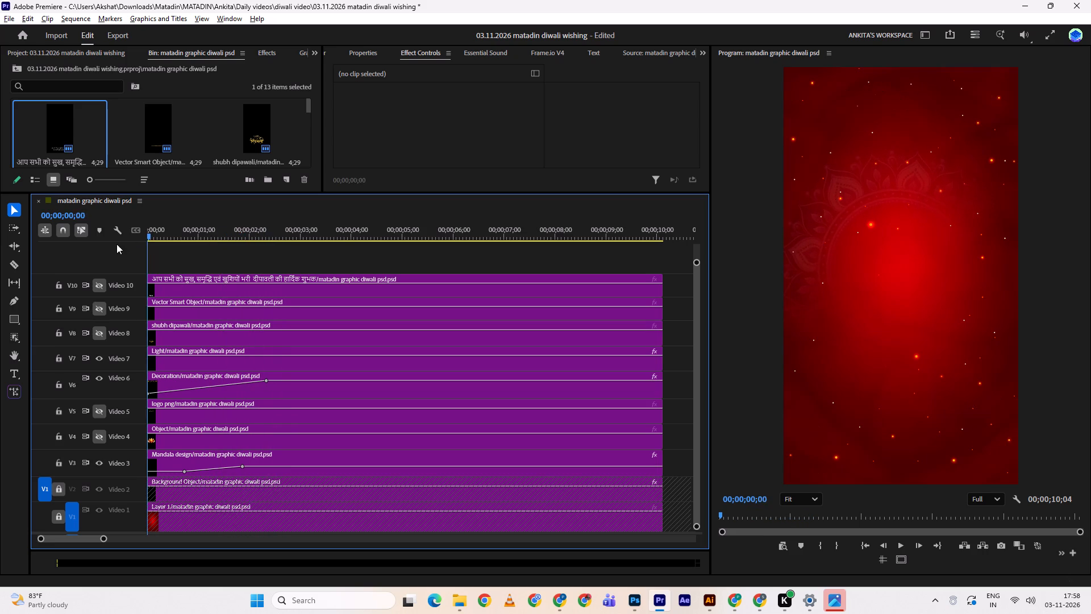
key("space")
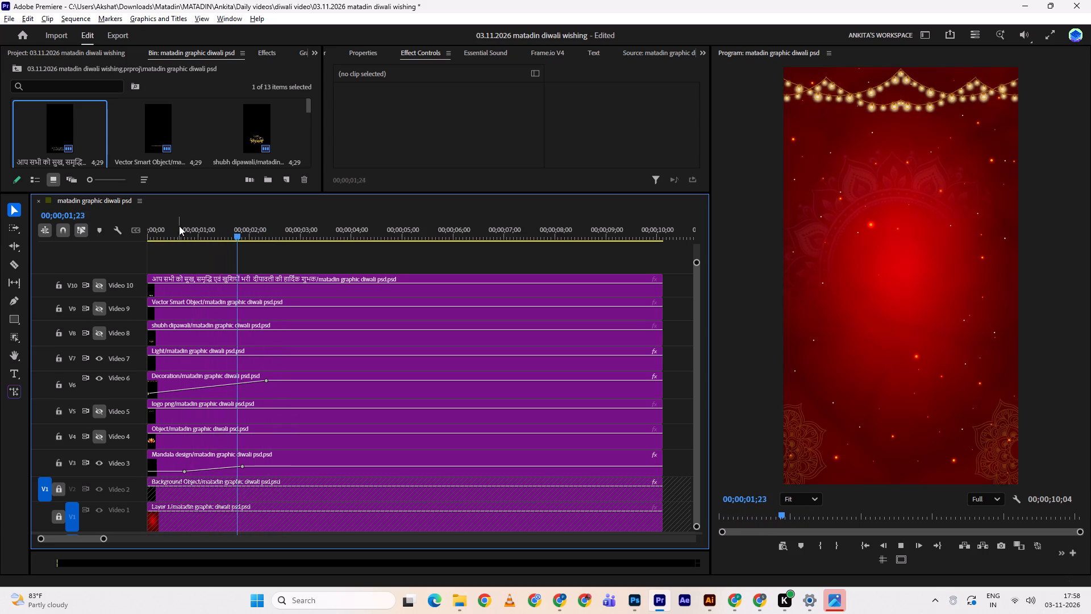
key("space")
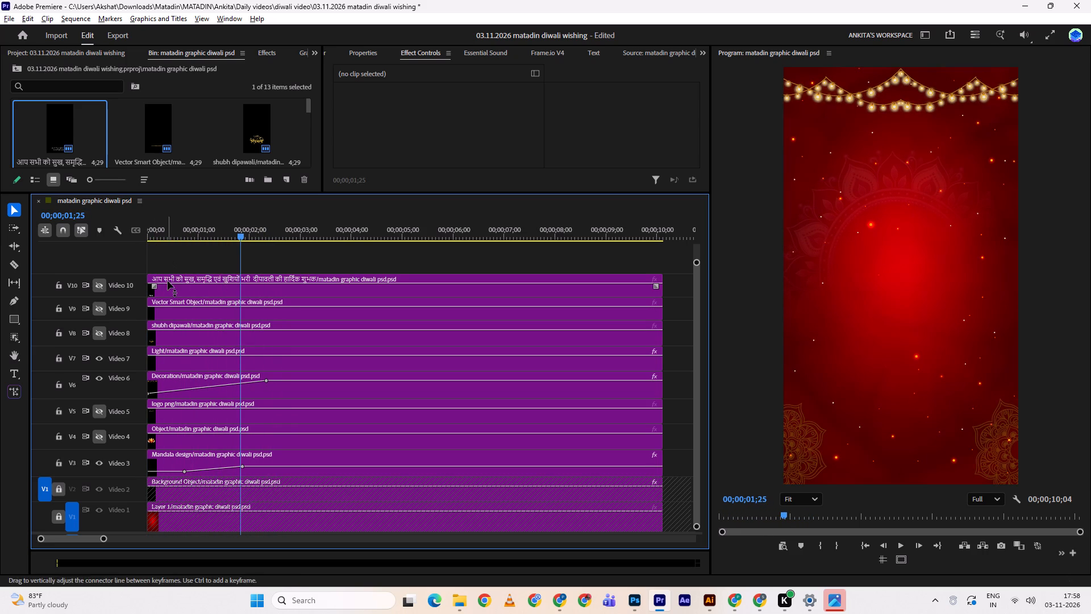
Place the playhead at 00;00;01;11 and show Video 10, the track with the Hindi greeting text.
left_click_drag(223, 232, 219, 237)
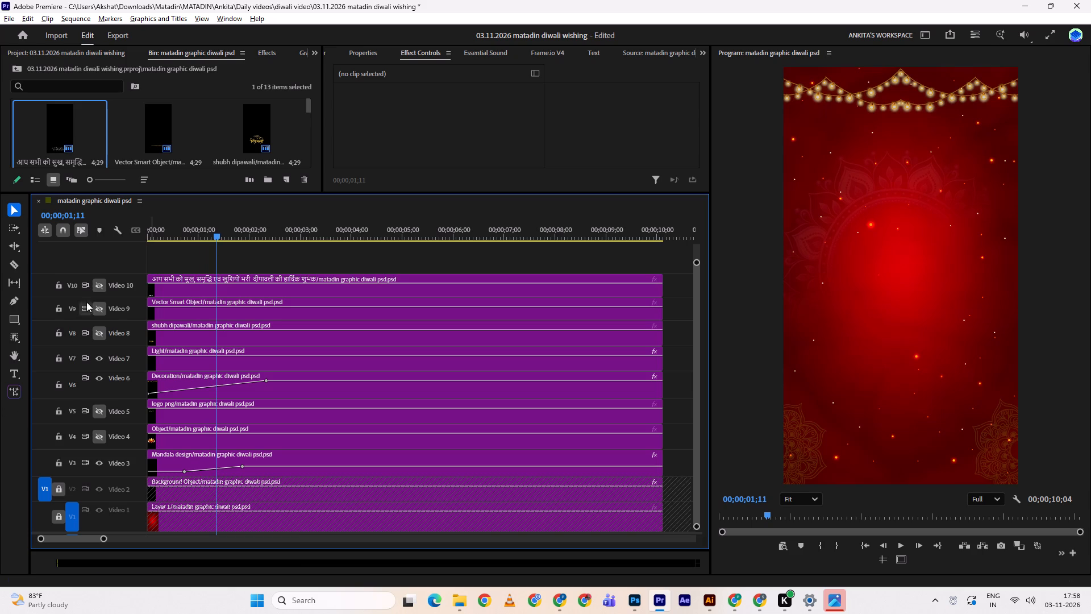
left_click(95, 312)
left_click(95, 312)
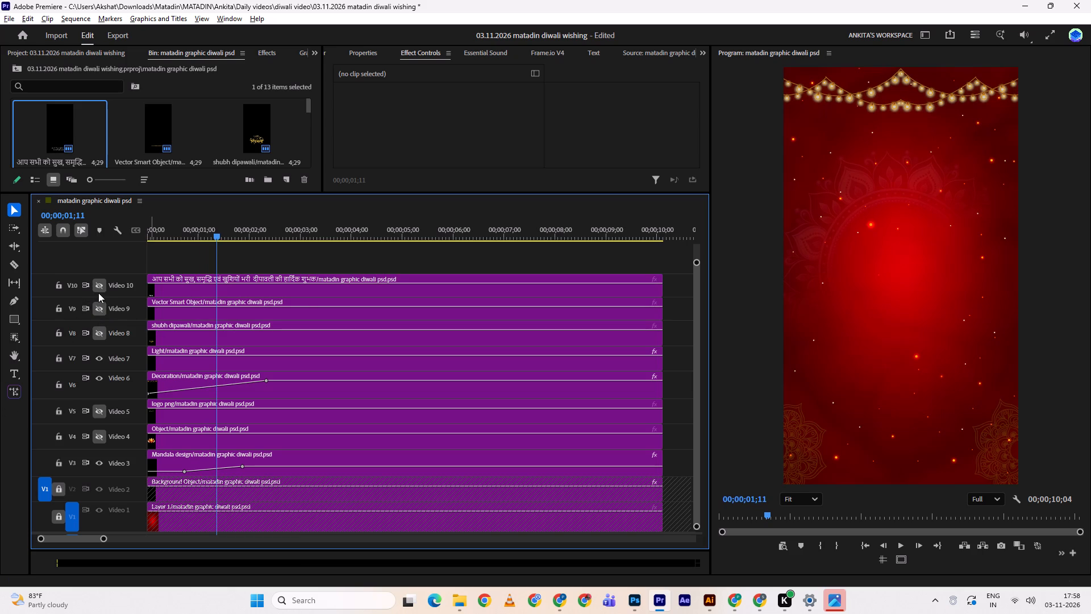
left_click(98, 293)
double_click(98, 284)
left_click(98, 284)
left_click(98, 284)
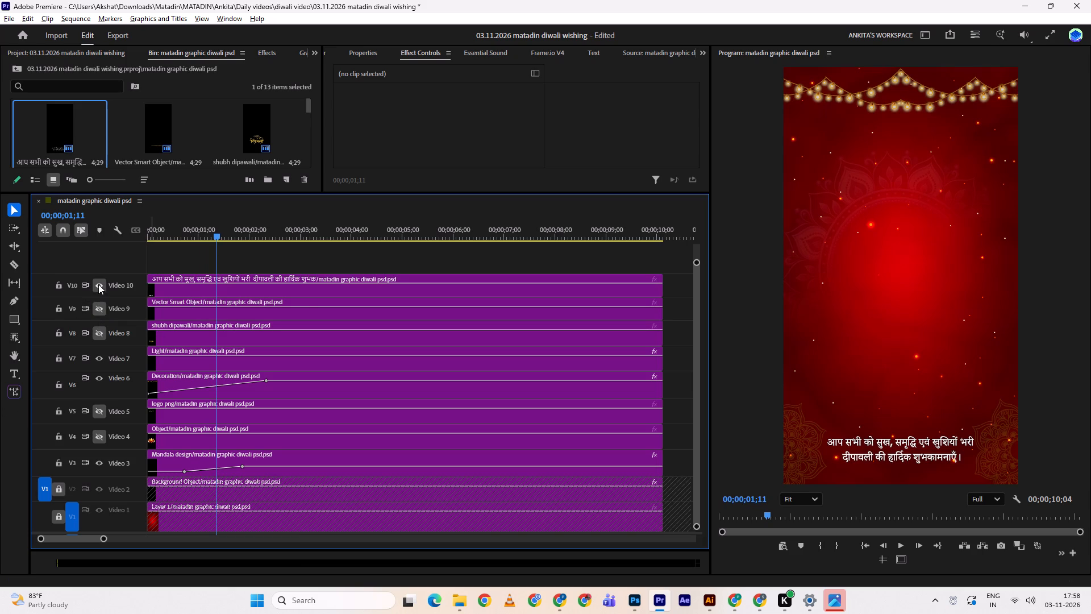
Compare the opening with and without the Light layer, including a short playback, leaving Video 7 hidden.
left_click(96, 363)
left_click(96, 363)
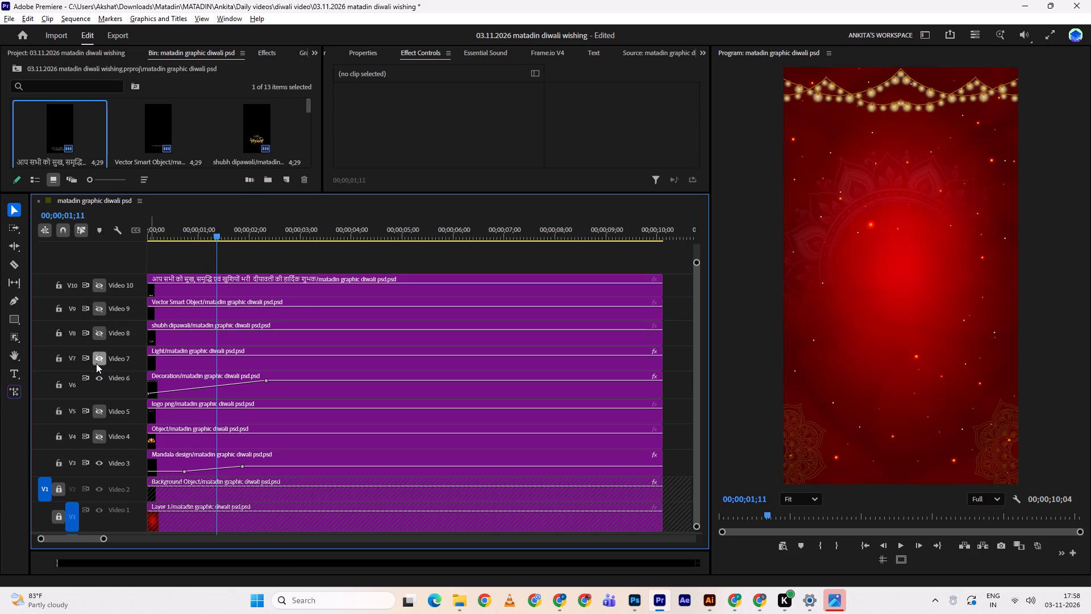
double_click(100, 379)
left_click_drag(186, 226, 138, 232)
left_click(138, 232)
key("space")
key("space")
double_click(98, 364)
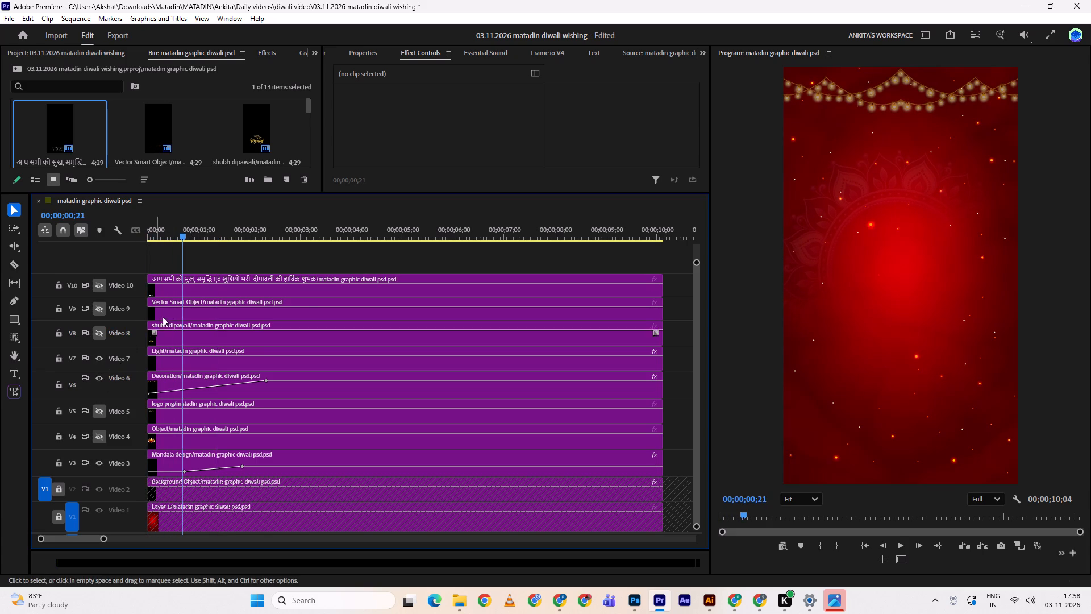
left_click(98, 359)
Play the Decoration and mandala fades from 00;00;00;00 without the Light layer, then return to the start.
left_click_drag(176, 229, 105, 226)
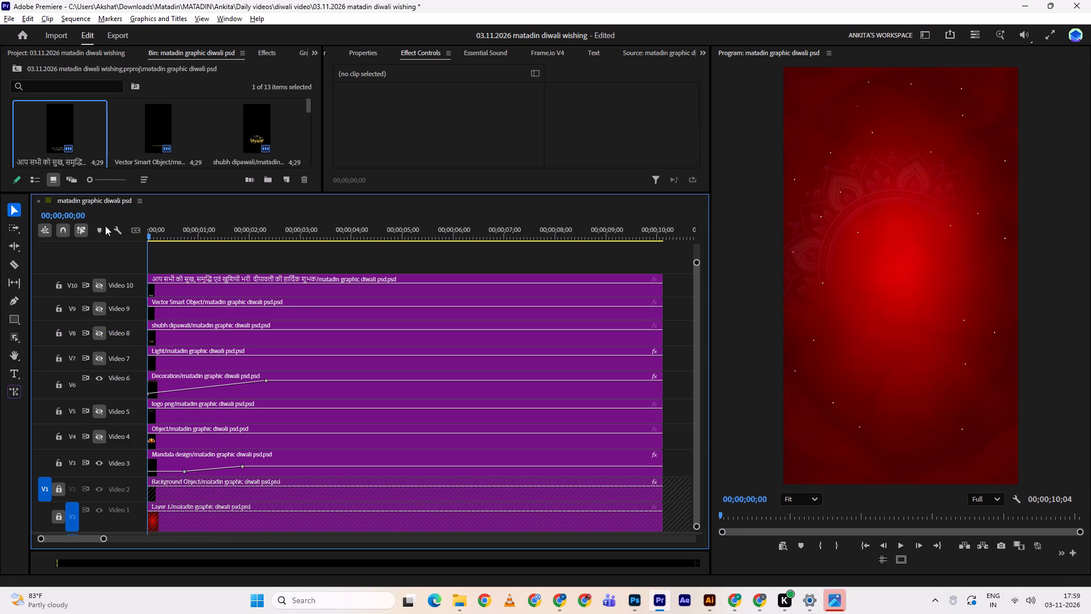
left_click_drag(105, 226, 102, 226)
key("space")
key("space")
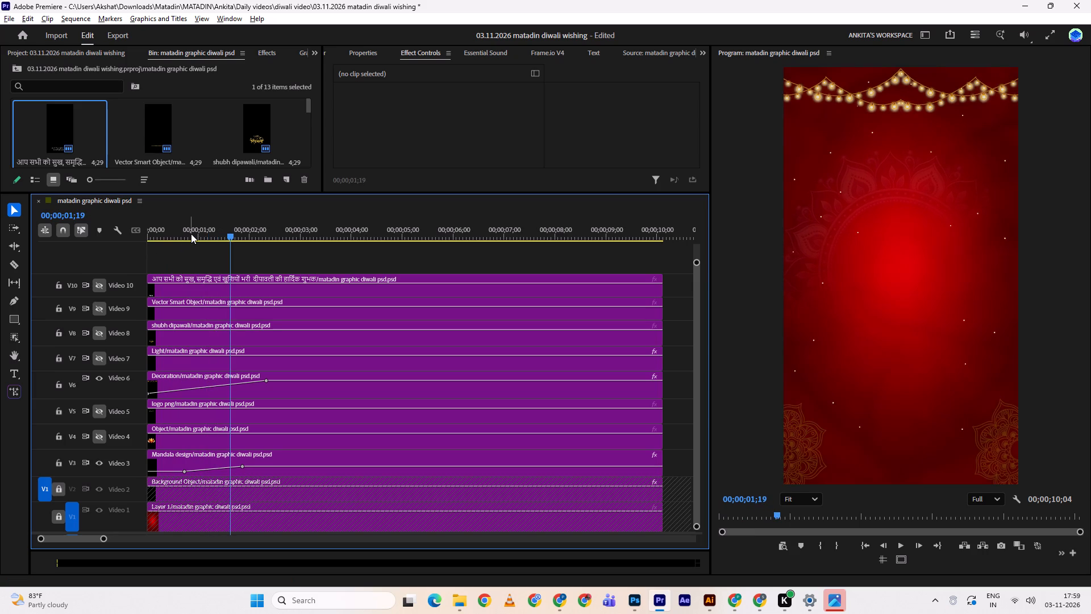
left_click_drag(191, 234, 134, 239)
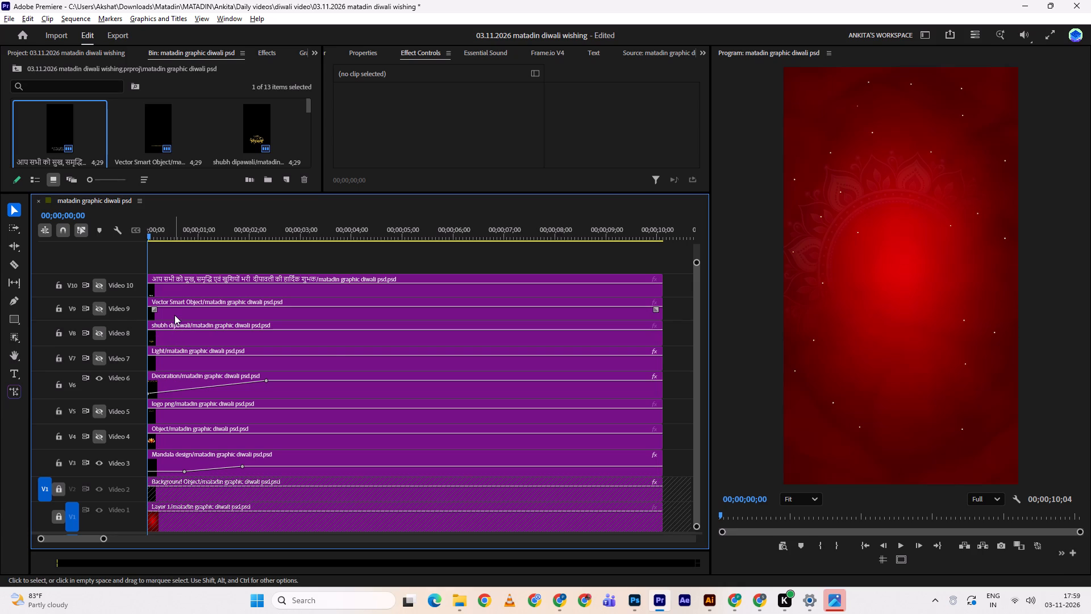
Briefly show and re-hide Videos 10, 7, 9, 8 and 5 to check the layer on each track.
left_click(182, 287)
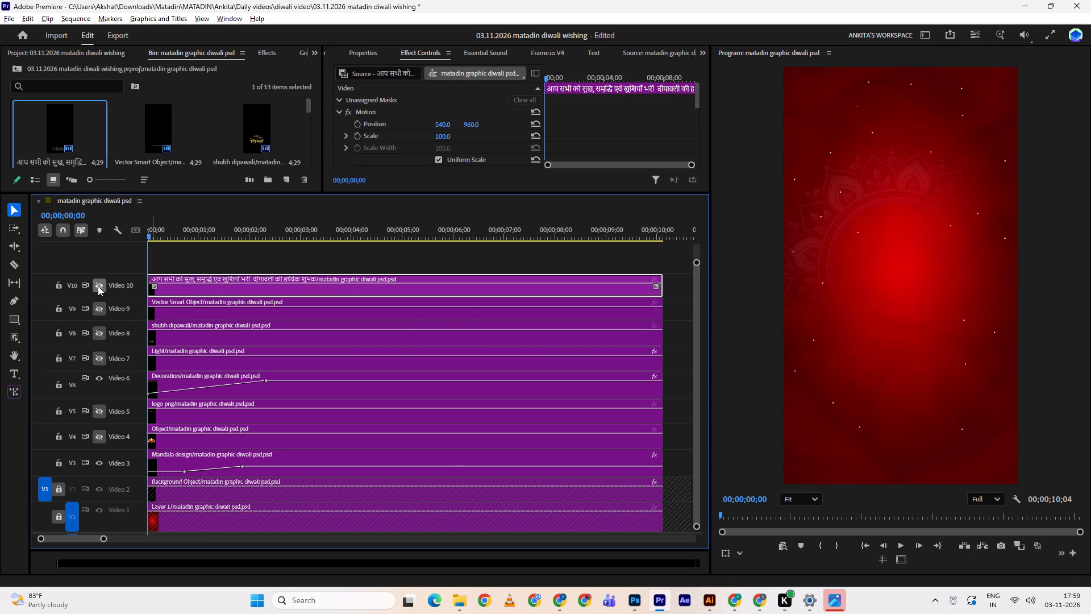
left_click(98, 286)
left_click(98, 286)
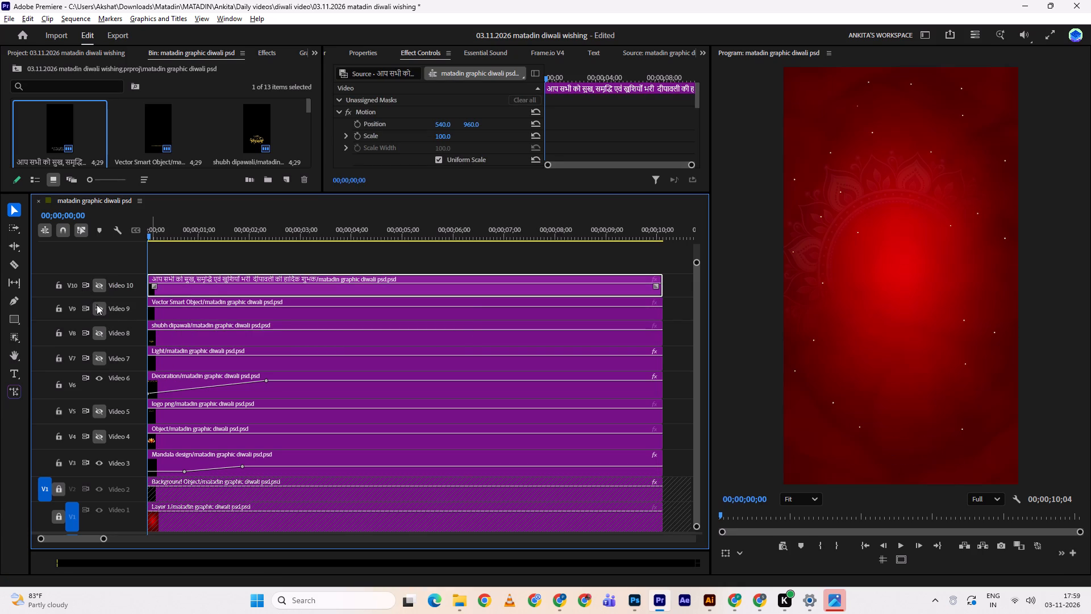
left_click(103, 359)
left_click(103, 359)
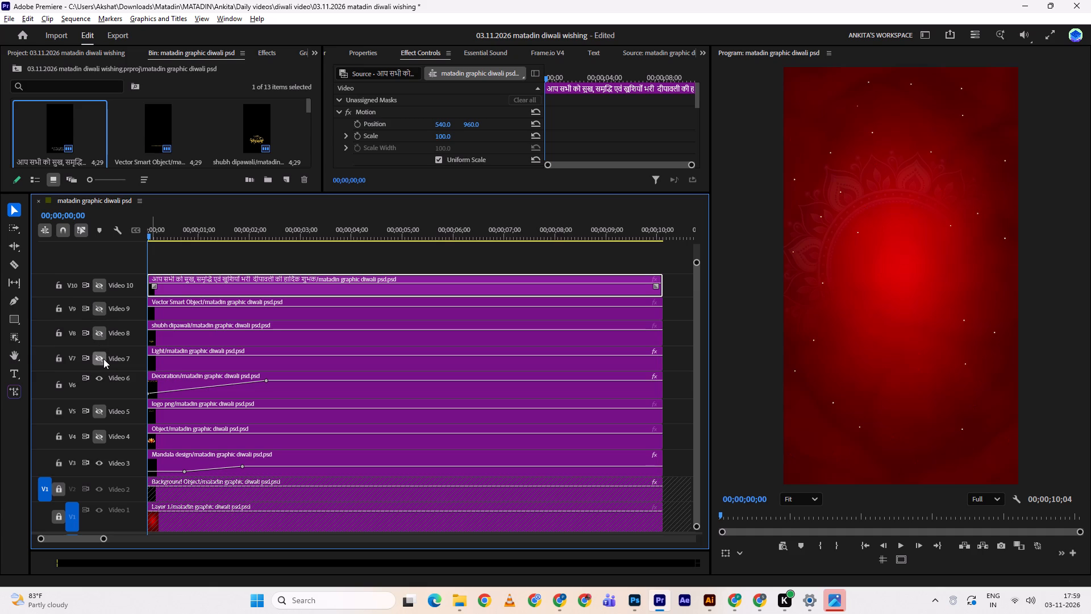
left_click(103, 359)
left_click(103, 359)
left_click(100, 309)
left_click(100, 309)
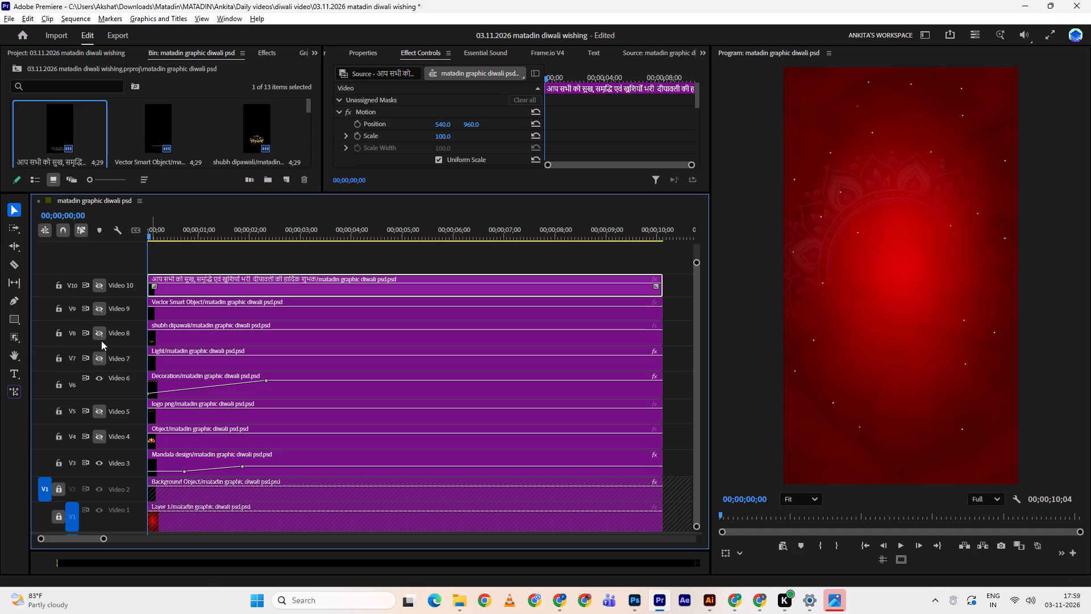
left_click(99, 339)
left_click(99, 339)
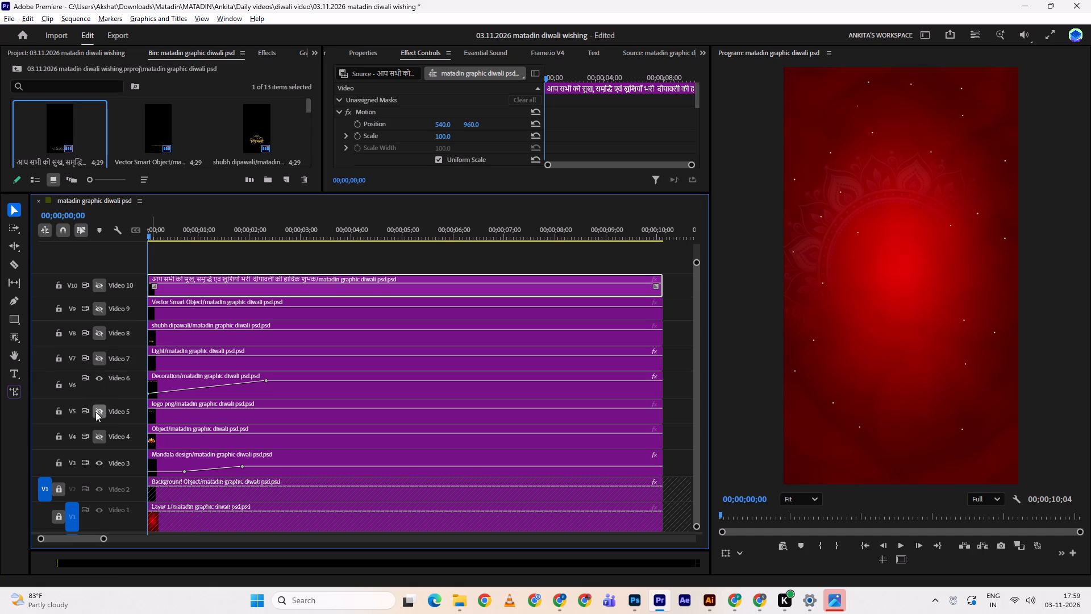
triple_click(99, 414)
double_click(99, 414)
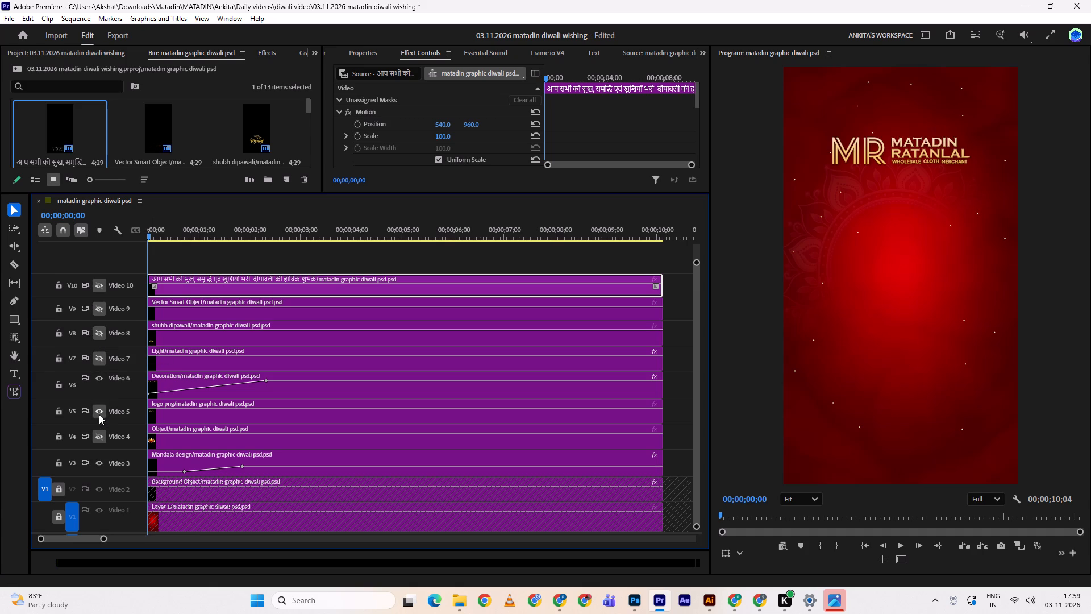
left_click(100, 408)
Play the opening from 00;00;00;00 to 00;00;01;00 to judge the timing for the logo's entrance.
key("space")
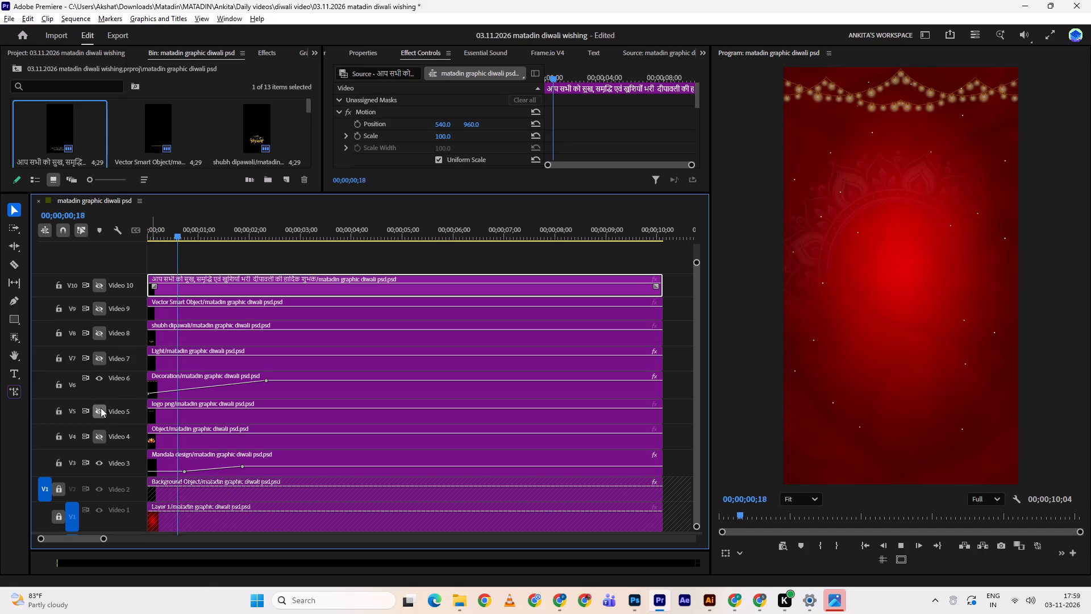
key("space")
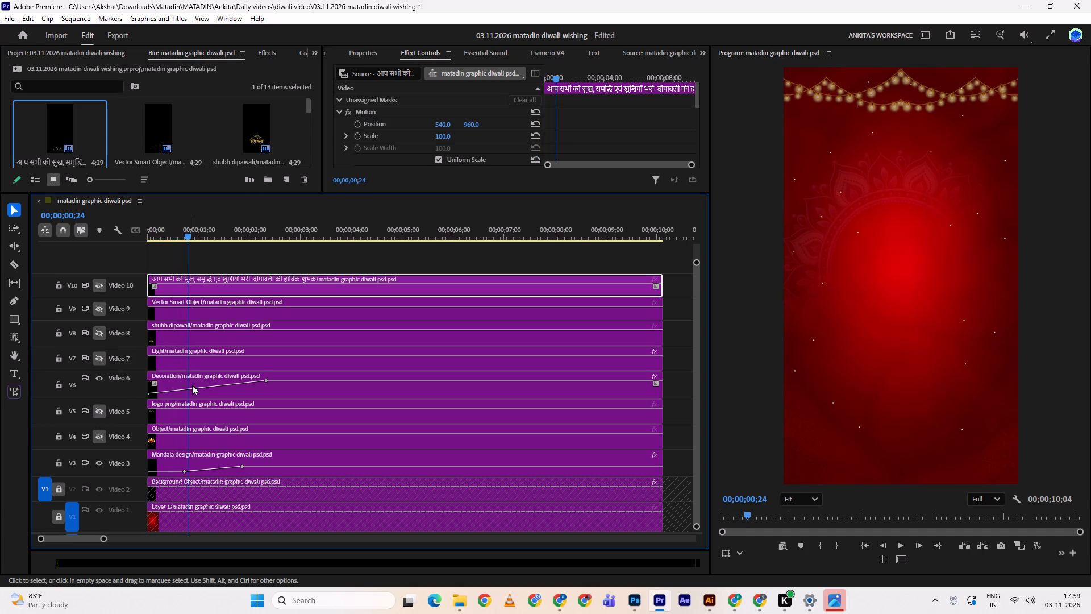
key("space")
key("space")
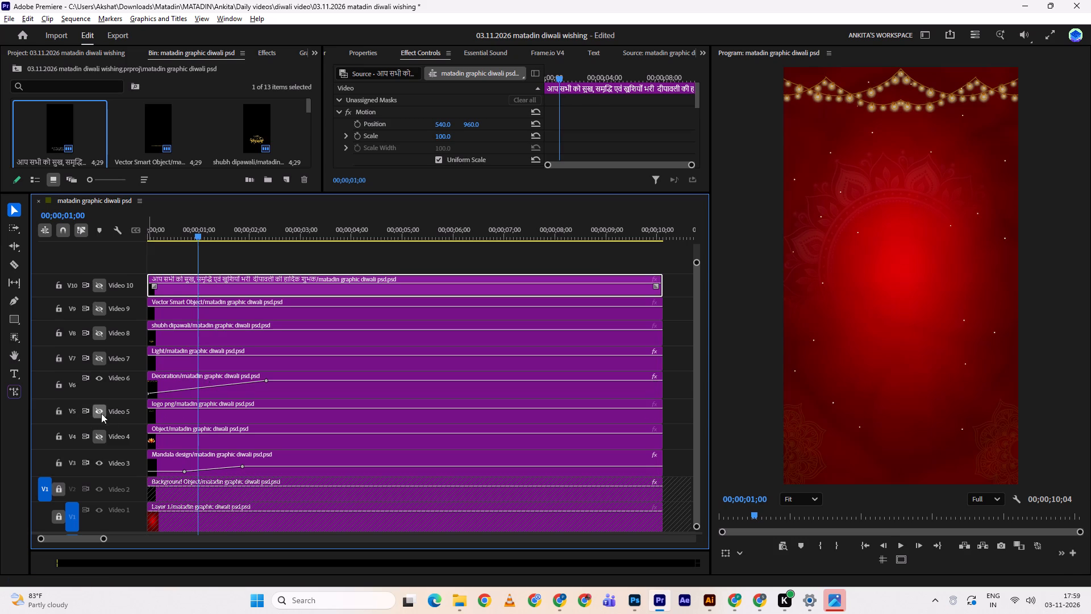
Add an Opacity keyframe of 100% to the logo png clip on Video 5 at 00;00;03;02.
left_click(175, 411)
scroll(460, 125, "down", 6)
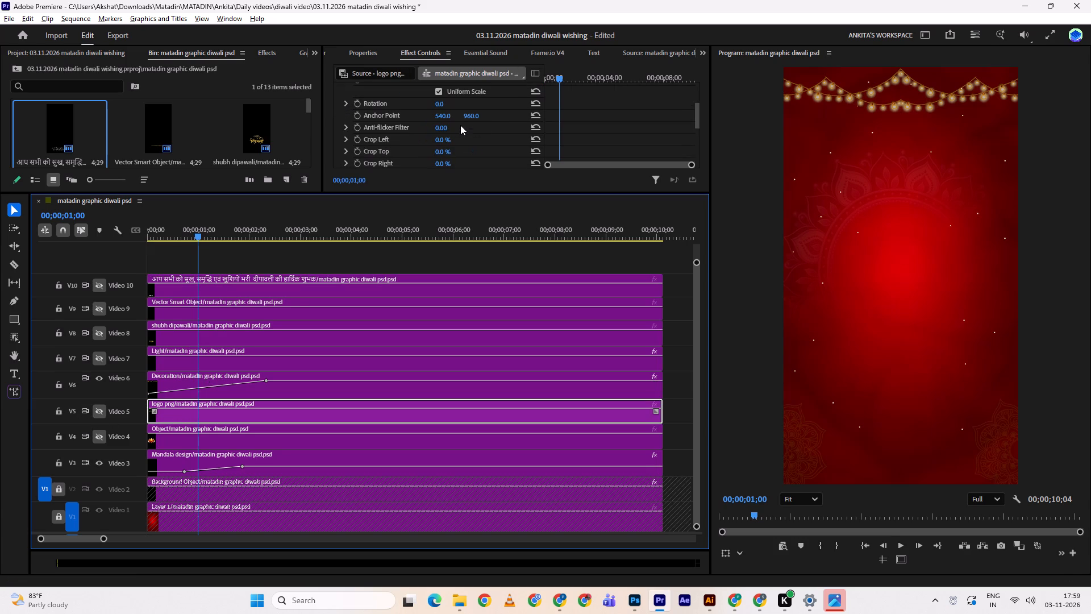
scroll(460, 125, "down", 6)
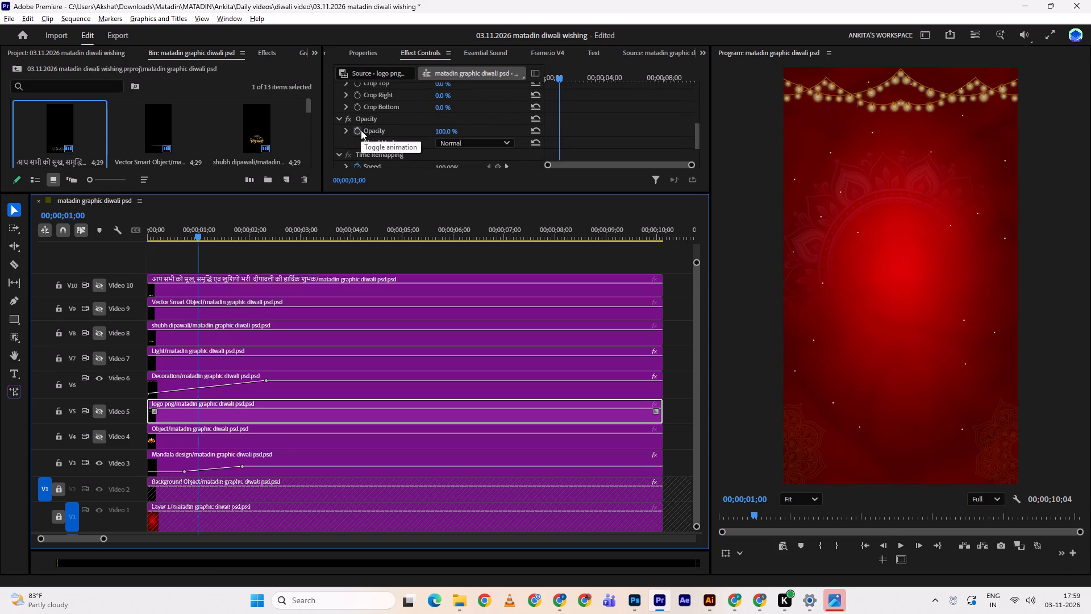
key("space")
key("space")
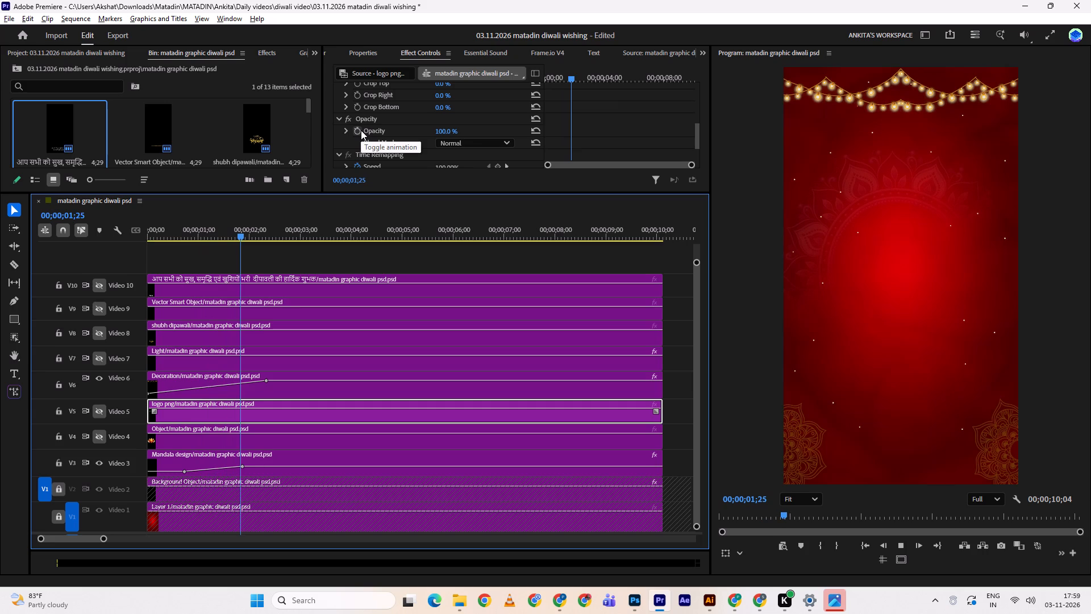
key("space")
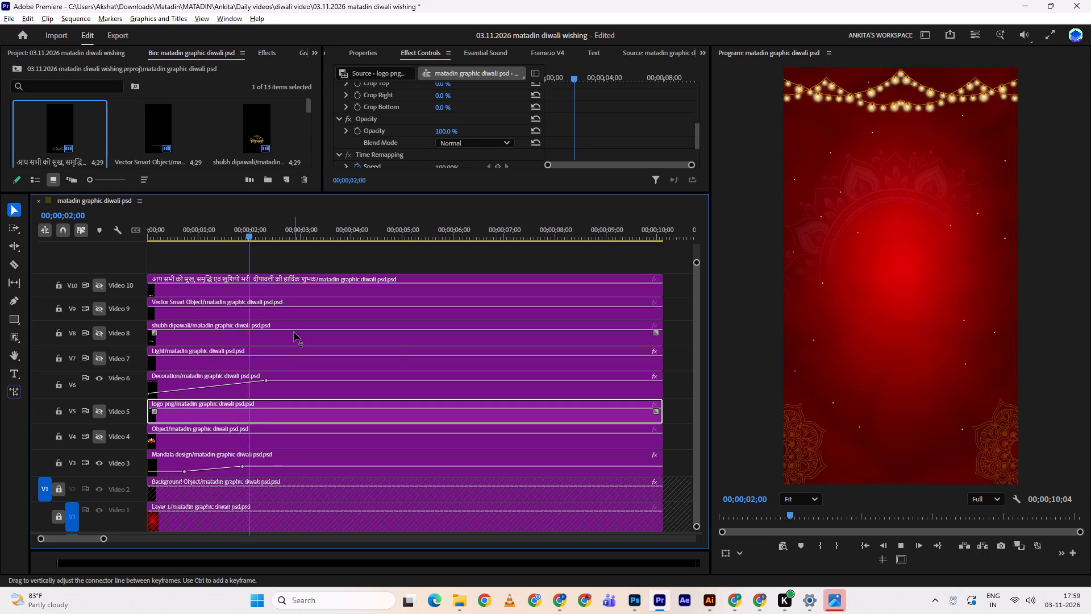
key("space")
key("space")
key("space")
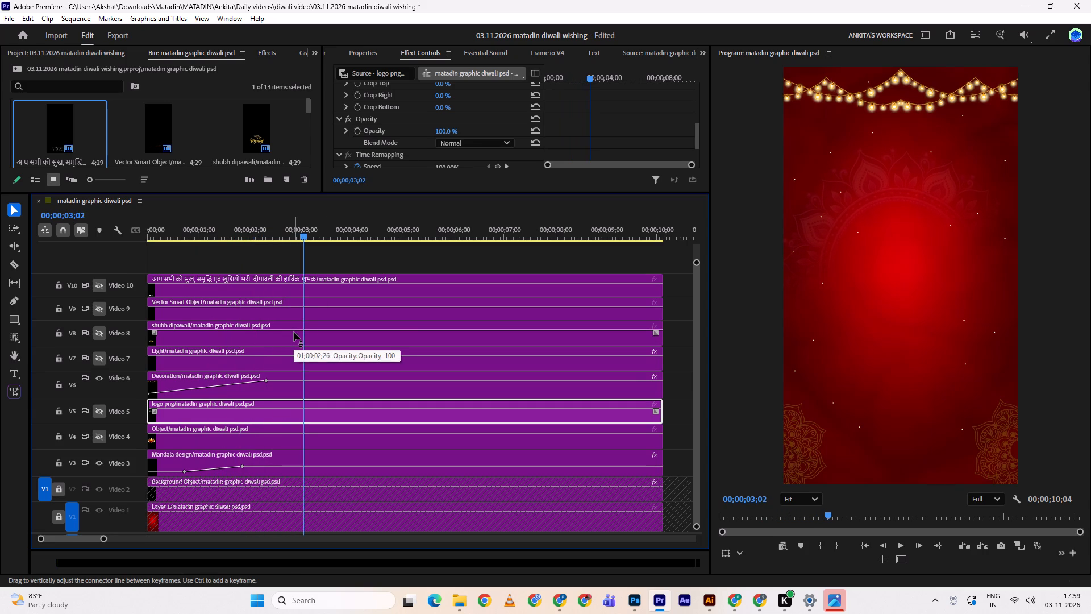
left_click(359, 128)
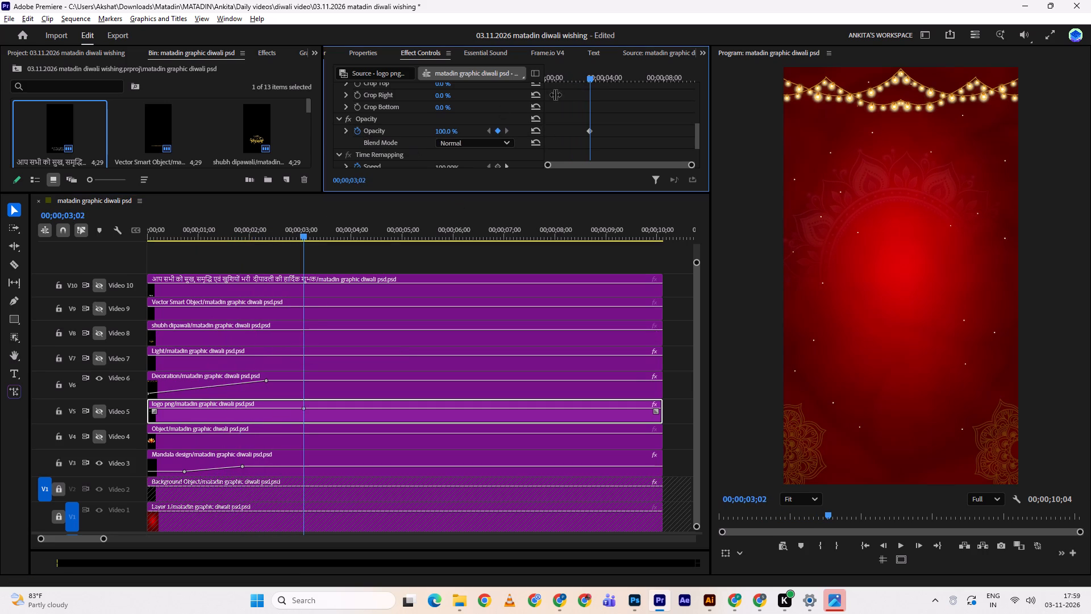
Add a starting Opacity keyframe of 0% to the logo png clip at 00;00;01;01.
left_click_drag(580, 74, 561, 74)
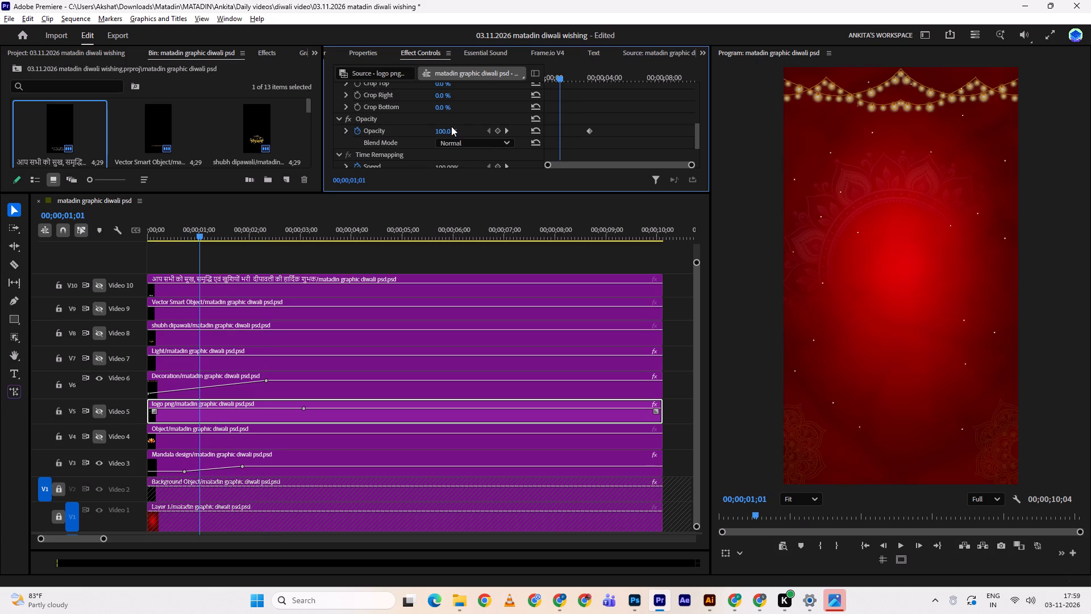
left_click_drag(450, 130, 382, 131)
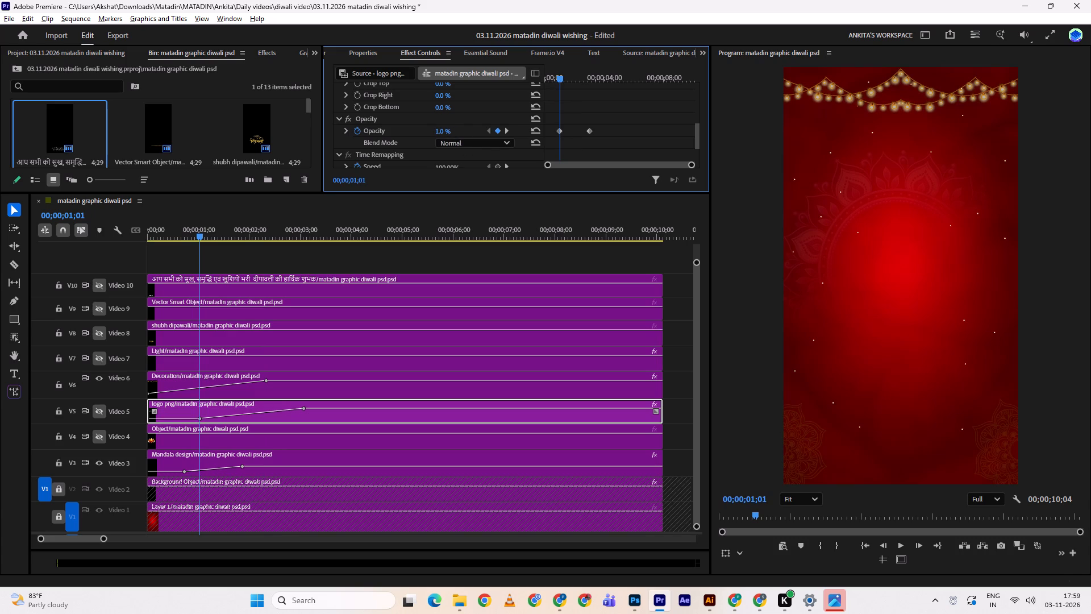
left_click_drag(382, 131, 373, 131)
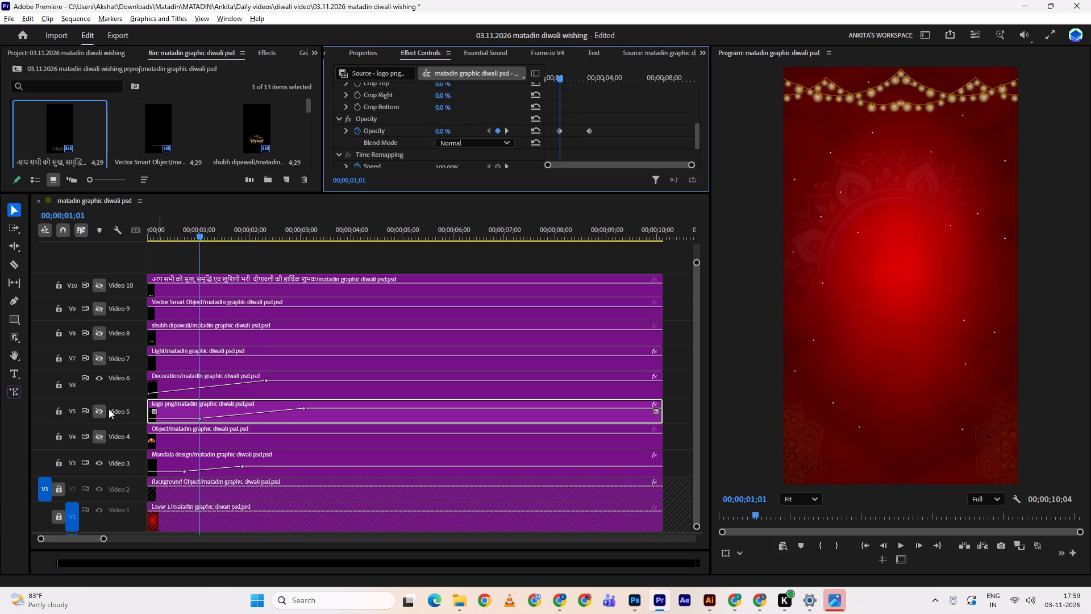
Play the sequence from the start, return to 00;00;02;00, and show Video 5, the logo track.
double_click(101, 410)
left_click_drag(200, 231, 145, 227)
key("space")
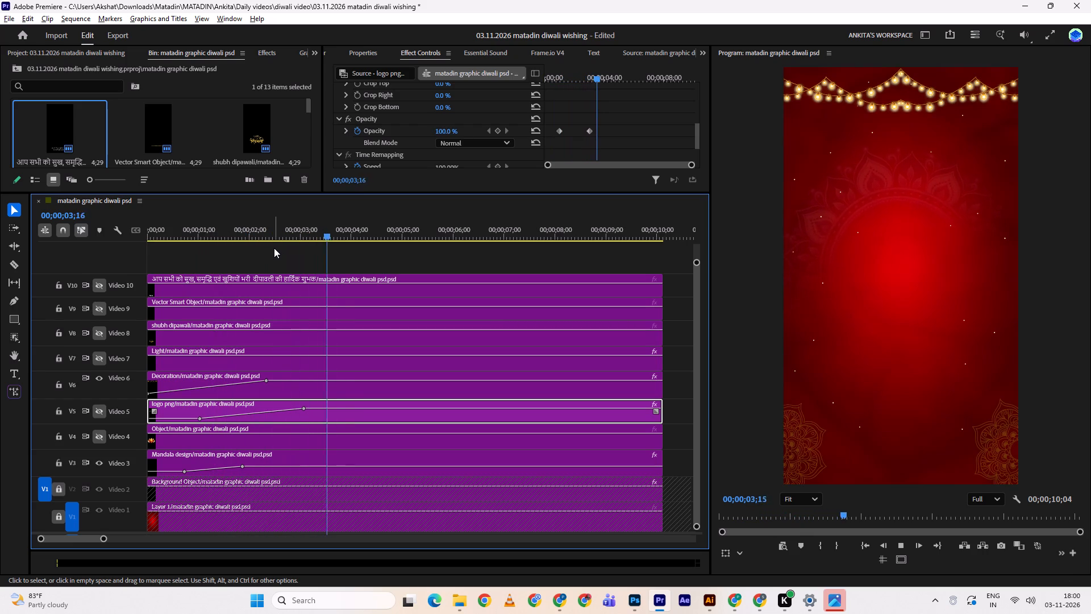
left_click_drag(273, 222, 261, 226)
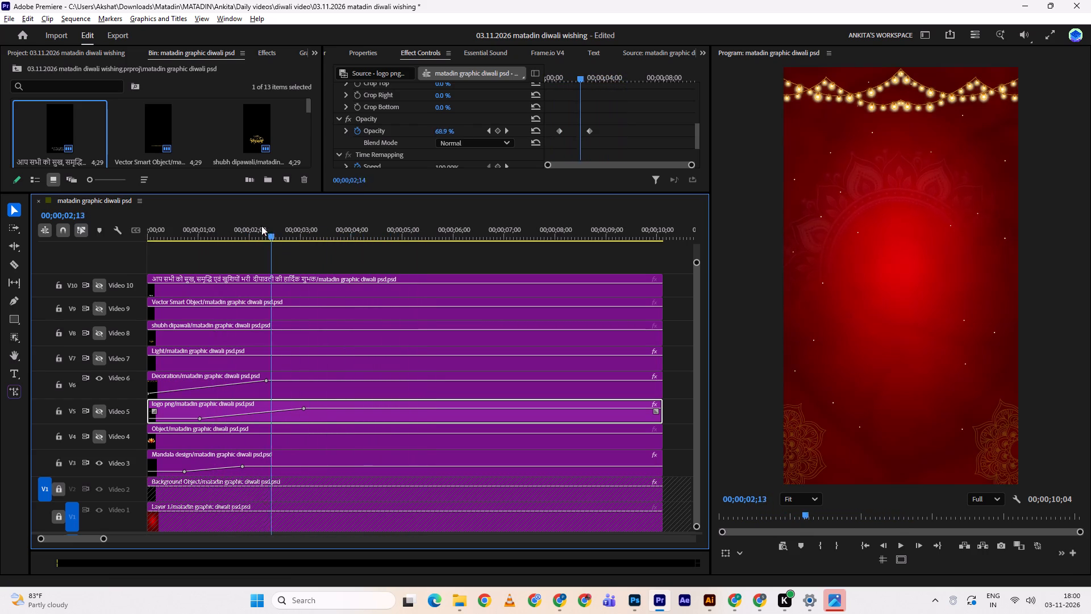
left_click_drag(261, 226, 249, 231)
left_click(99, 414)
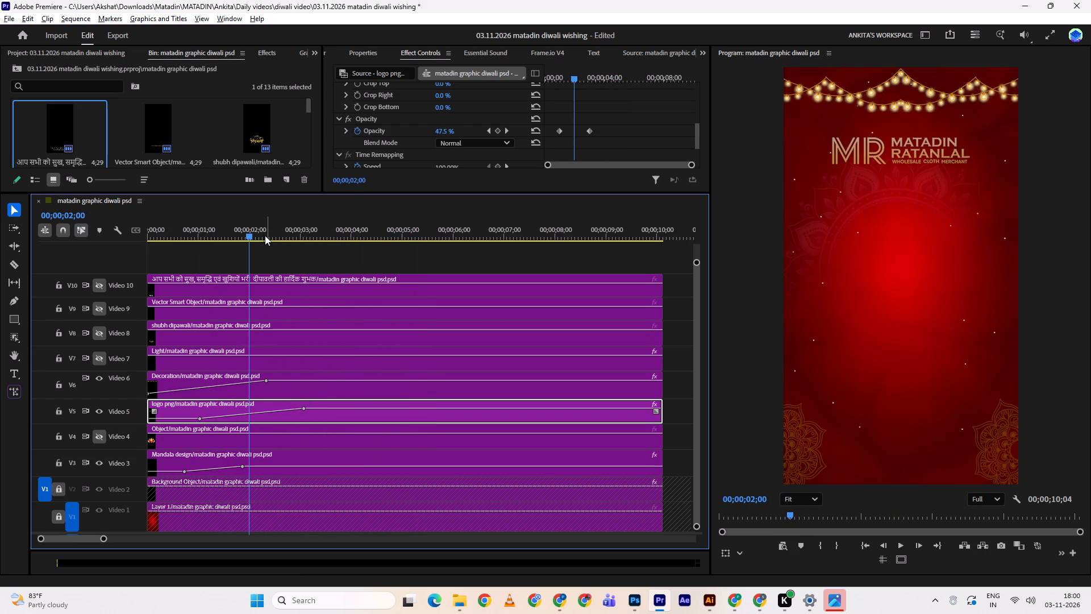
Deselect the logo clip and play its fade-in twice from near the sequence start to review the timing.
left_click_drag(255, 231, 120, 230)
left_click(239, 261)
key("space")
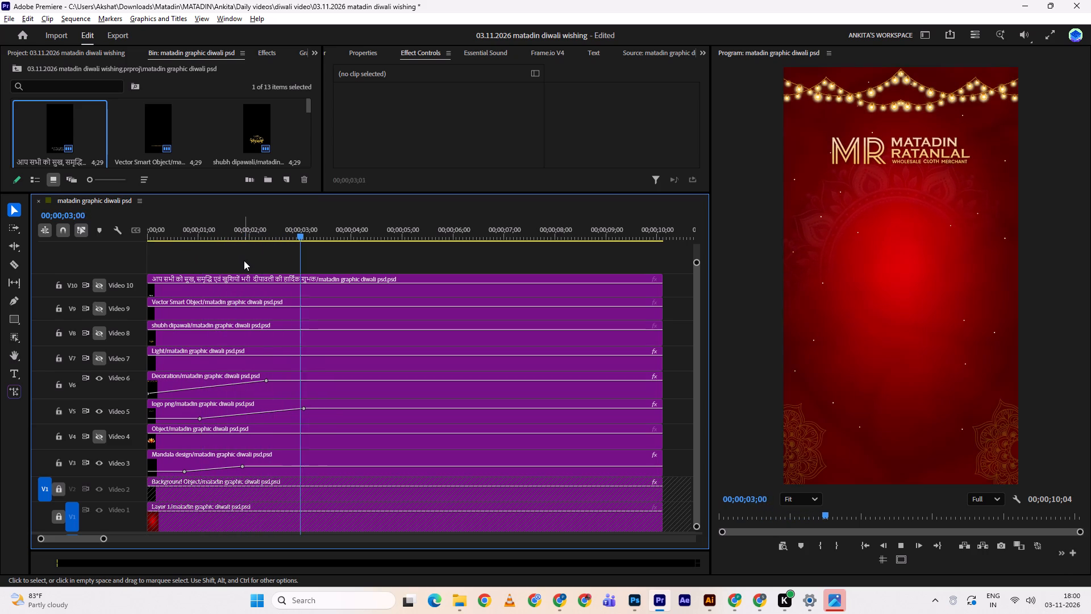
left_click_drag(295, 225, 270, 227)
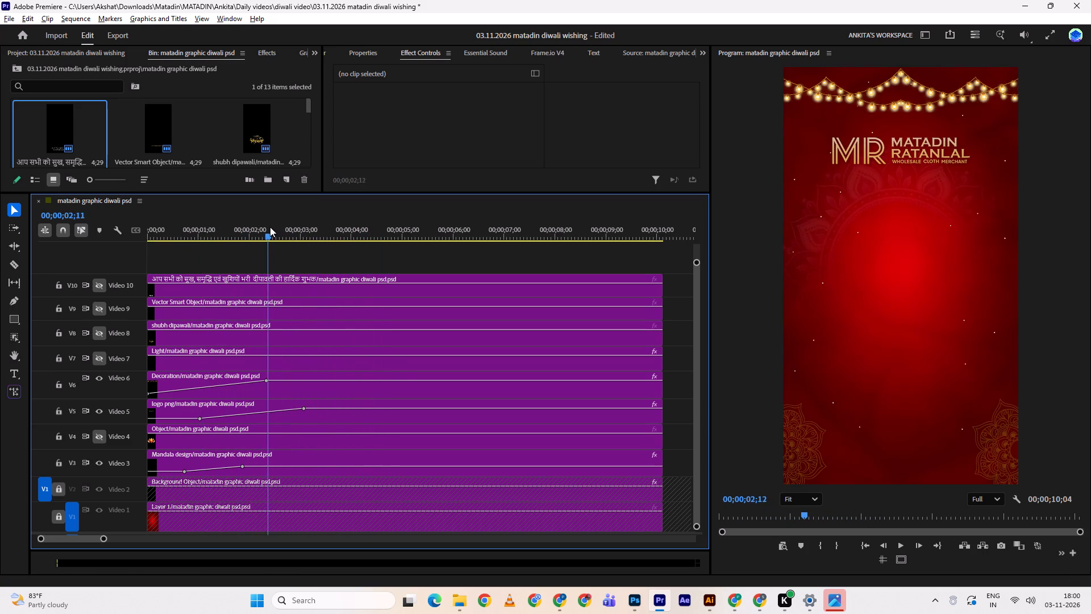
left_click_drag(270, 227, 159, 219)
key("space")
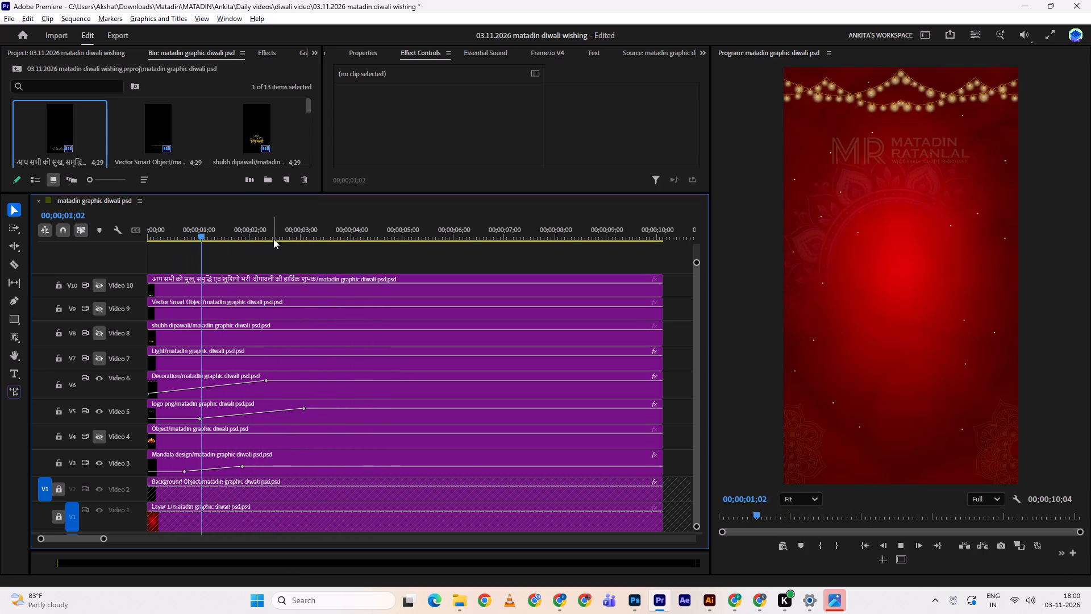
key("space")
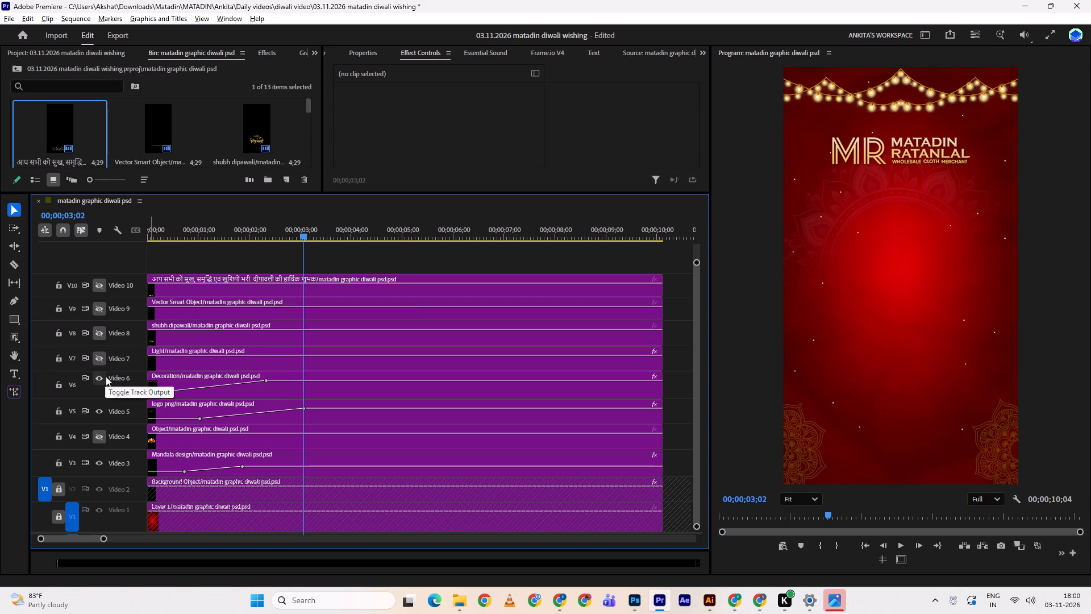
Show Video 4, the Object track containing the diya lamp.
double_click(96, 439)
double_click(96, 439)
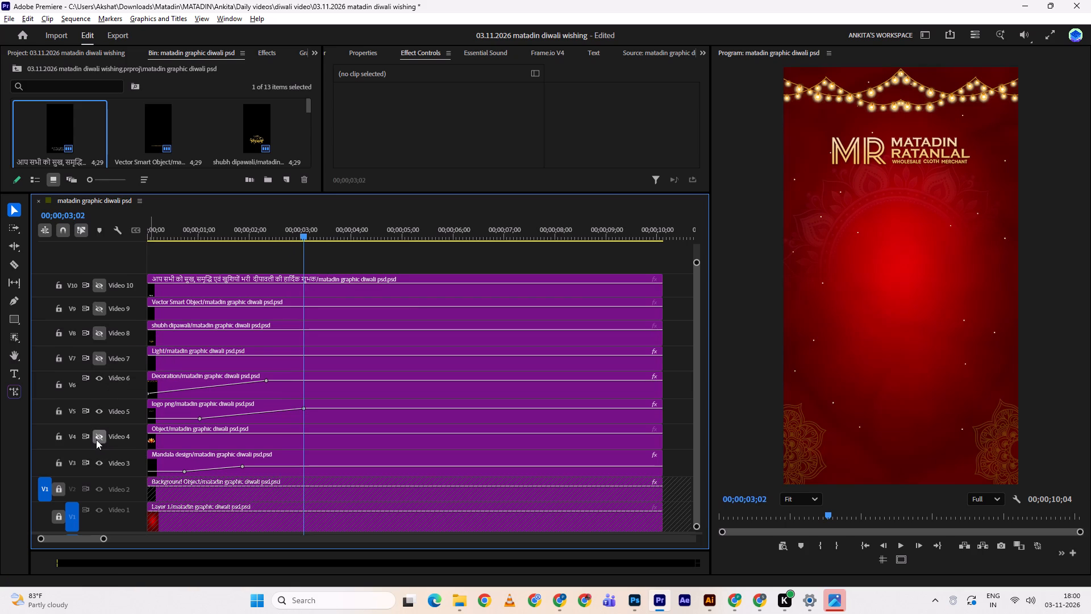
left_click(94, 432)
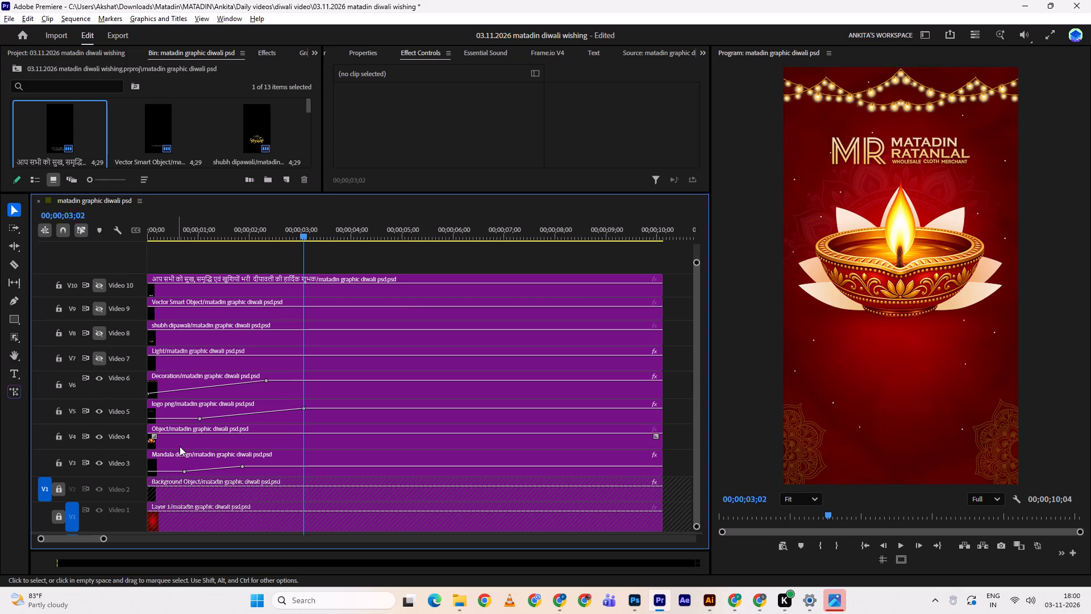
Add a Crop Bottom keyframe of 0% to the Object diya clip at 00;00;04;04.
left_click(180, 446)
left_click_drag(310, 231, 301, 231)
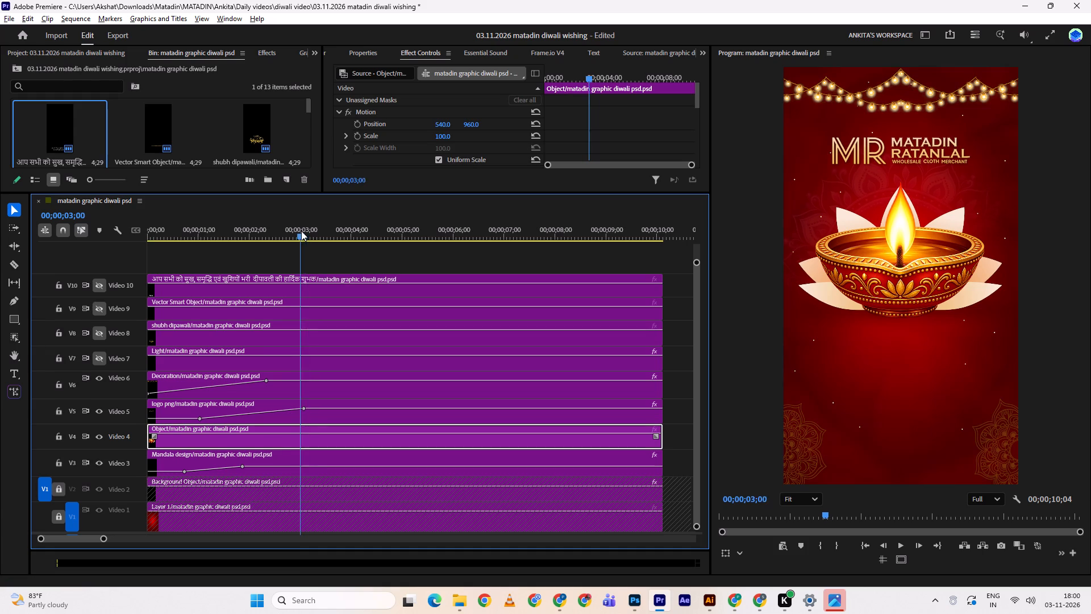
left_click_drag(301, 231, 289, 231)
scroll(404, 129, "down", 8)
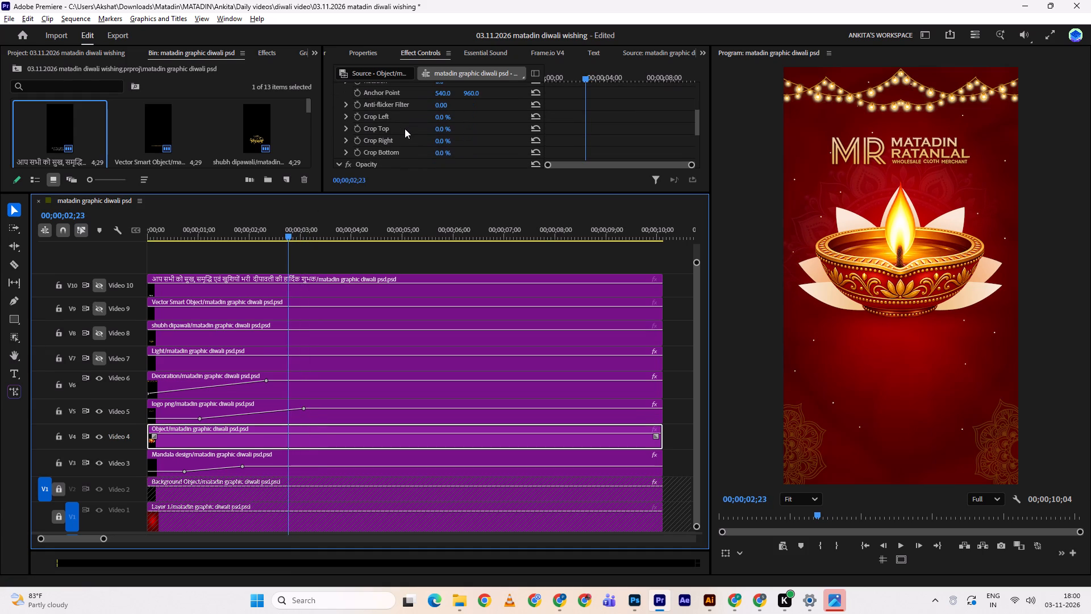
key("space")
key("space")
key("space")
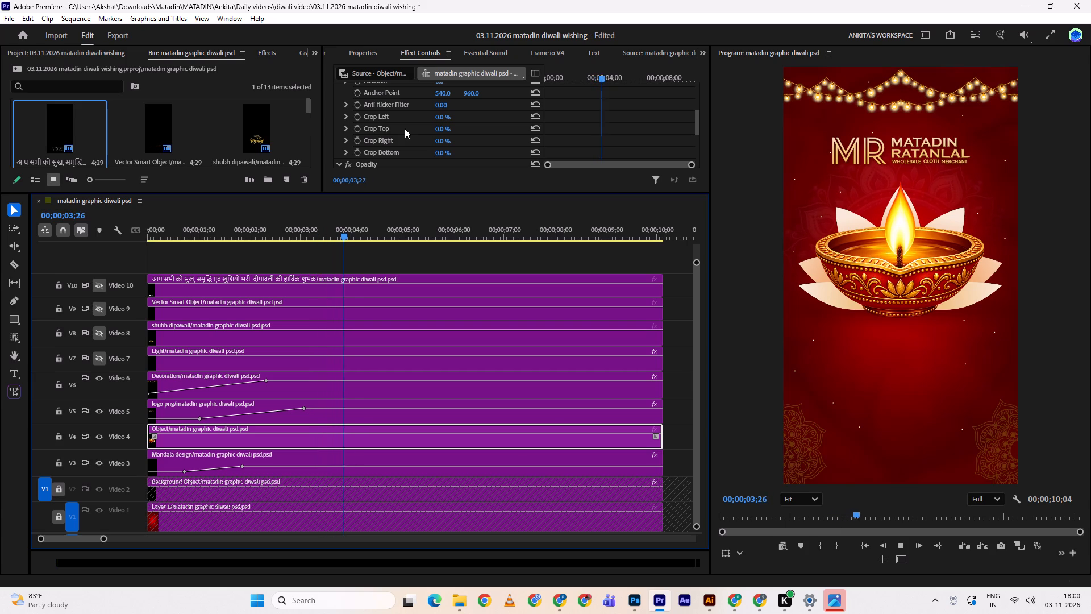
key("space")
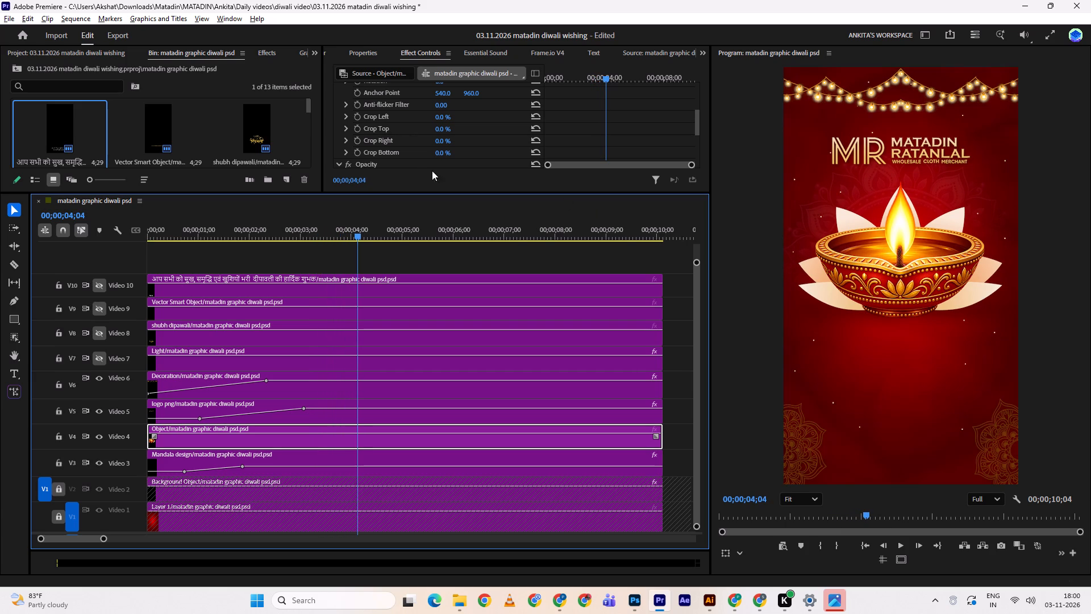
scroll(413, 150, "down", 1)
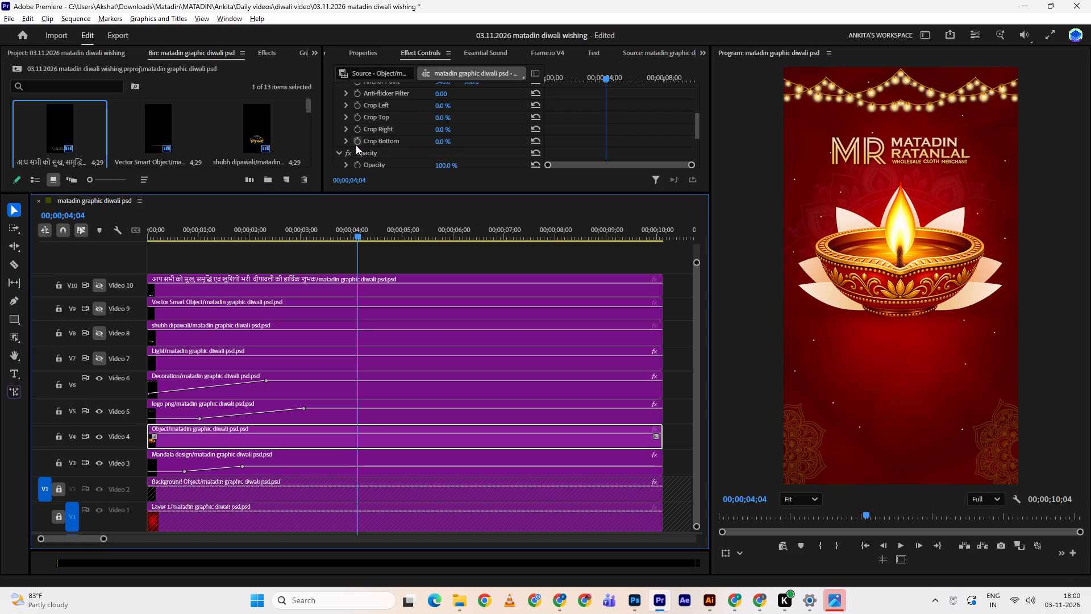
left_click(356, 145)
Add a starting Crop Bottom keyframe of 78% to the Object clip at 00;00;02;23.
left_click_drag(604, 77, 584, 77)
left_click_drag(445, 143, 430, 139)
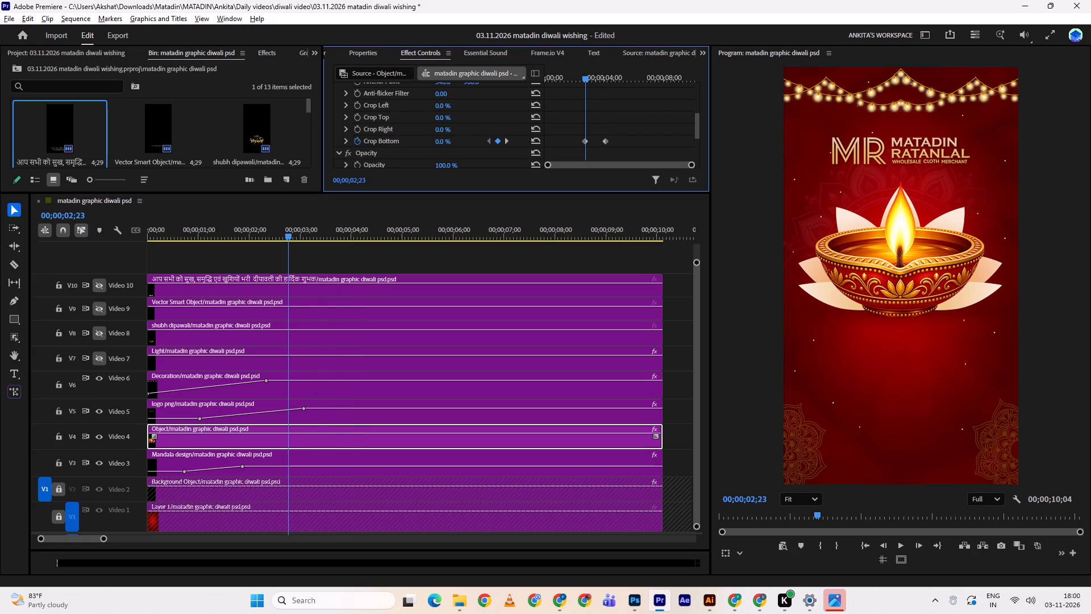
left_click_drag(430, 139, 465, 132)
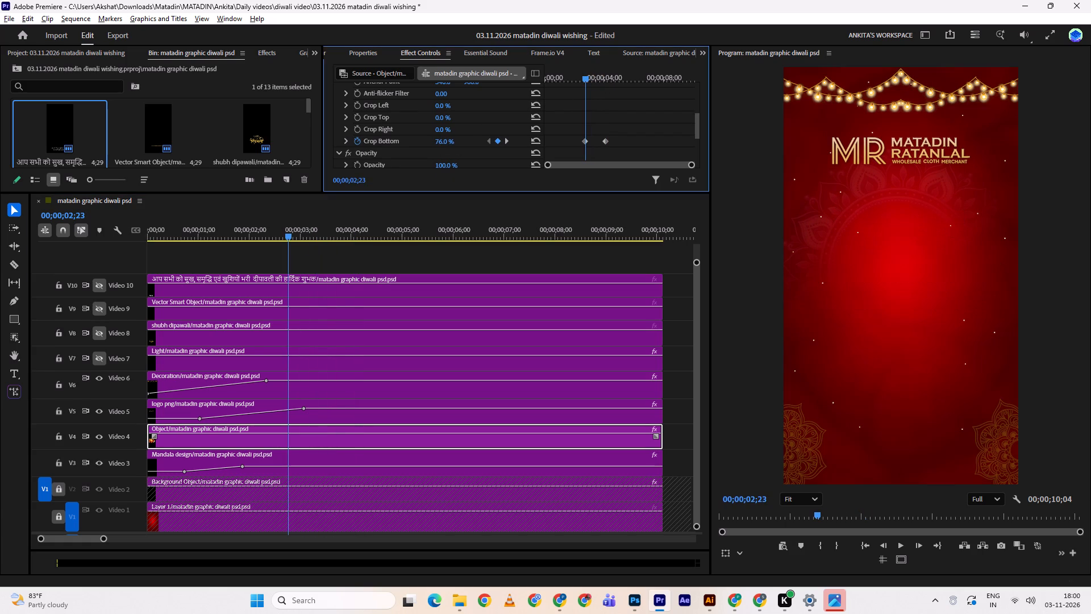
left_click_drag(465, 132, 466, 132)
Deselect the Object clip and play the diya's crop reveal from 00;00;02;01.
left_click_drag(295, 227, 252, 230)
left_click(322, 247)
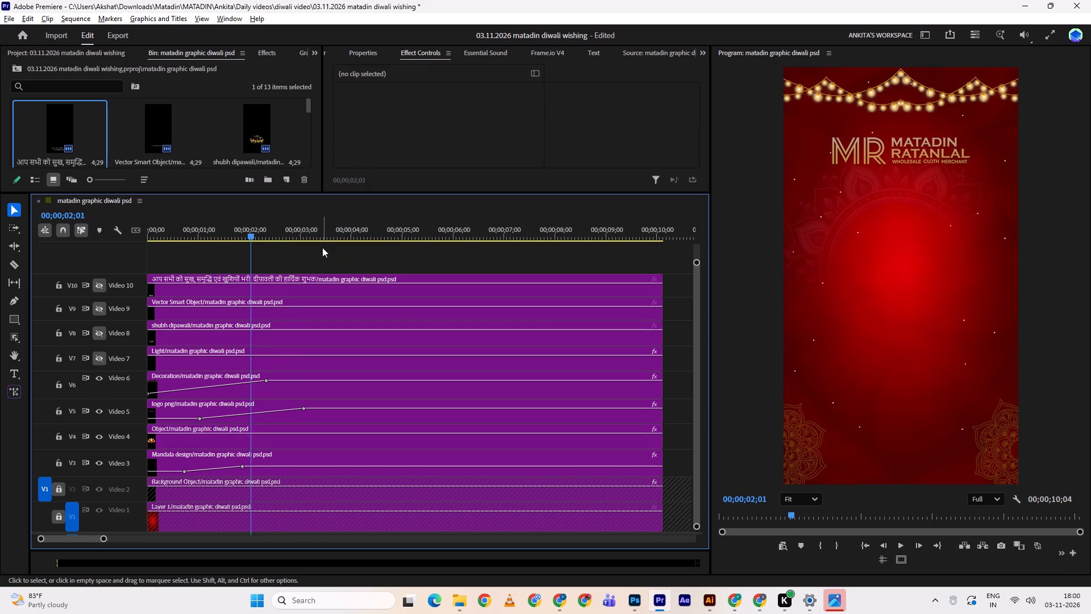
key("space")
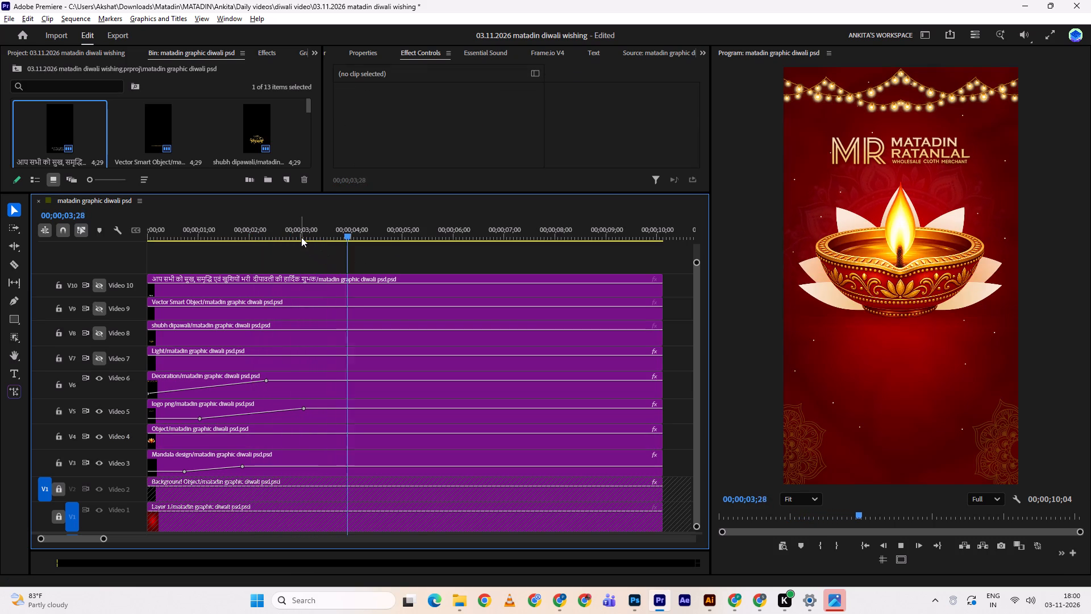
Move the Object clip's starting Crop Bottom keyframe earlier, to about 00;00;02;00.
left_click_drag(301, 237, 282, 229)
left_click(314, 408)
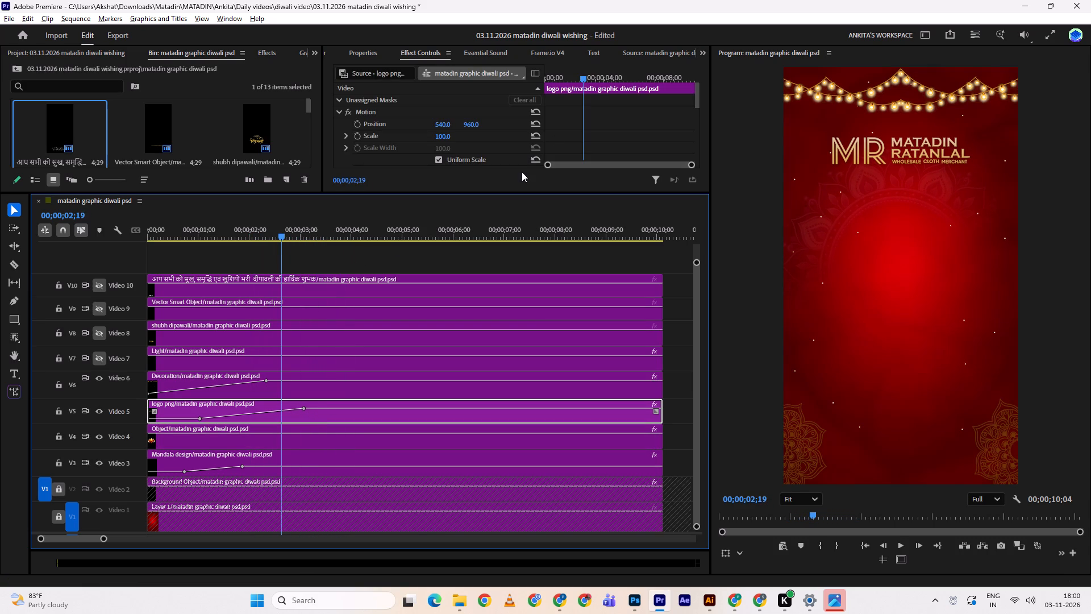
left_click(268, 438)
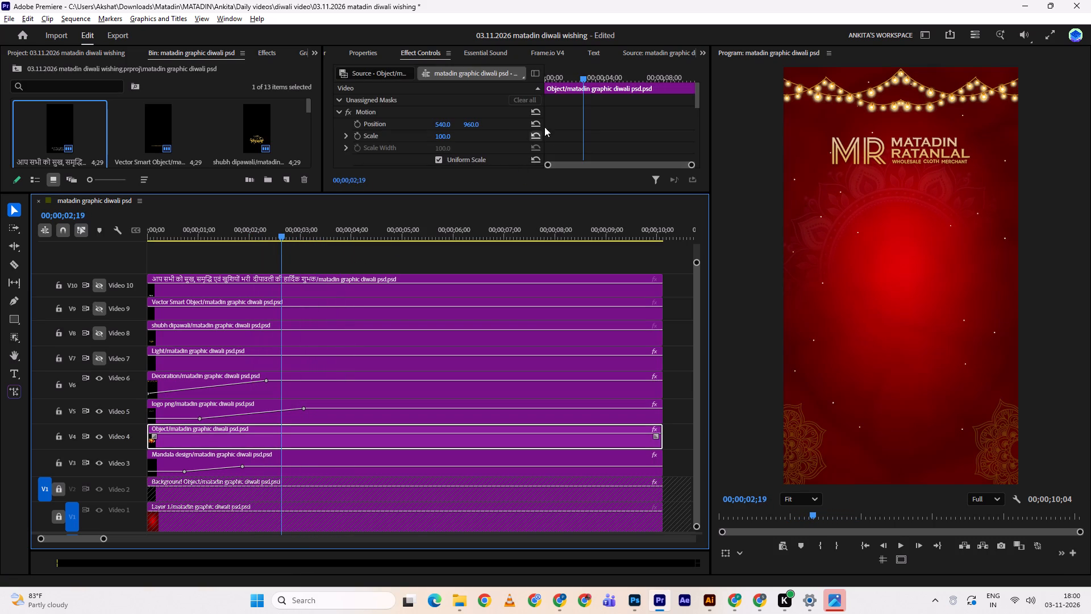
scroll(577, 123, "down", 17)
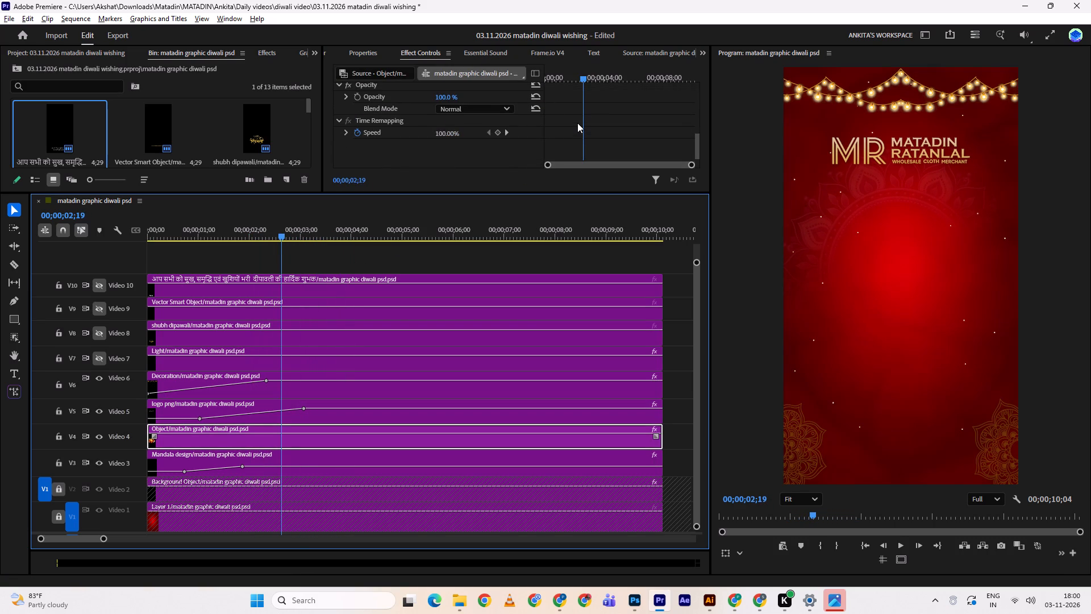
scroll(577, 123, "down", 7)
scroll(577, 123, "up", 8)
scroll(577, 123, "down", 3)
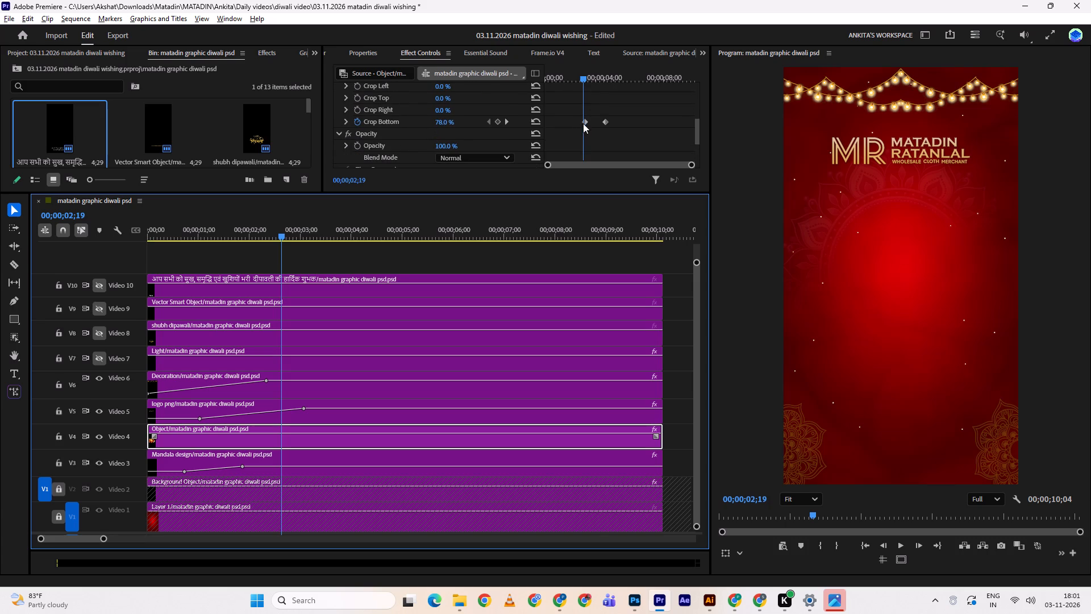
left_click_drag(585, 121, 574, 117)
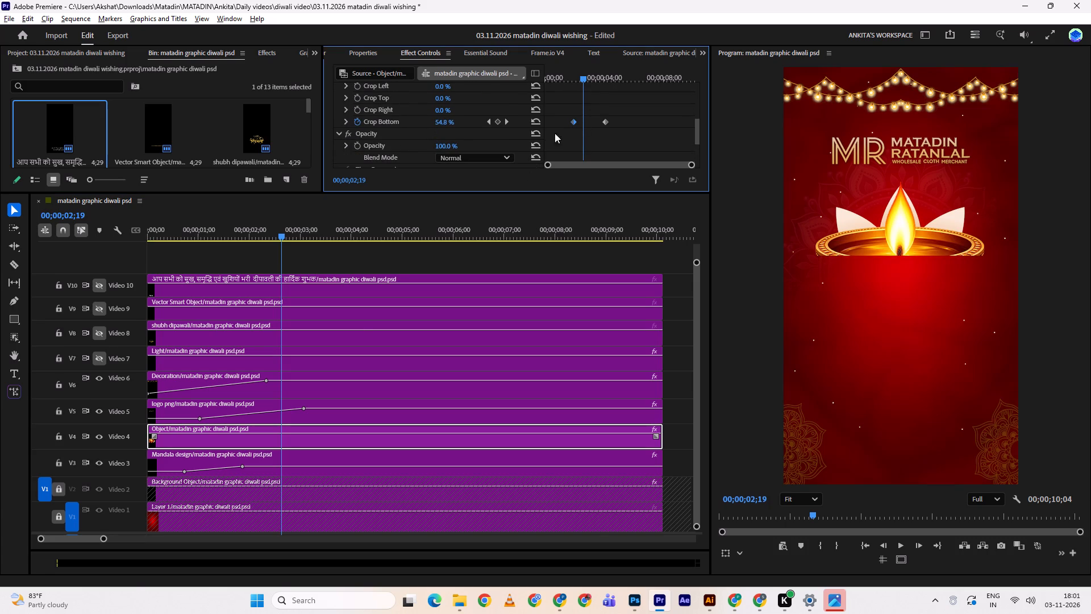
Play the diya's crop reveal twice from before 00;00;02;00 to review its timing.
left_click_drag(245, 235, 226, 223)
key("space")
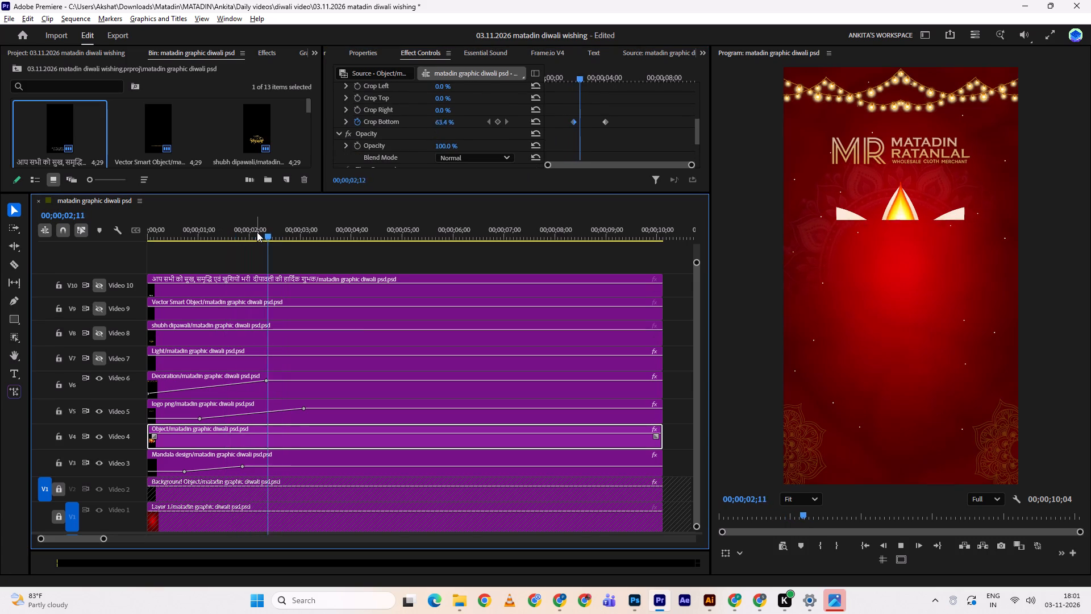
key("space")
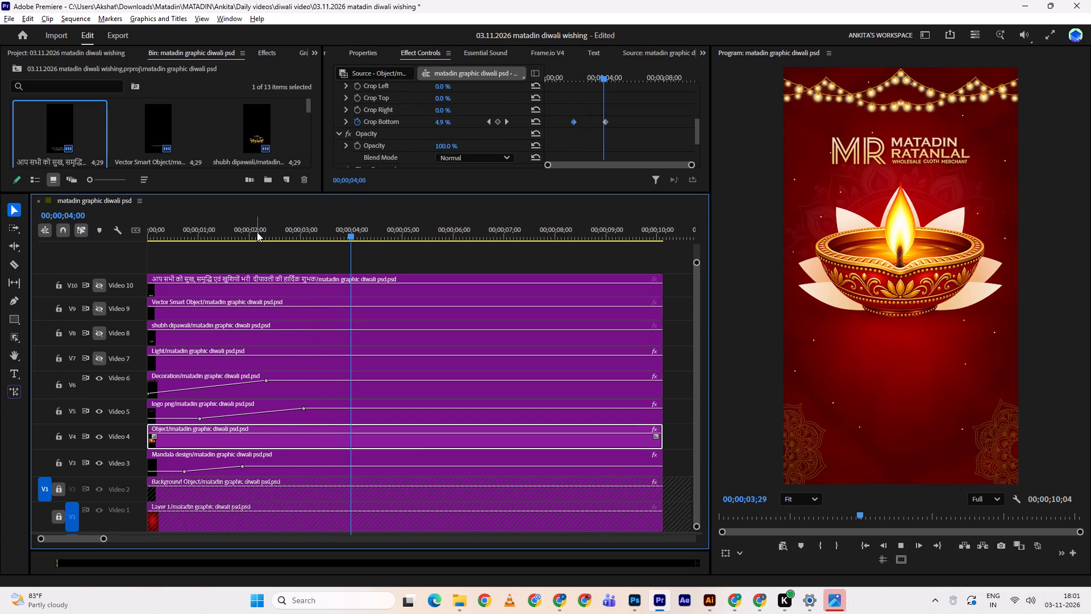
key("space")
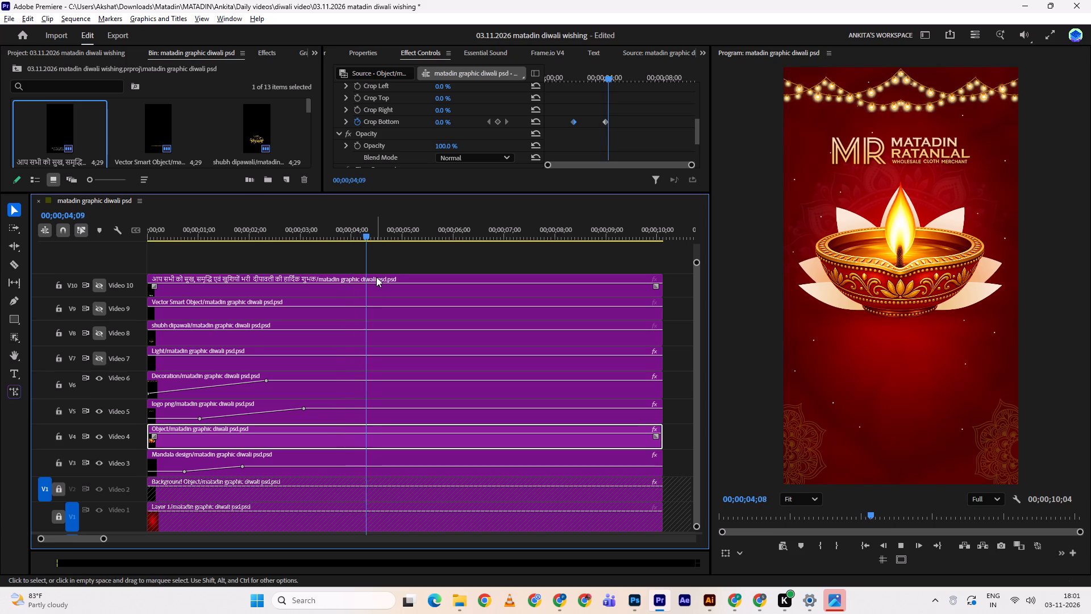
key("space")
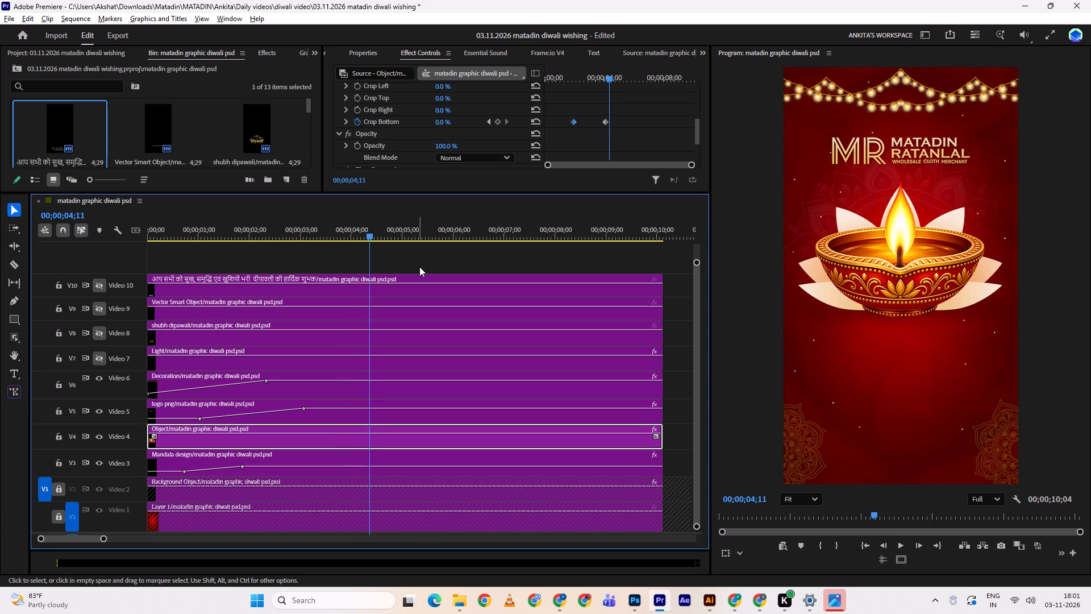
key("space")
key("space")
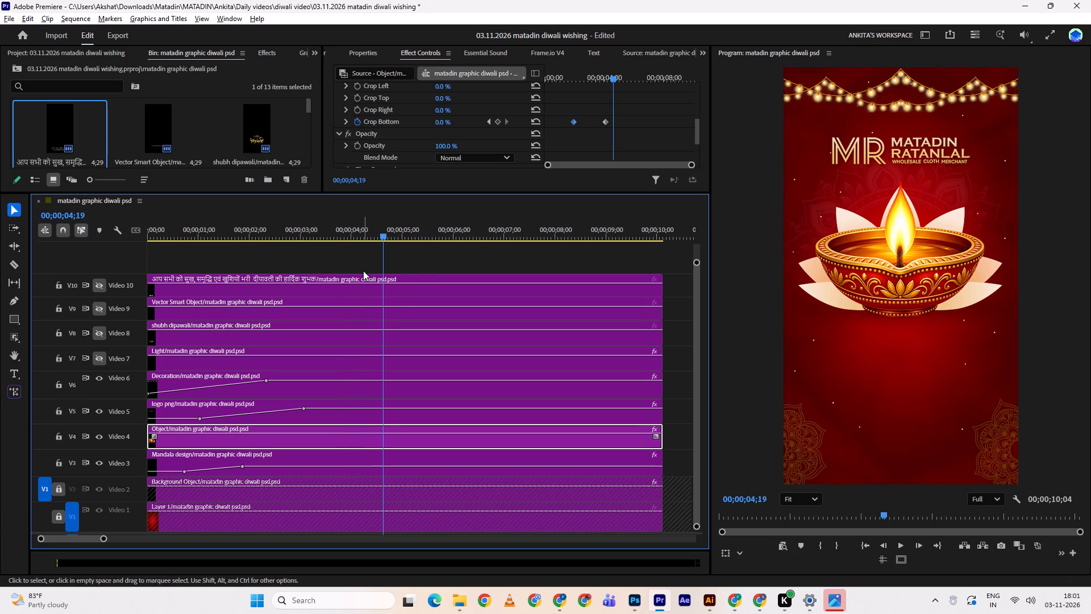
left_click_drag(365, 230, 223, 233)
key("space")
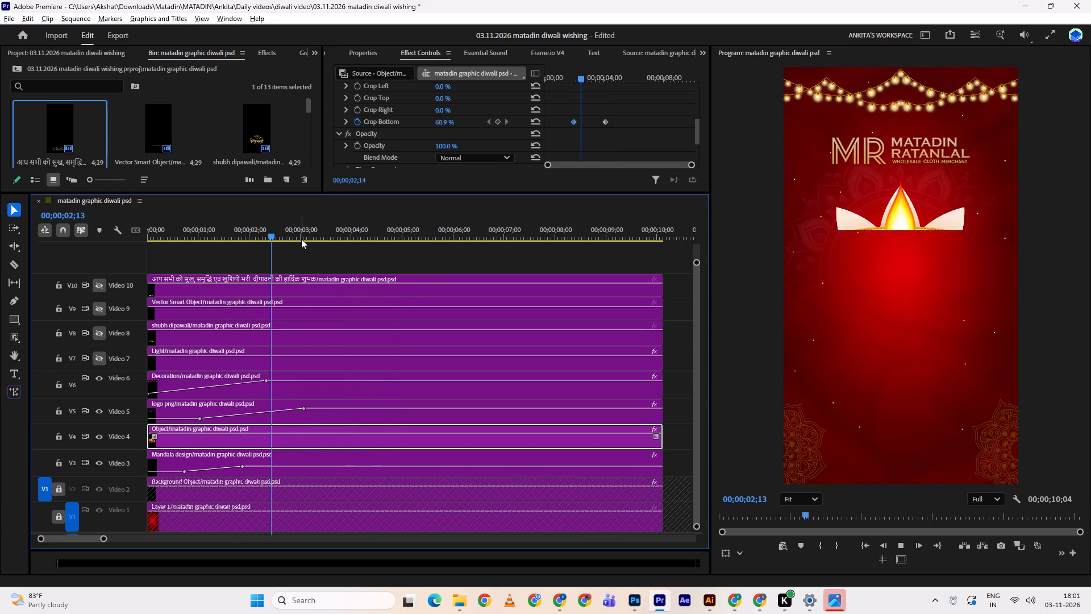
key("space")
key("space")
key("space")
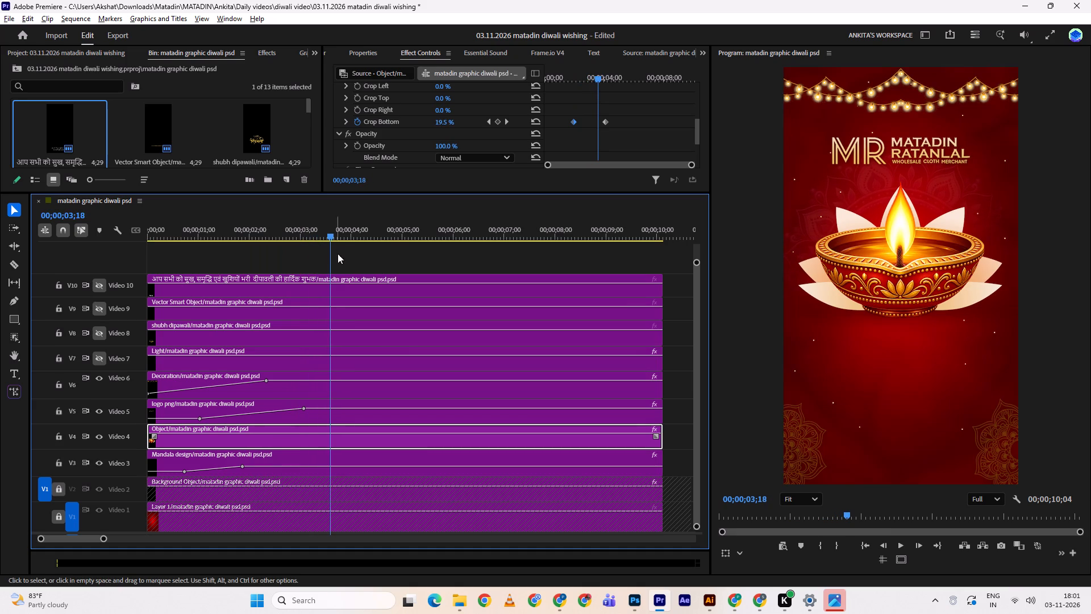
key("space")
key("space")
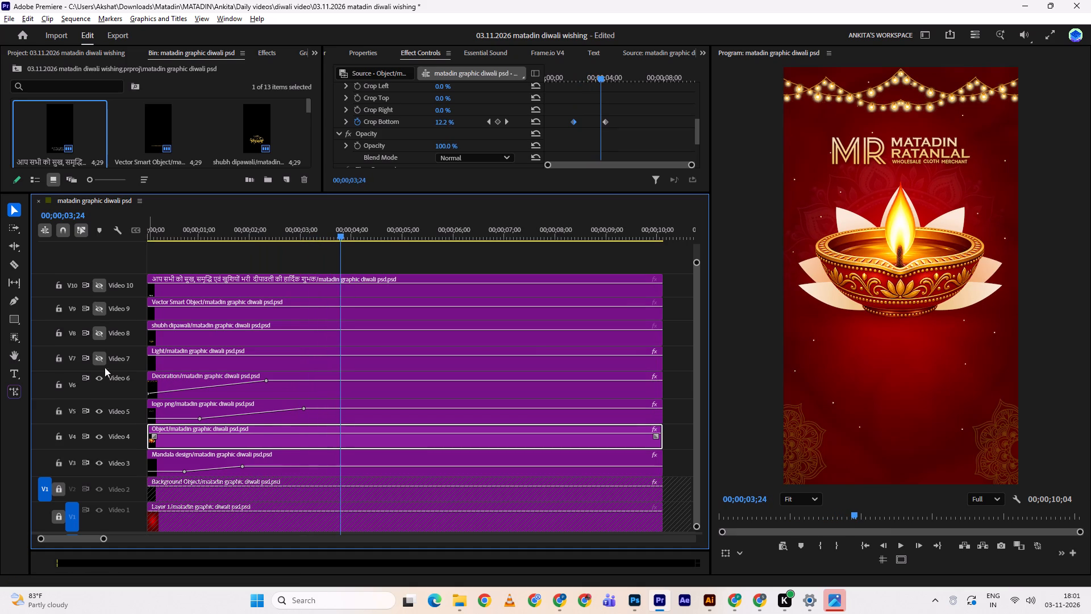
Show Video 7, the Light track.
left_click(99, 359)
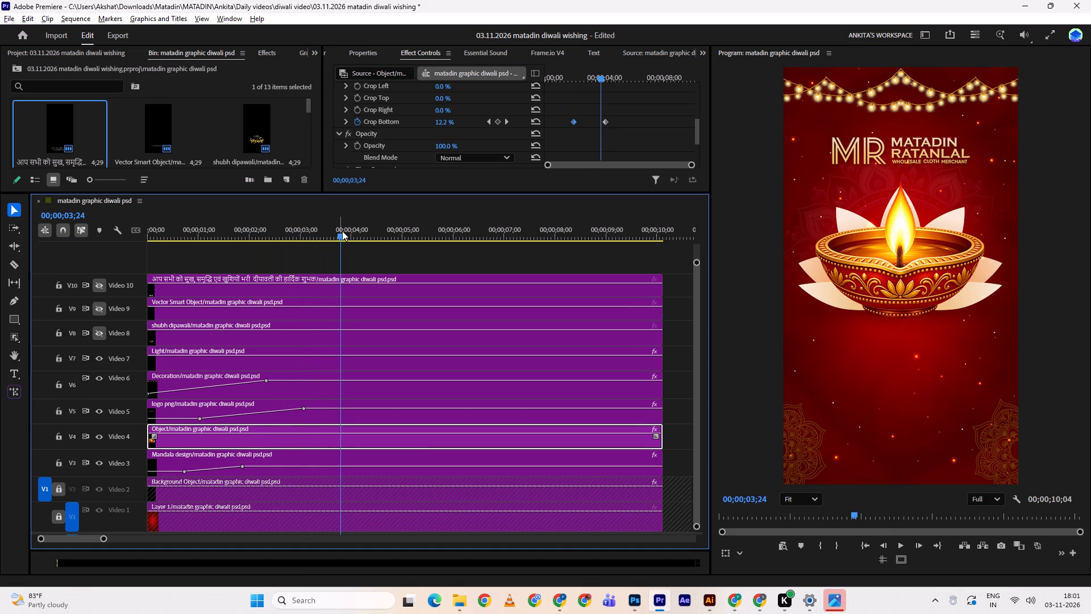
Add an Opacity keyframe of 100% to the Light clip at 00;00;03;05.
left_click_drag(345, 233, 328, 227)
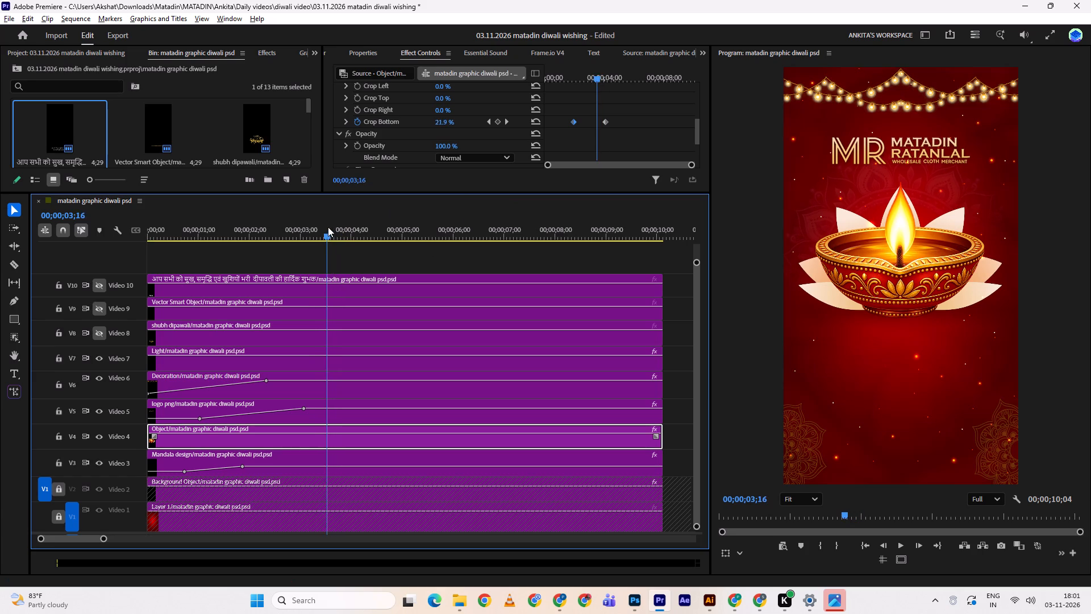
left_click_drag(328, 227, 294, 227)
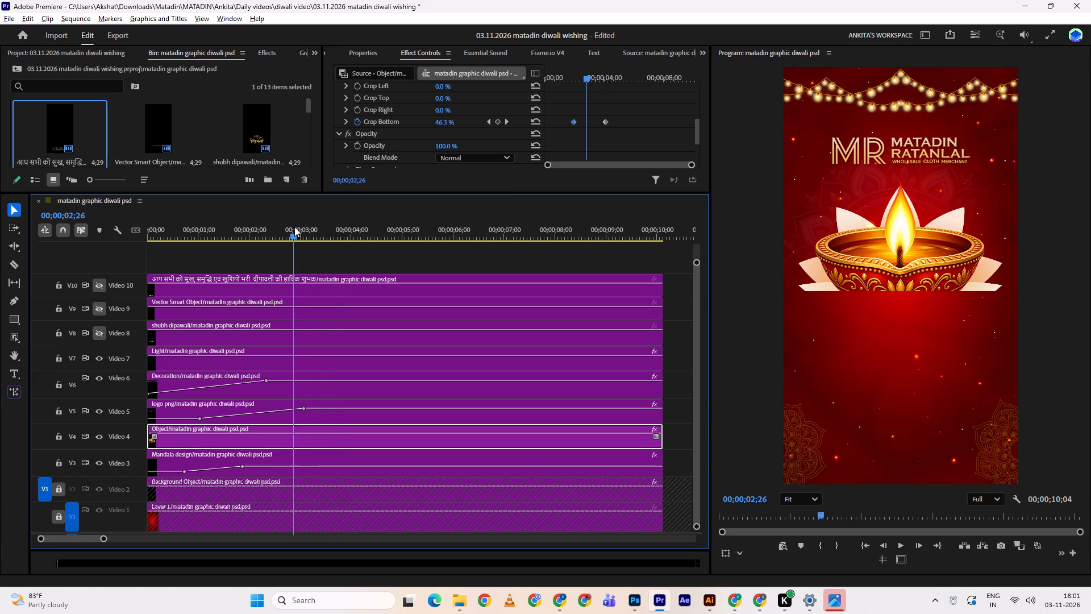
left_click_drag(294, 227, 310, 228)
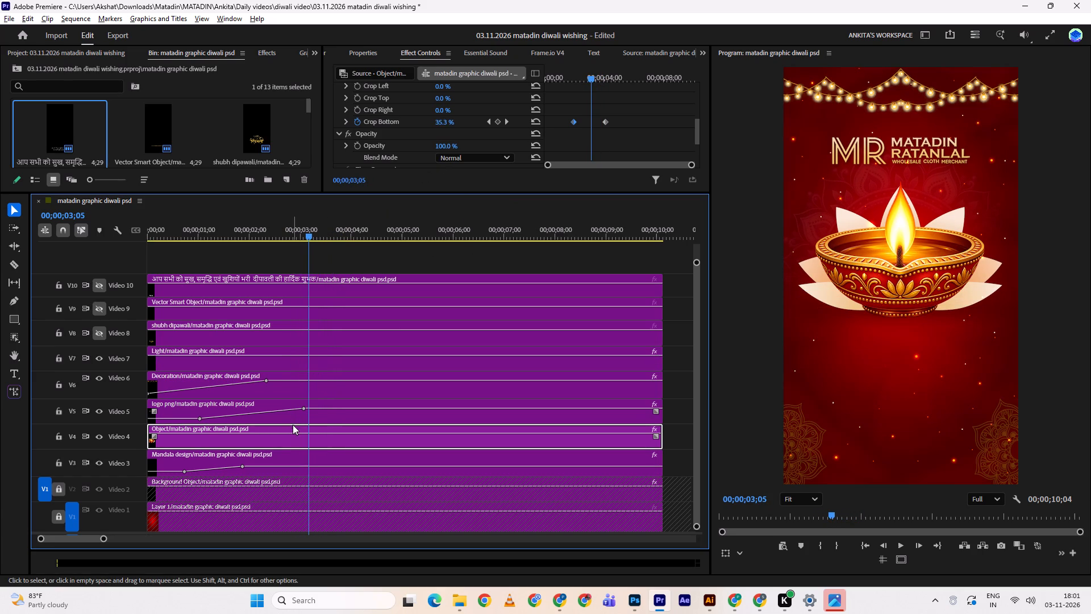
left_click(210, 360)
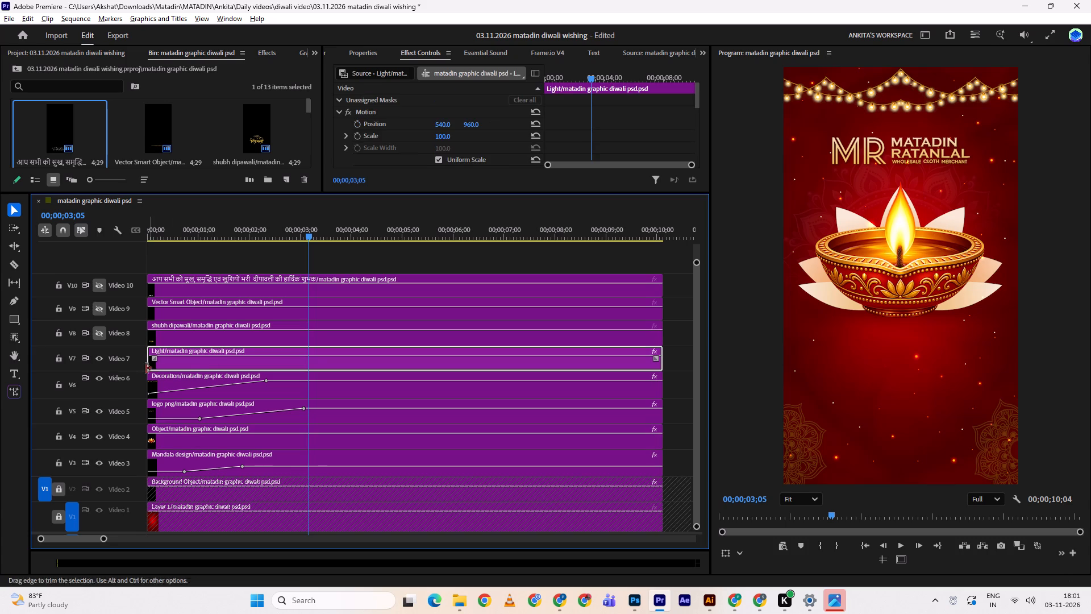
left_click(96, 359)
left_click(96, 359)
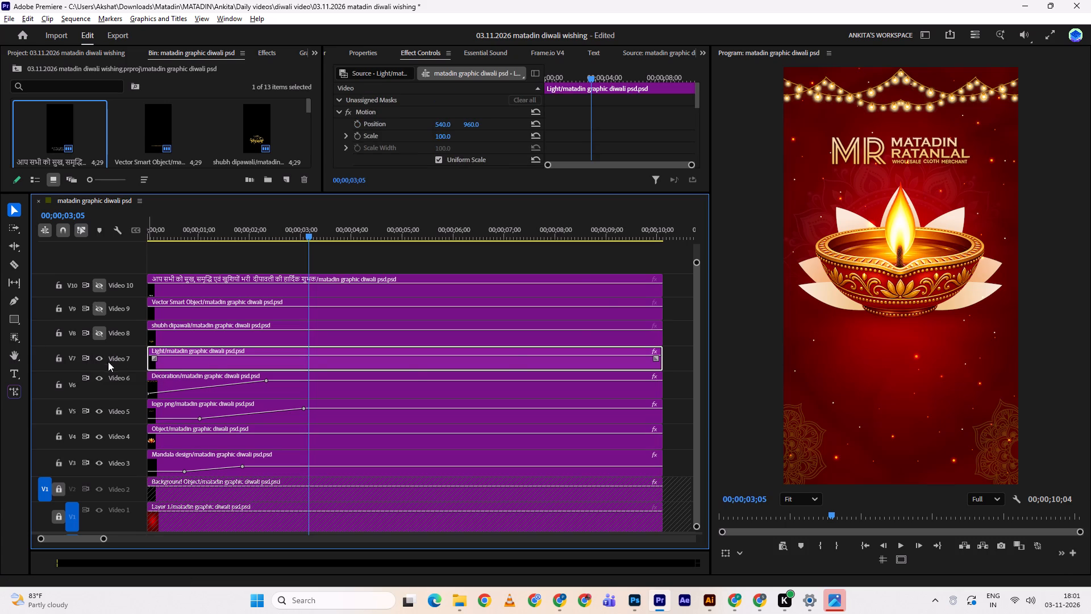
scroll(489, 138, "down", 10)
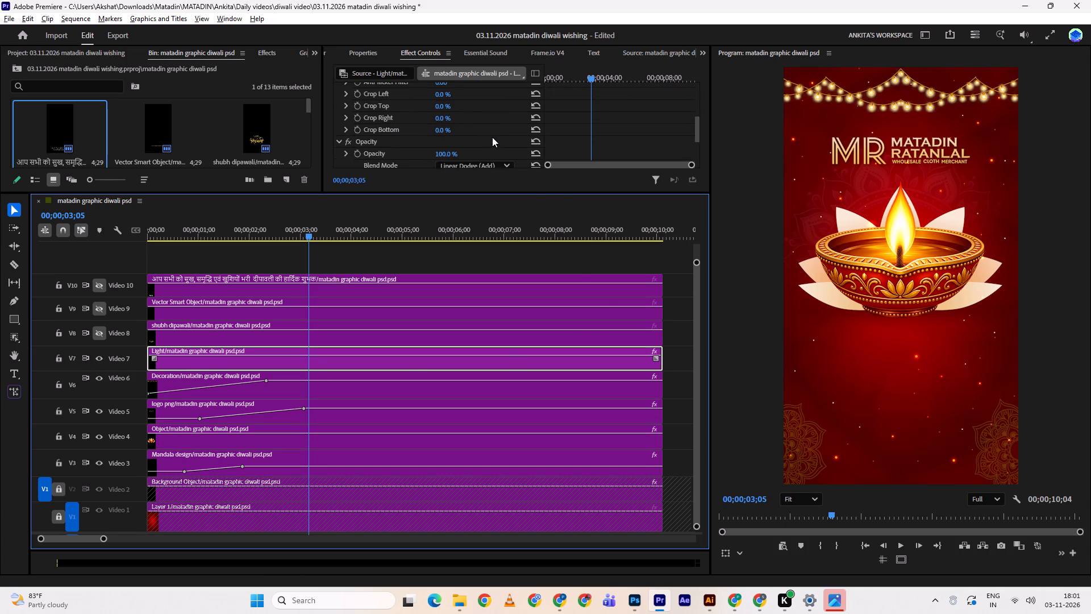
scroll(505, 135, "down", 3)
left_click(358, 122)
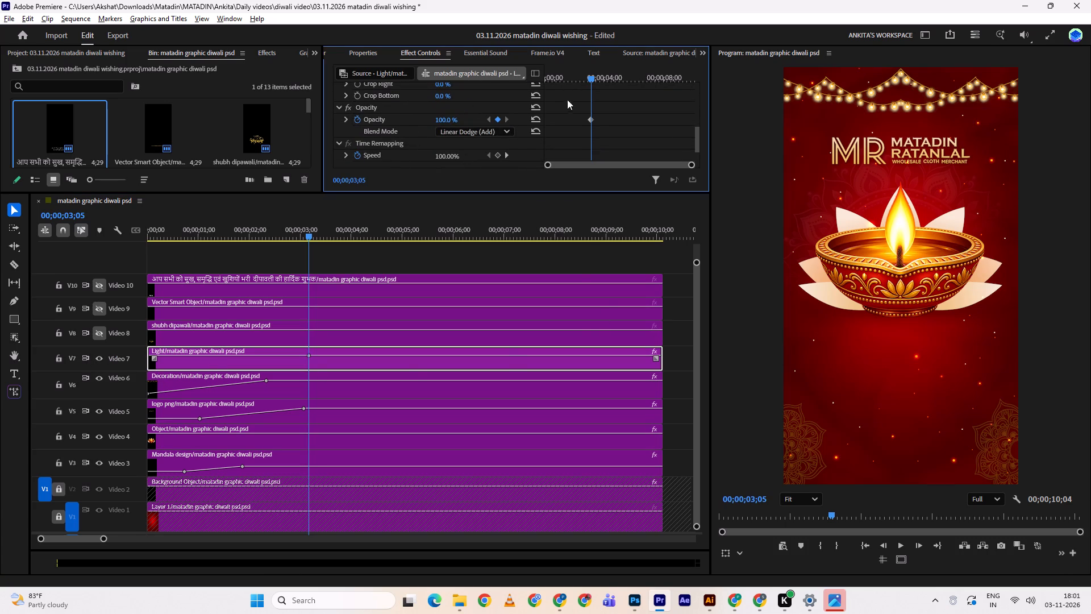
Add a starting Opacity keyframe of 0% to the Light clip at 00;00;02;05.
left_click_drag(583, 79, 578, 77)
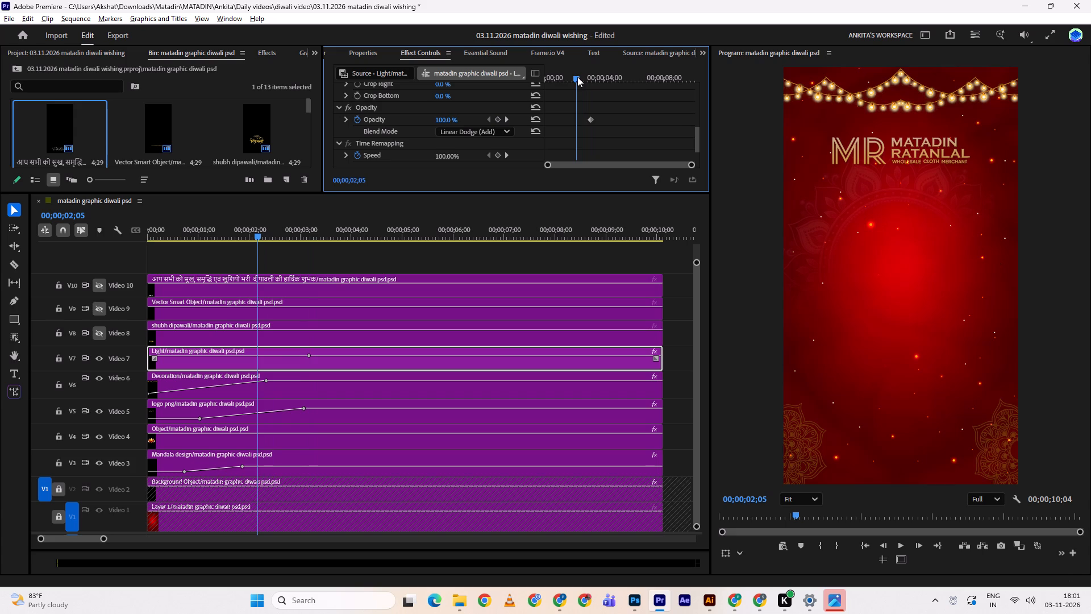
left_click_drag(455, 120, 382, 136)
Play the Light fade-in, first from just before it and again from the sequence start, pausing at 00;00;04;04.
left_click_drag(249, 233, 239, 232)
key("space")
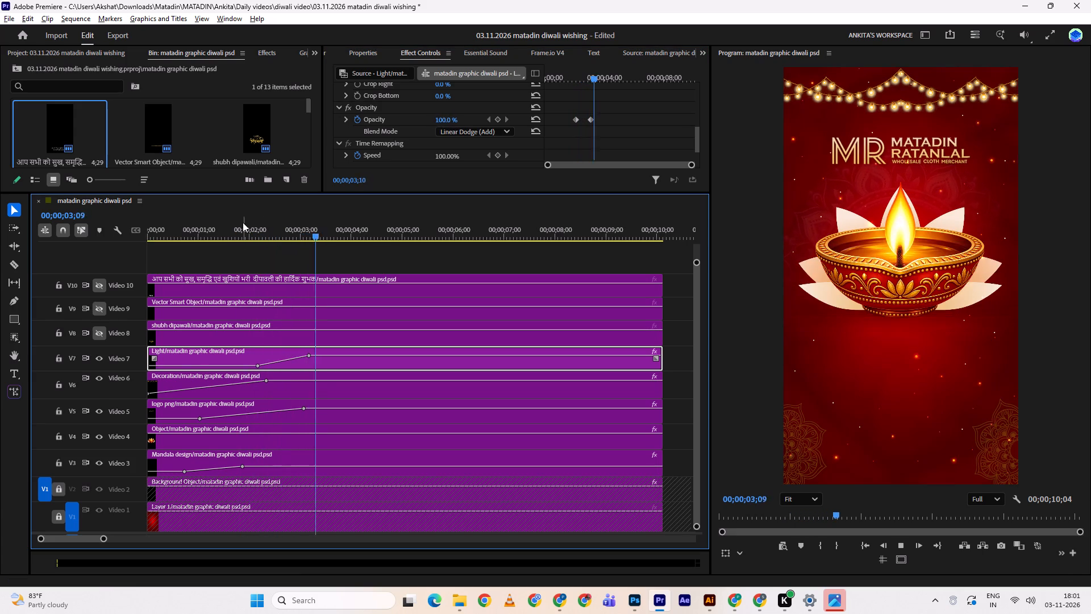
left_click_drag(243, 222, 128, 230)
key("space")
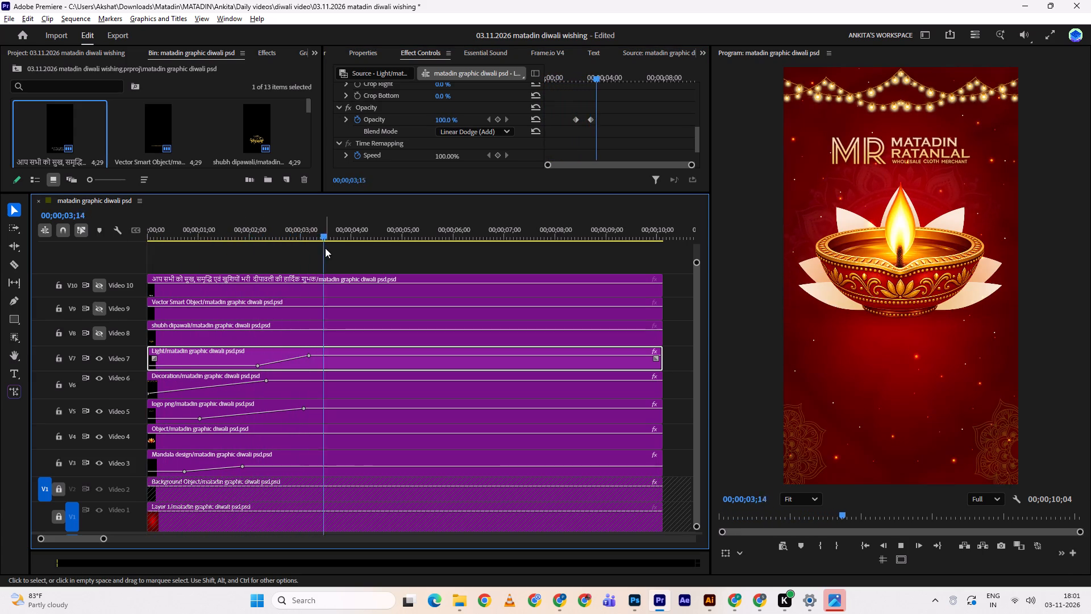
key("space")
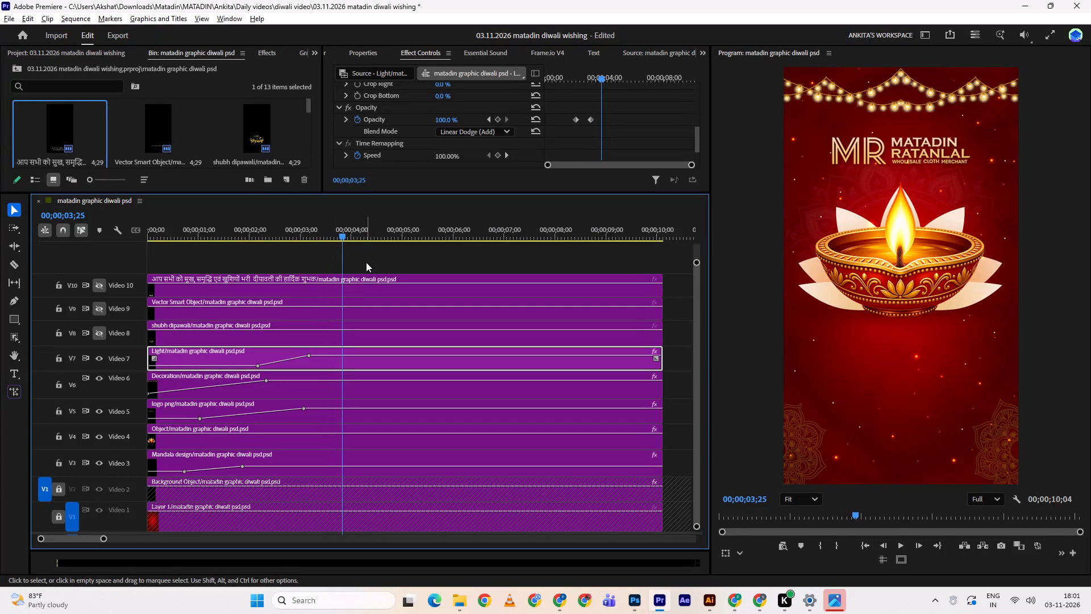
key("space")
type("n")
key("space")
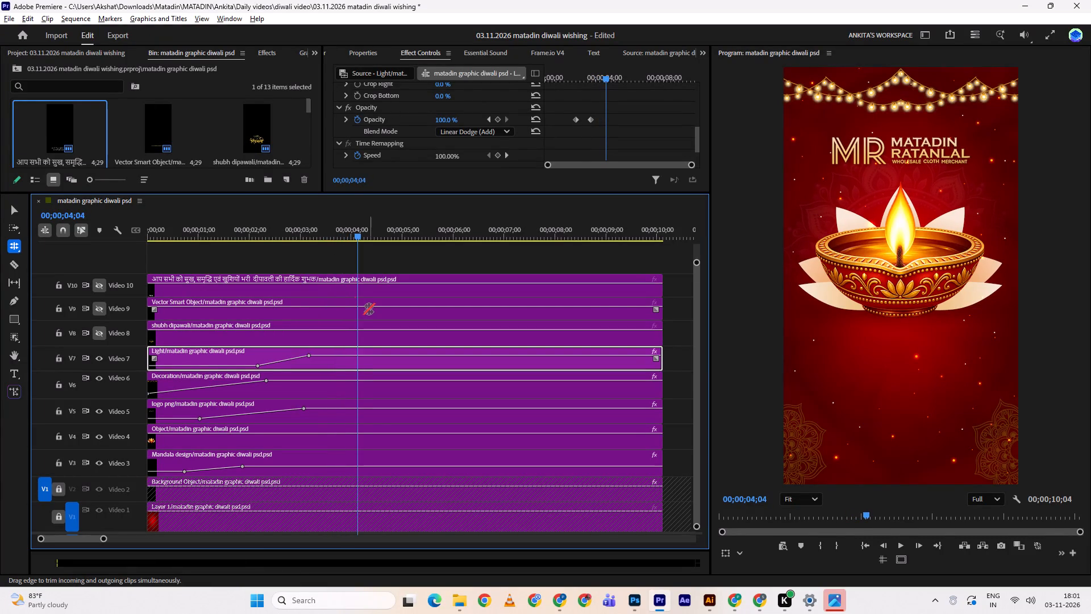
Show Video 8, the shubh dipawali track.
key("space")
key("space")
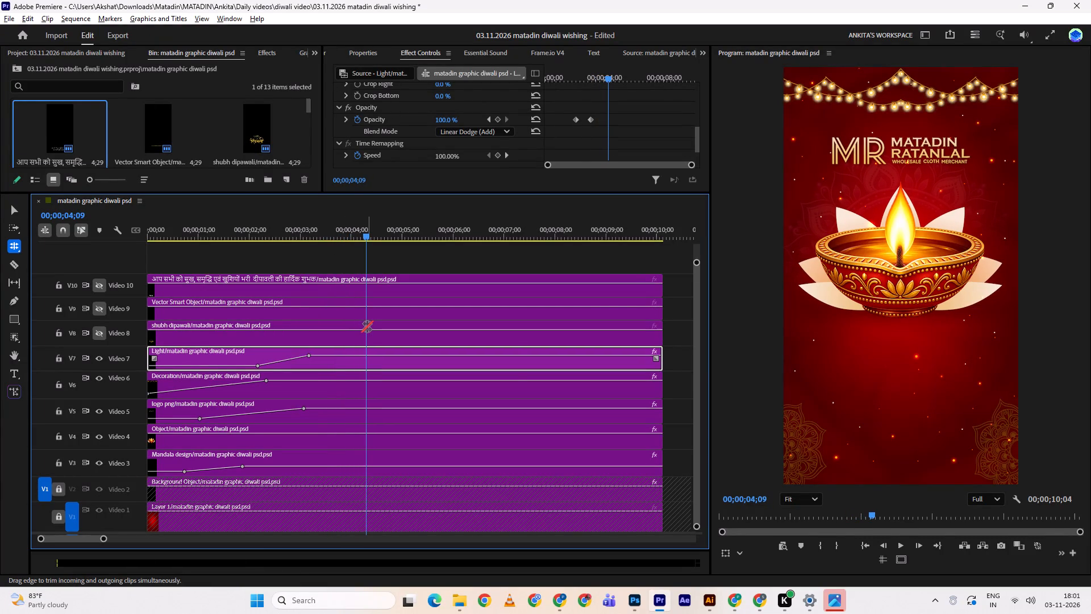
key("v")
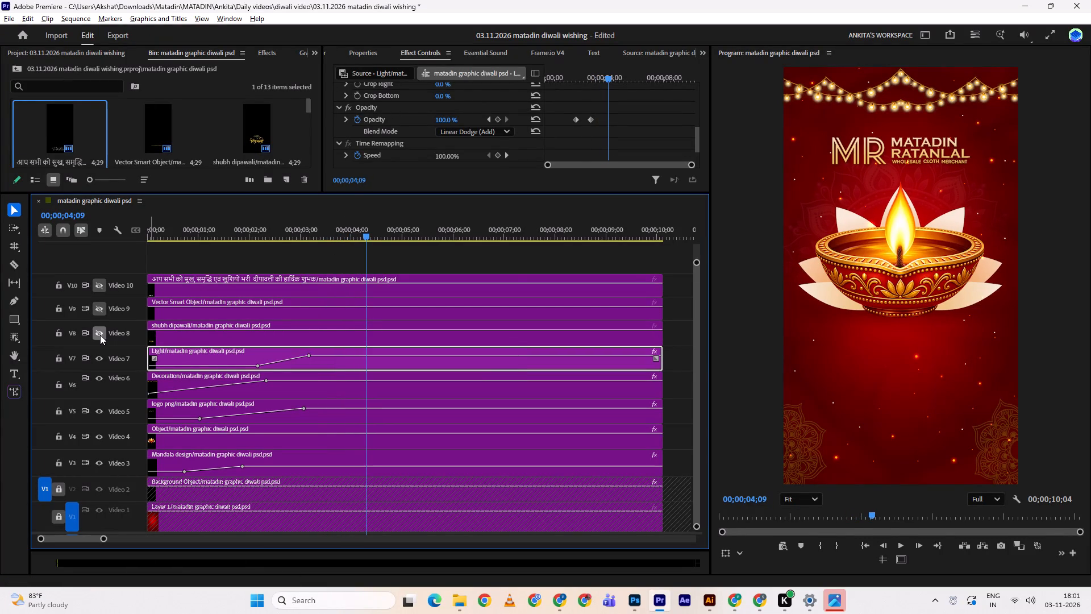
left_click(100, 335)
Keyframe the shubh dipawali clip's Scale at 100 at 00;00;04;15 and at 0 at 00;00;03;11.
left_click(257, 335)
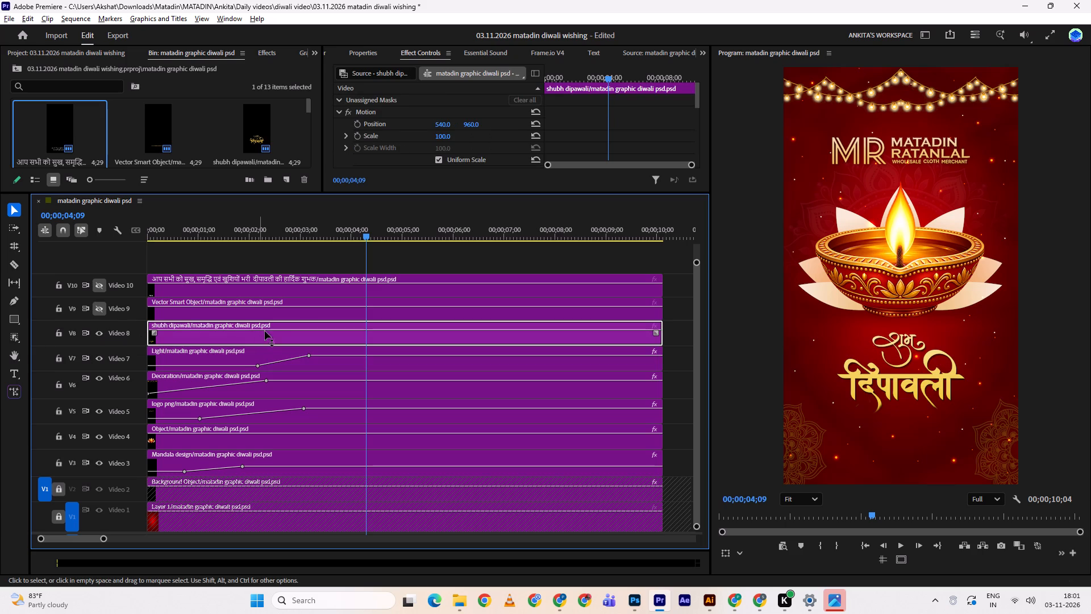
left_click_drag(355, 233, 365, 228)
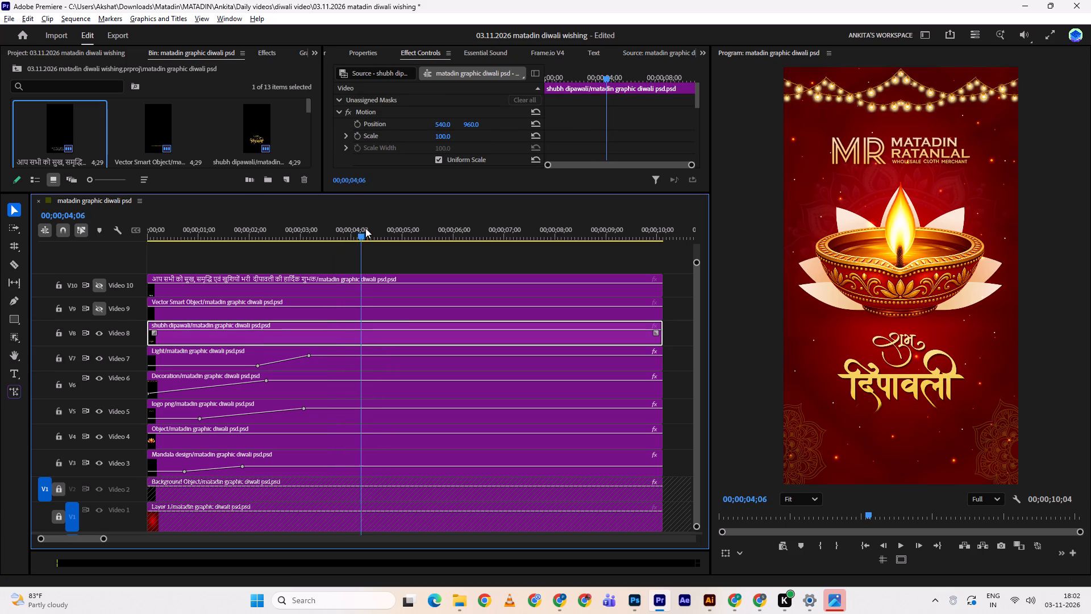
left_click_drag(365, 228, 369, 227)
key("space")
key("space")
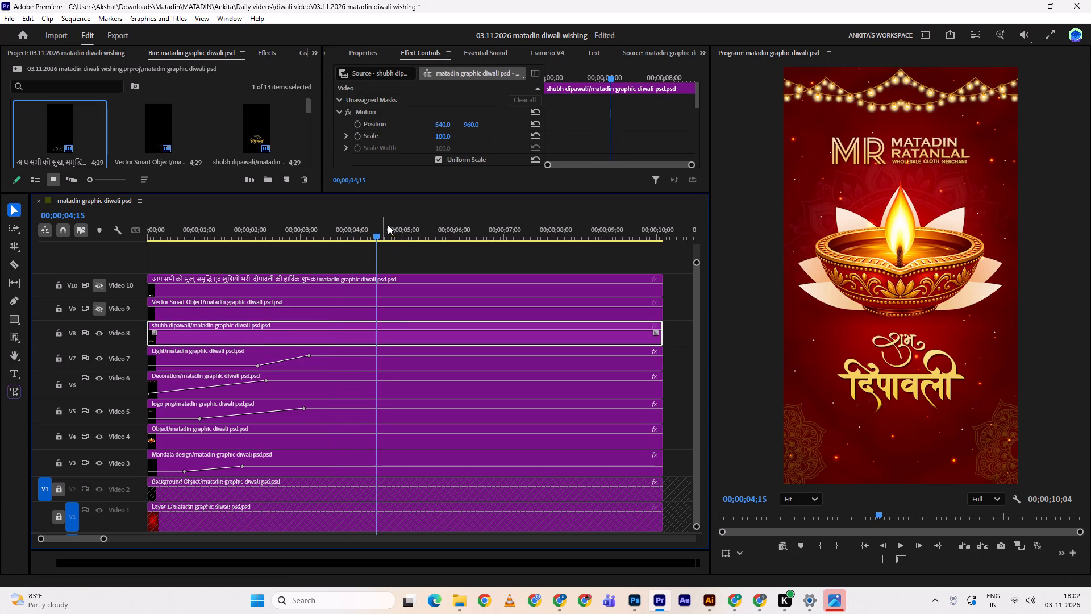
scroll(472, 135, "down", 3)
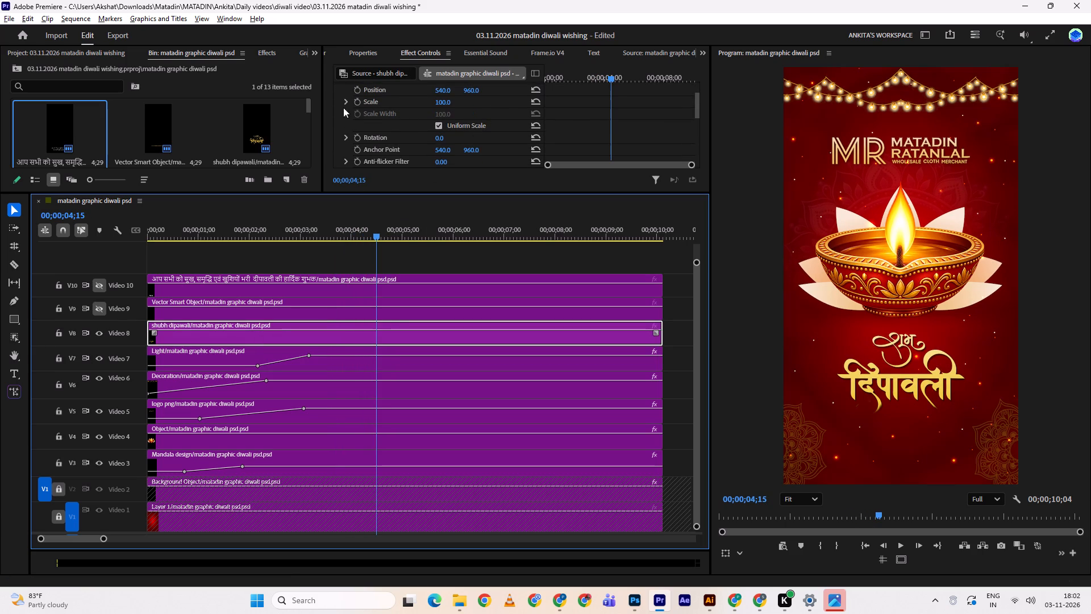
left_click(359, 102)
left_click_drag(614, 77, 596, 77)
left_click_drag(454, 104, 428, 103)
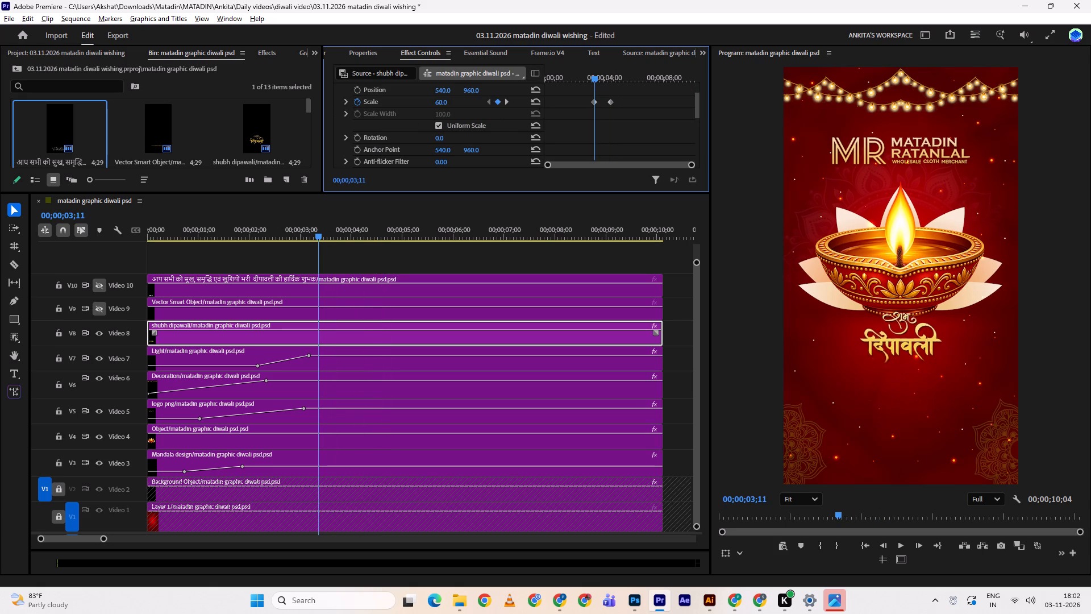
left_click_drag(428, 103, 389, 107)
Play the shubh dipawali scale-up twice from its starting keyframe and select its ending Scale keyframe.
key("space")
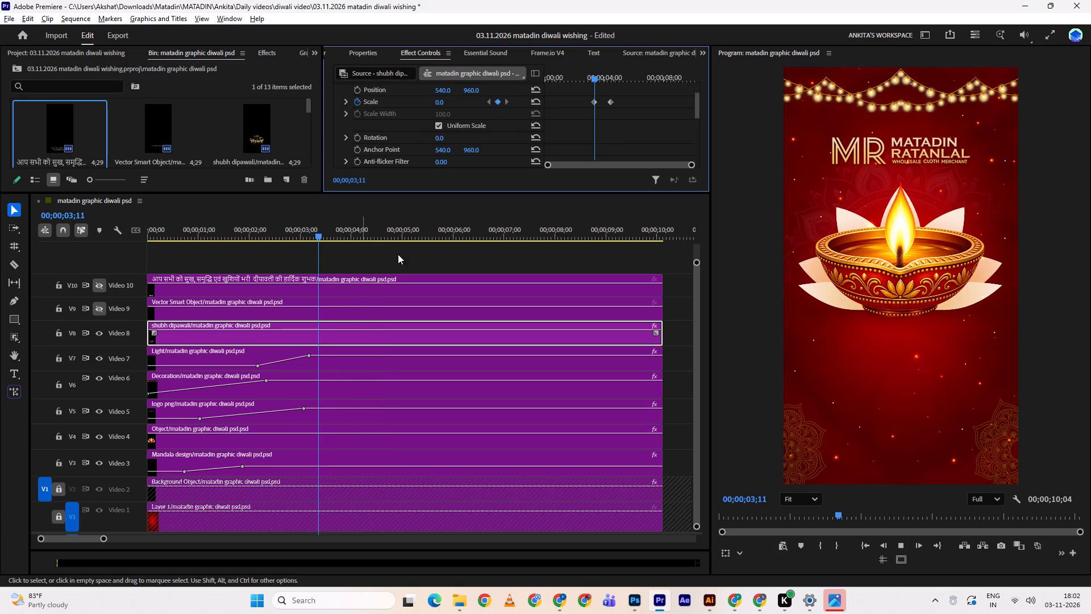
key("space")
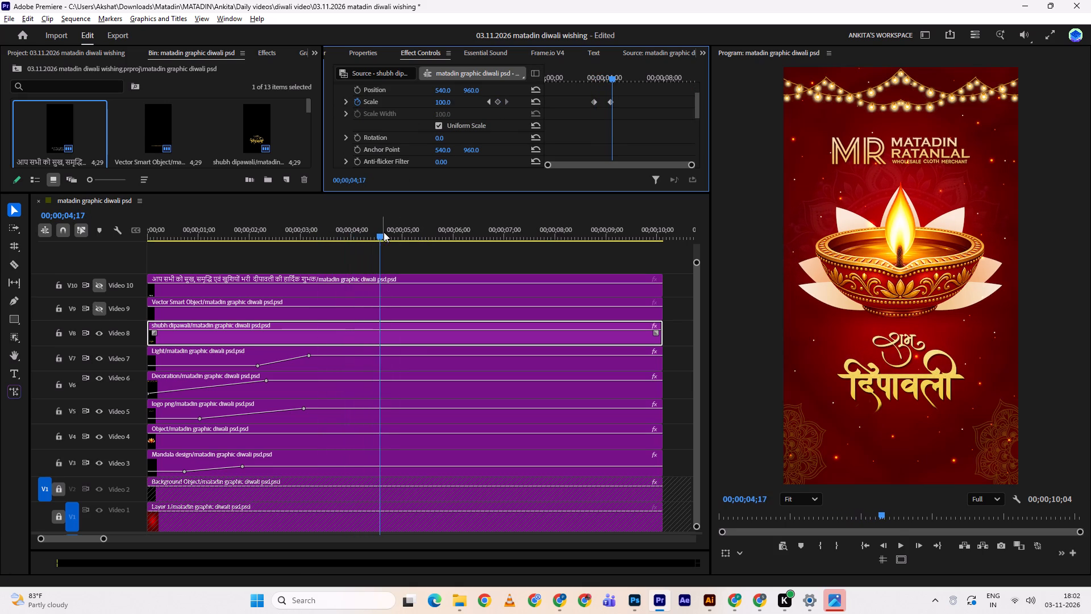
left_click_drag(382, 232, 316, 236)
left_click(316, 236)
key("space")
key("space")
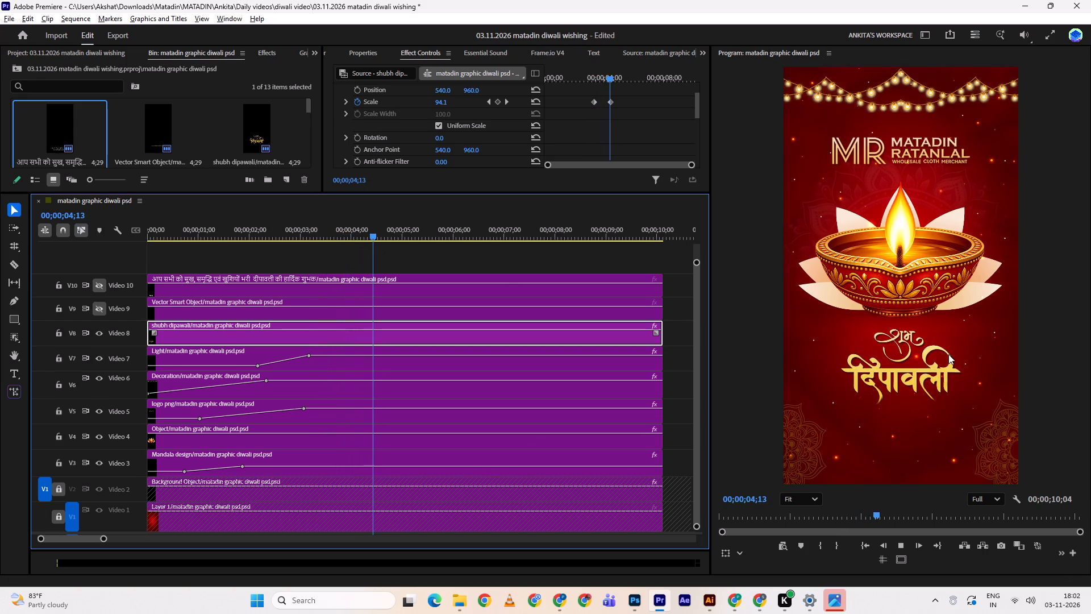
left_click(919, 367)
left_click(609, 99)
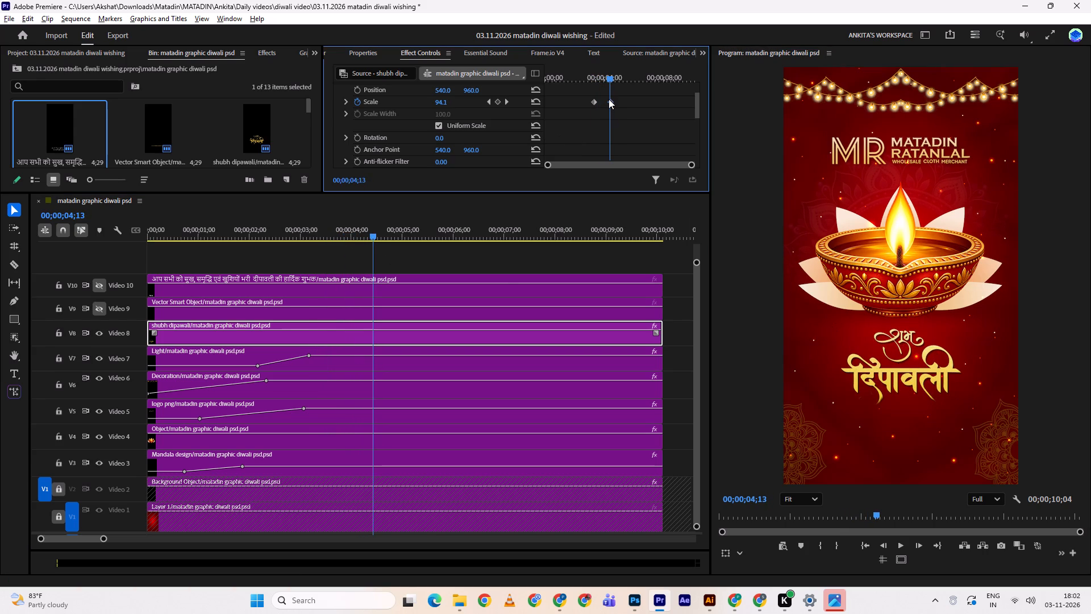
left_click(610, 101)
left_click(861, 377)
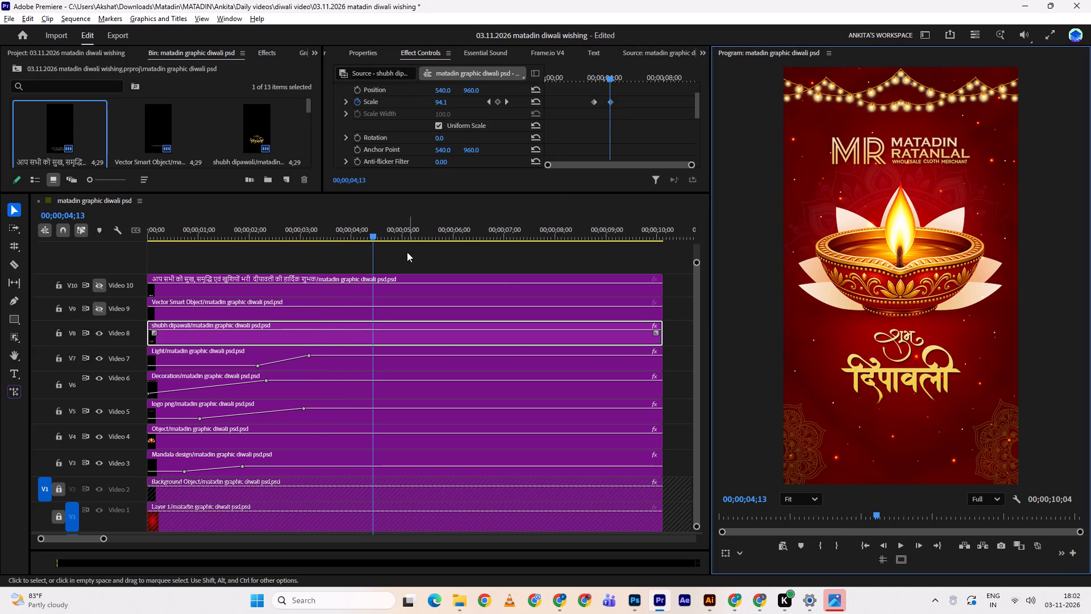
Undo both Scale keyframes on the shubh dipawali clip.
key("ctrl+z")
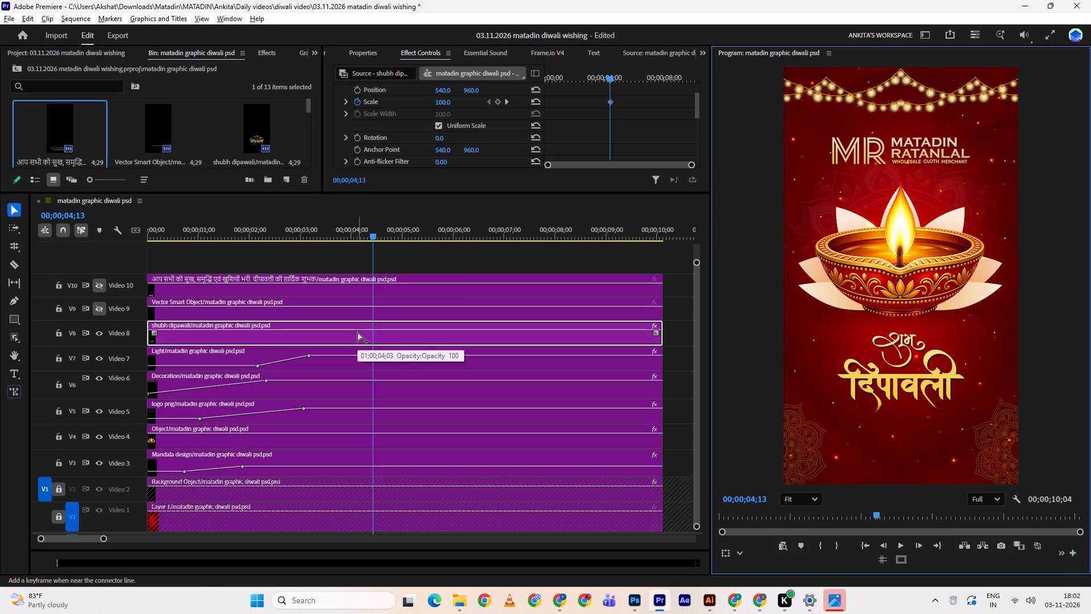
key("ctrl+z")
Add an Opacity keyframe of 100% to the shubh dipawali clip at 00;00;04;13.
scroll(443, 137, "down", 2)
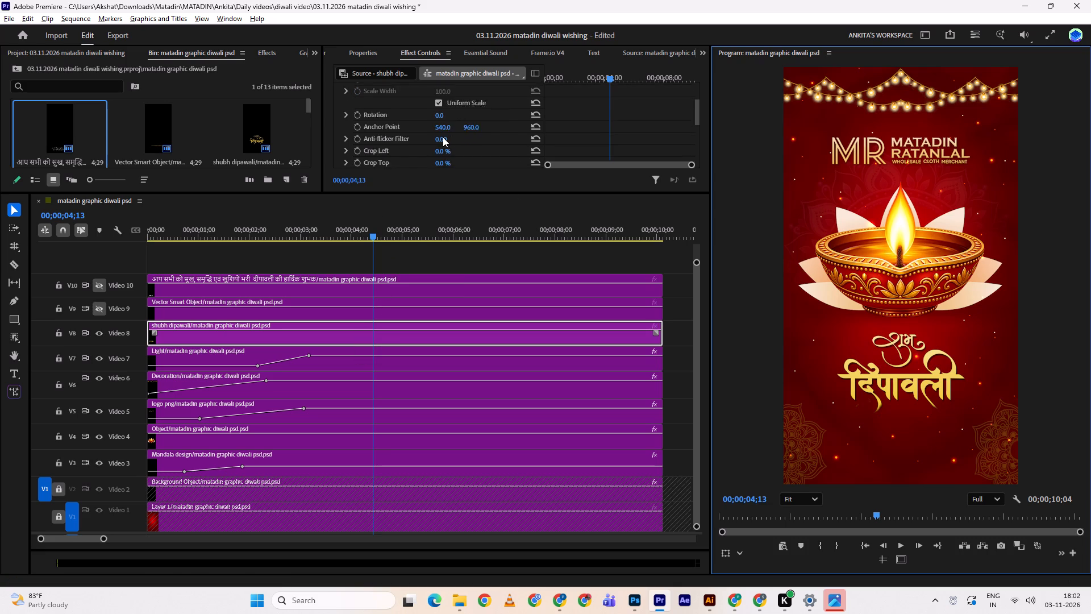
scroll(443, 137, "down", 6)
left_click(361, 143)
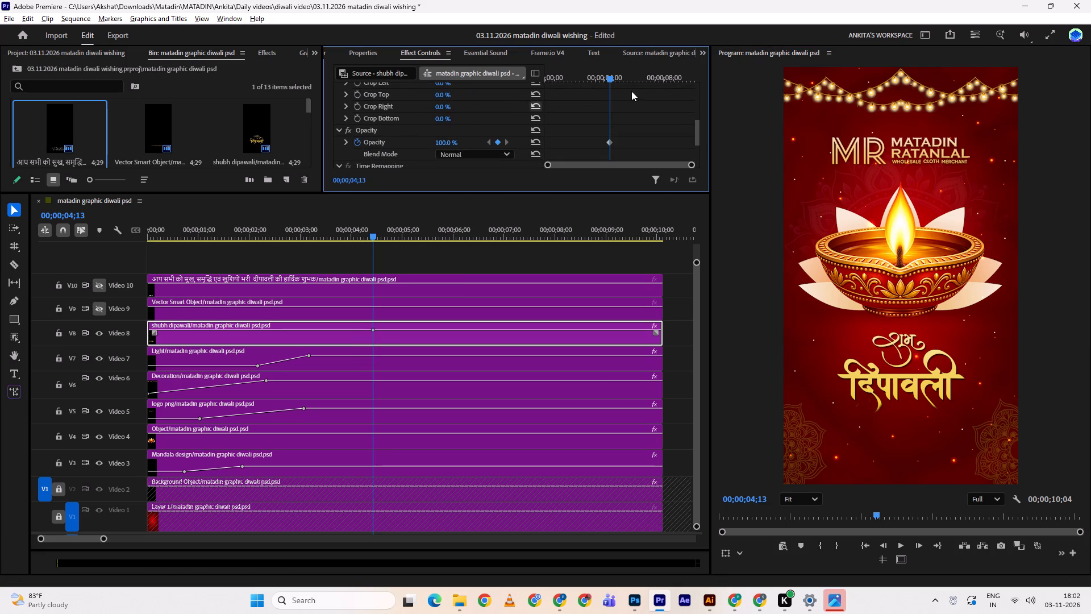
Add a starting Opacity keyframe of 0% to the shubh dipawali clip at 00;00;04;06.
left_click_drag(604, 75, 589, 69)
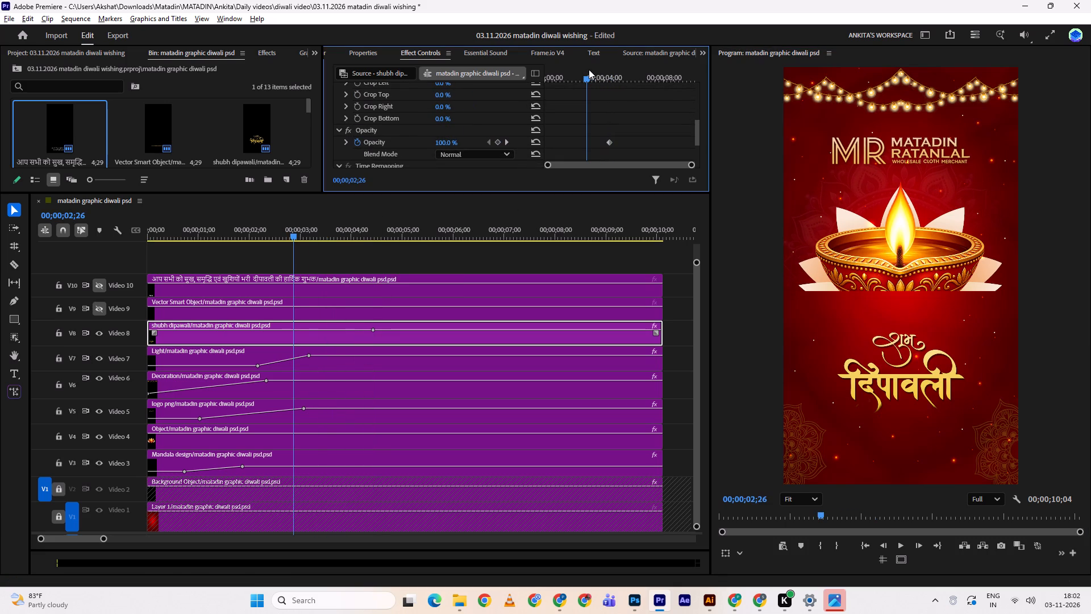
left_click_drag(589, 69, 609, 71)
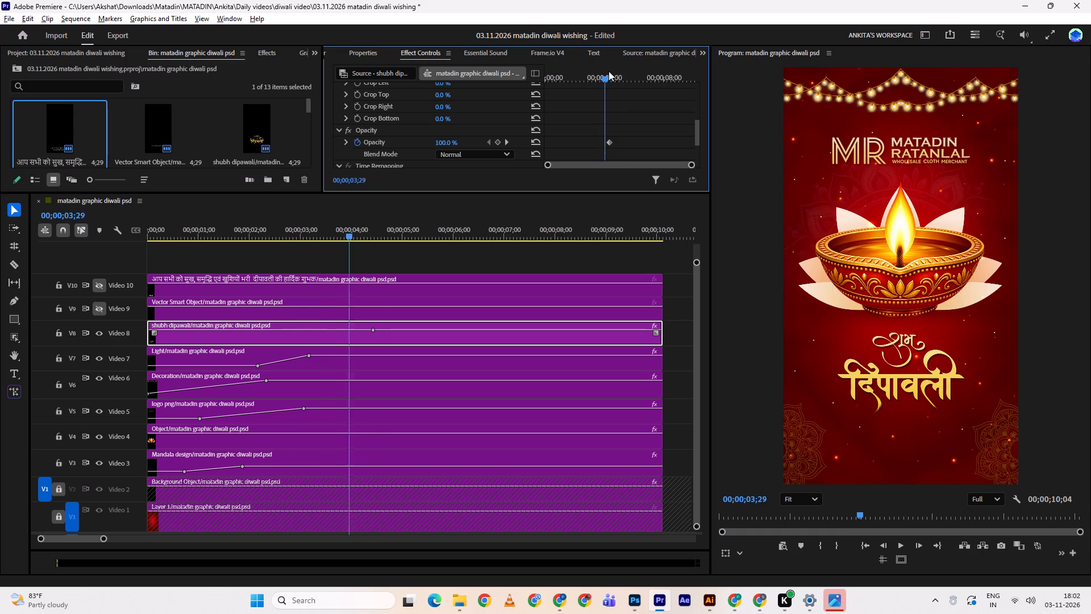
left_click_drag(609, 71, 609, 68)
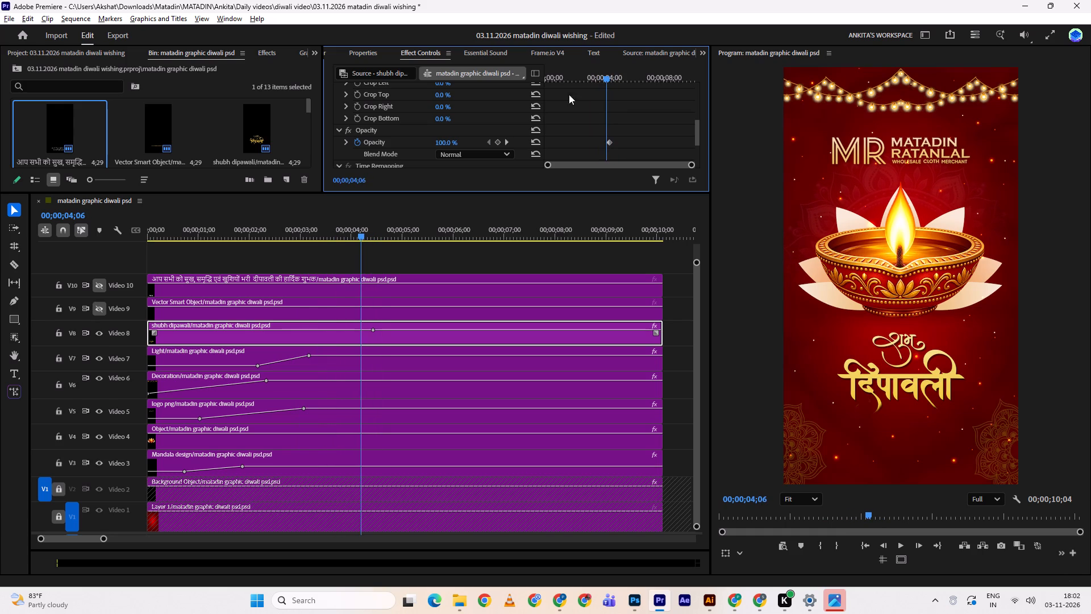
left_click_drag(449, 139, 353, 153)
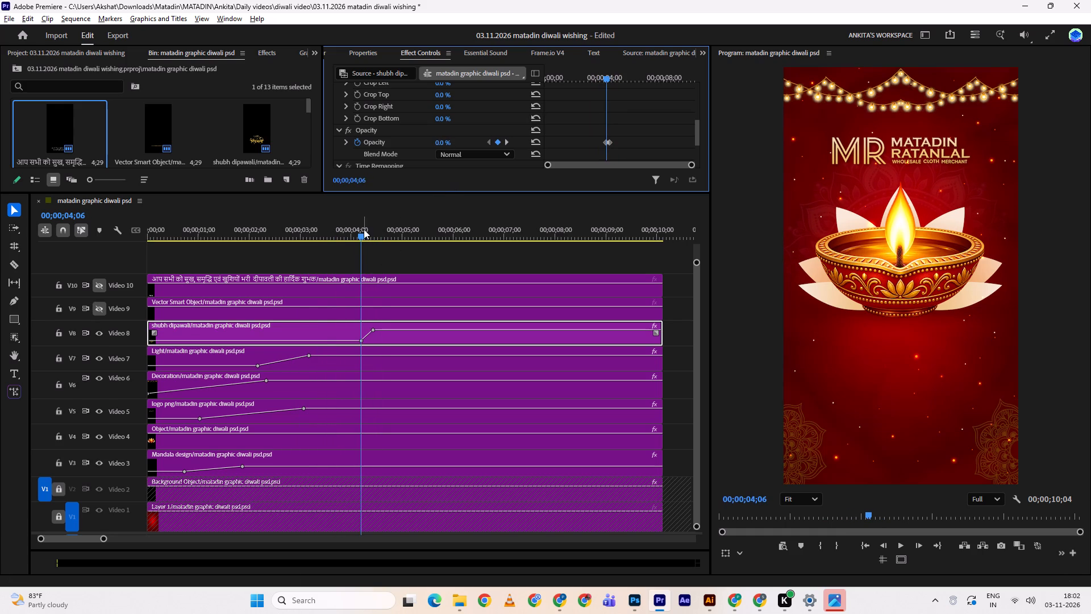
Play the section leading up to the shubh dipawali fade-in.
left_click_drag(364, 229, 293, 238)
left_click(357, 244)
key("space")
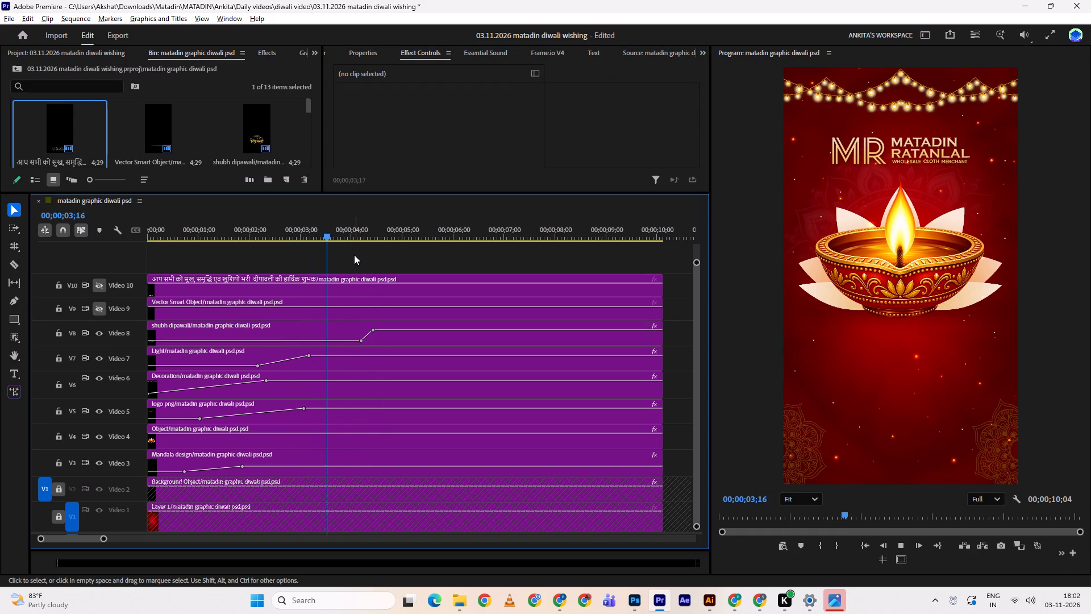
key("space")
Move the shubh dipawali clip's starting Opacity keyframe to about 00;00;03;25 to lengthen the fade.
left_click(348, 239)
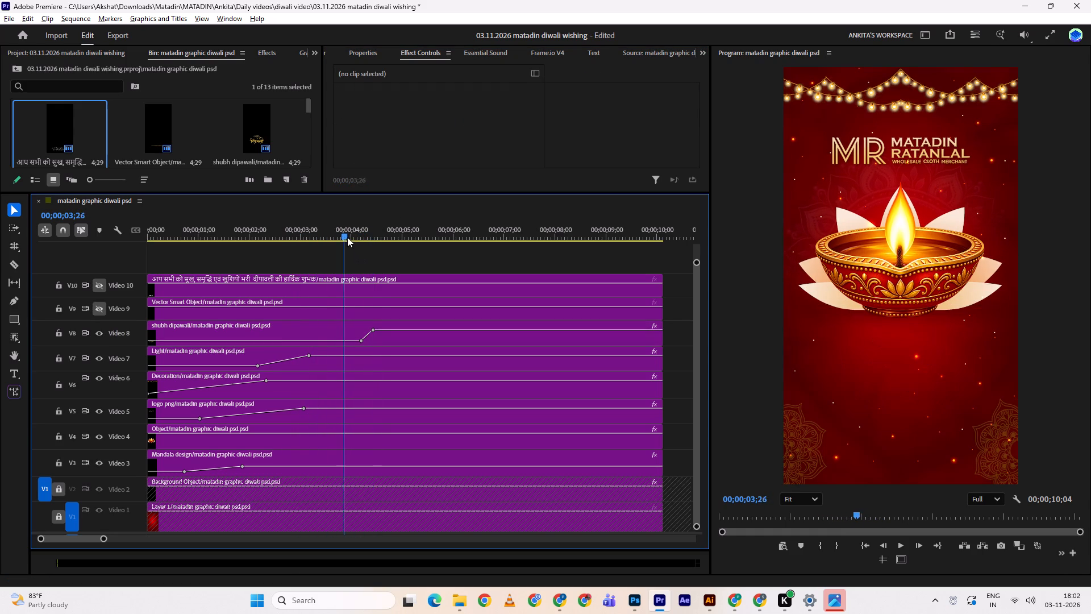
left_click_drag(361, 342, 350, 341)
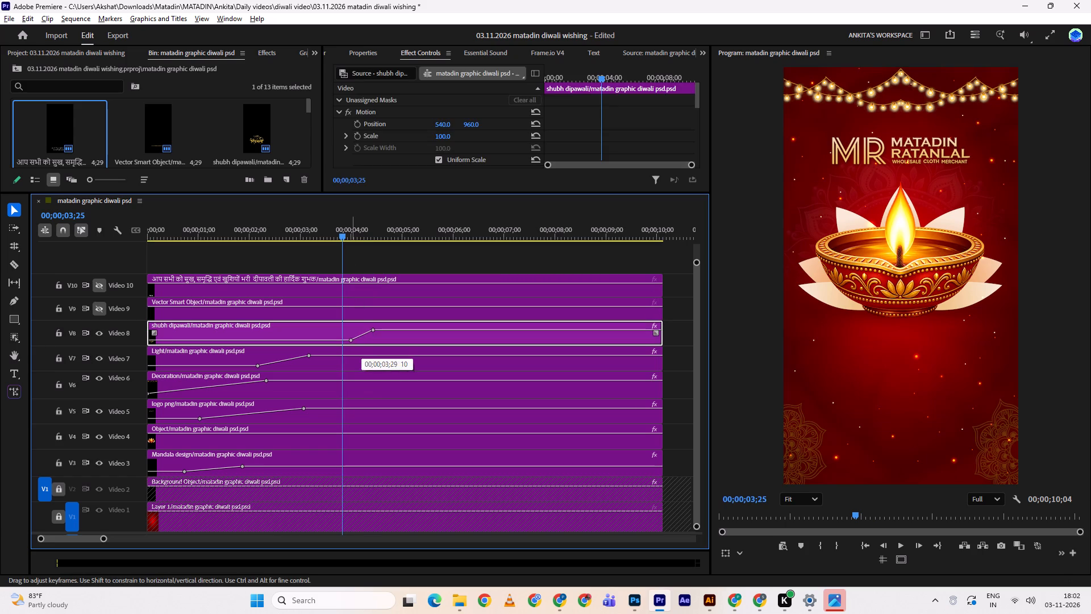
left_click_drag(350, 341, 343, 347)
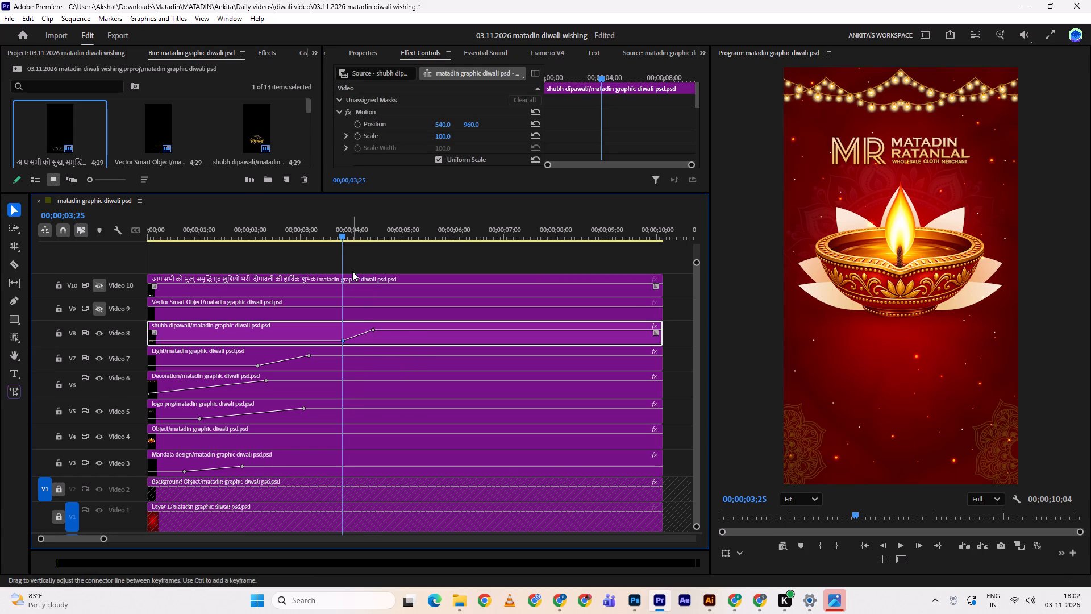
Play the lengthened shubh dipawali fade-in twice, the second time from earlier in the sequence, pausing at 00;00;05;03.
left_click_drag(340, 225, 312, 227)
key("space")
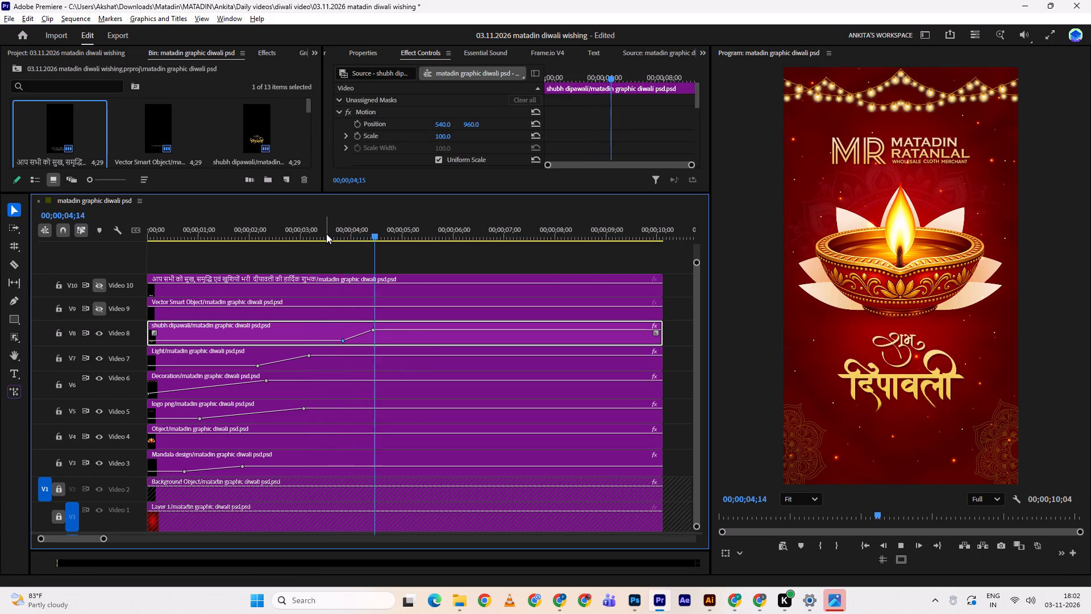
left_click_drag(326, 232, 235, 230)
key("space")
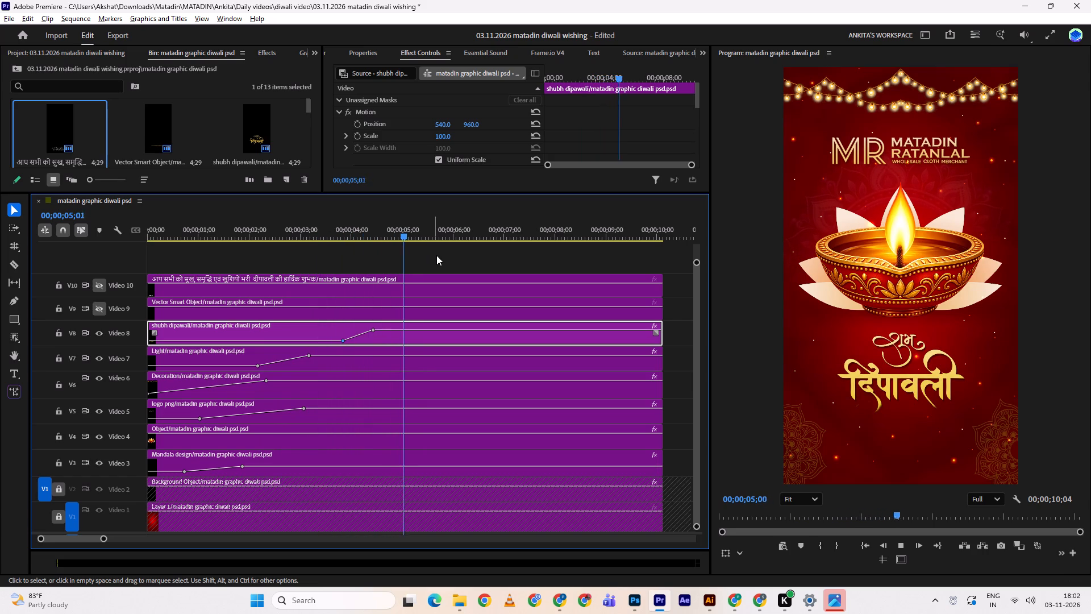
key("space")
Show Video 9, the Vector Smart Object track.
left_click(405, 303)
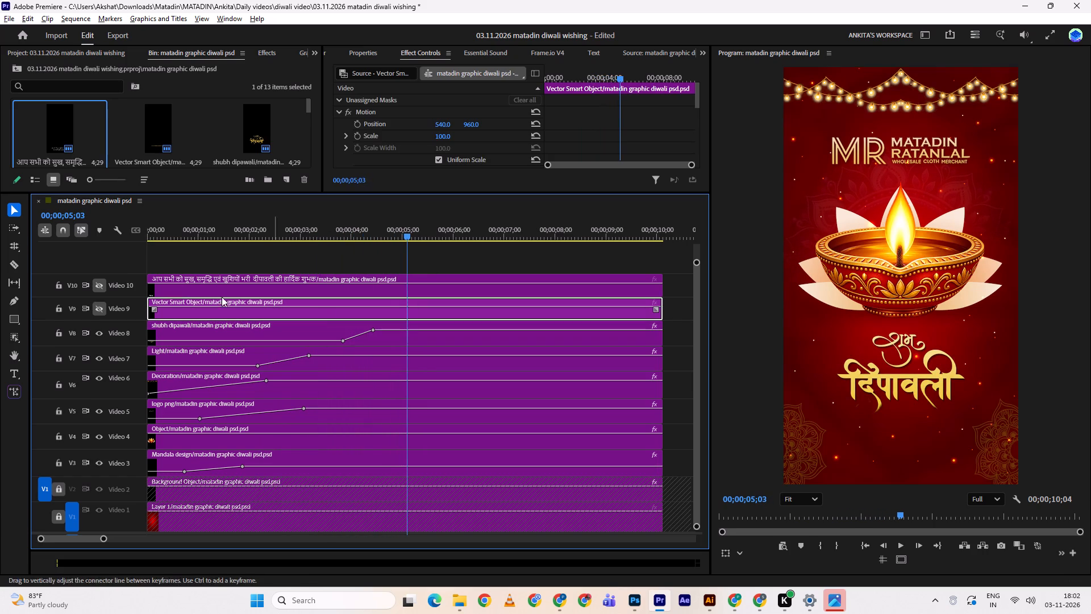
left_click(101, 306)
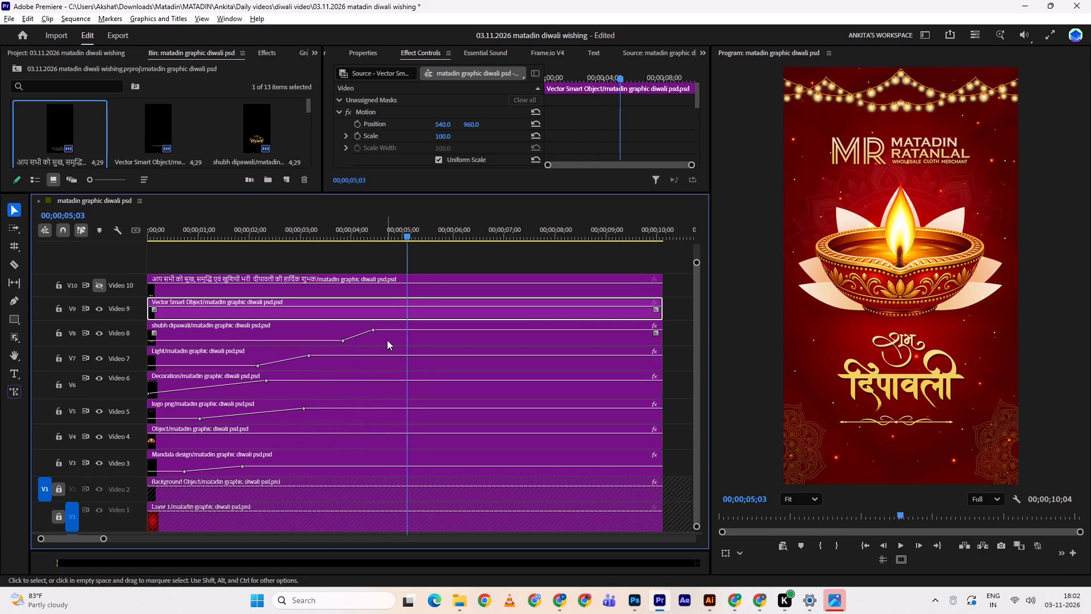
Copy the Opacity effect with its keyframes from the shubh dipawali clip on Video 8.
left_click(387, 340)
scroll(480, 148, "down", 11)
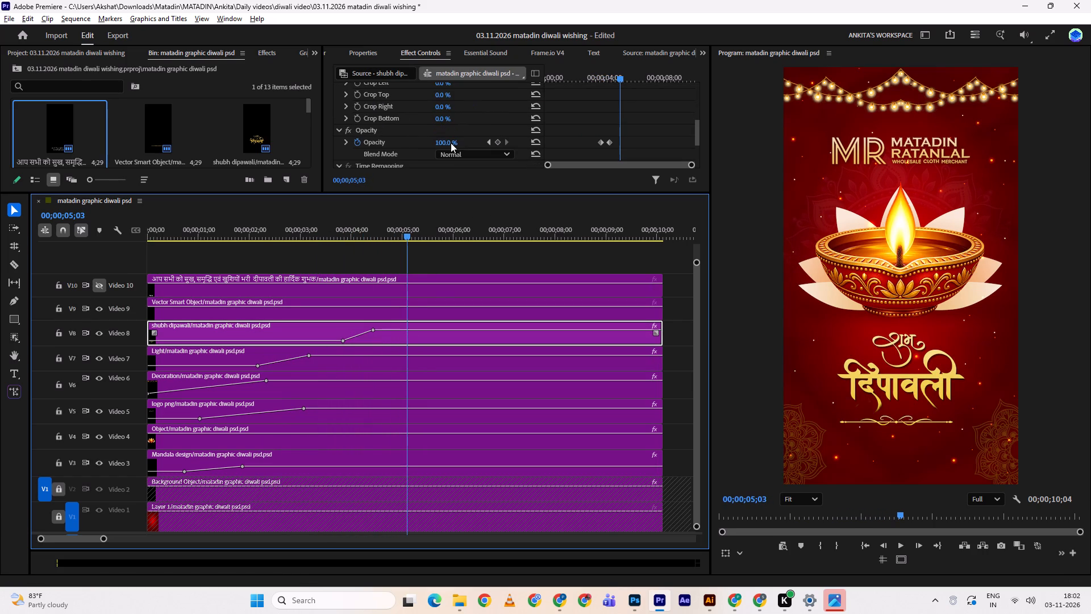
left_click(444, 131)
key("ctrl+c")
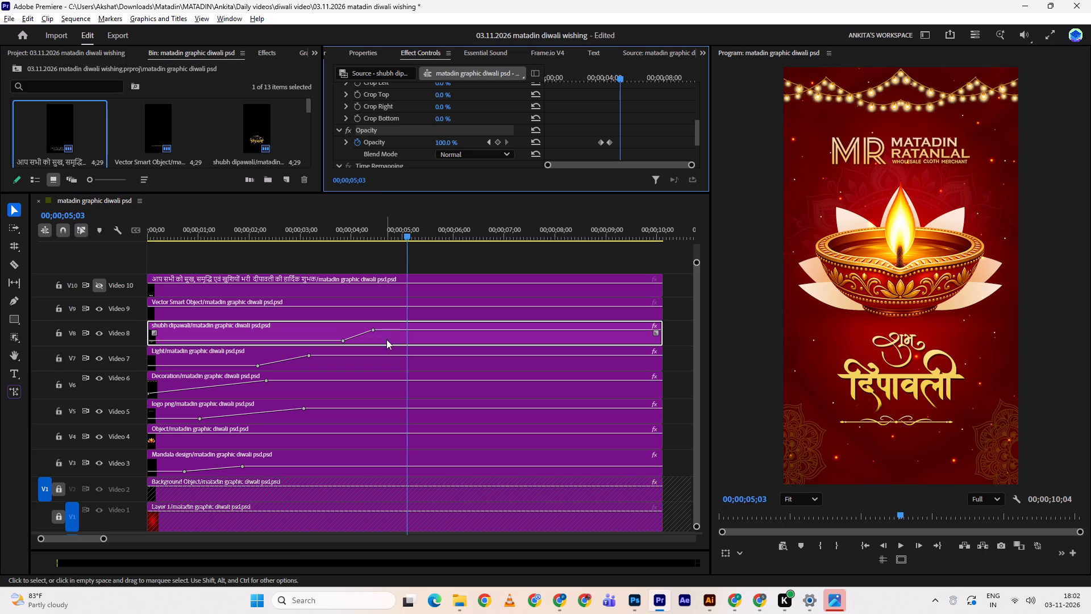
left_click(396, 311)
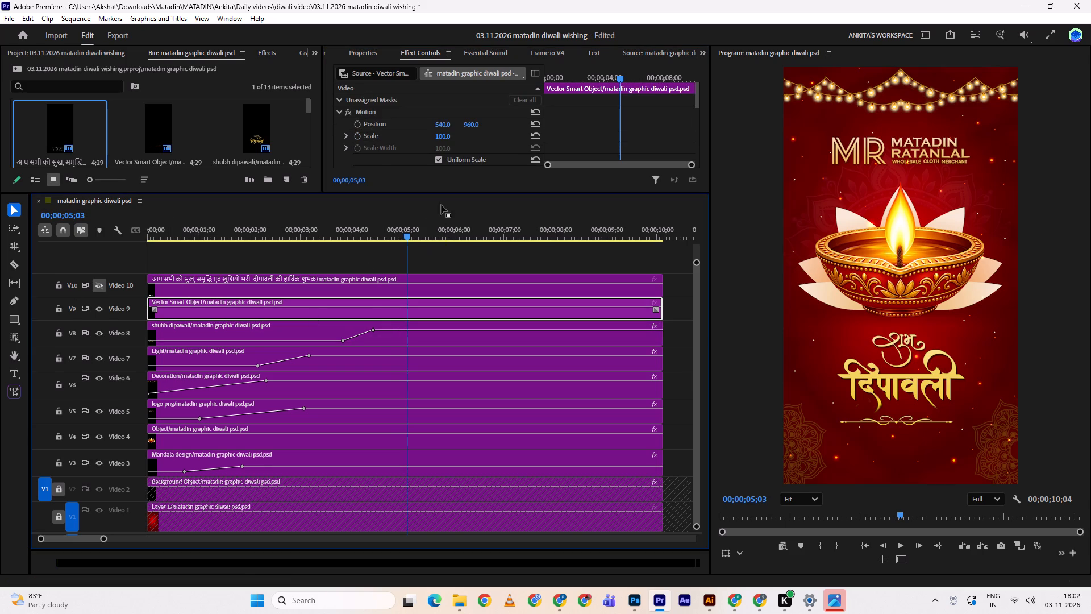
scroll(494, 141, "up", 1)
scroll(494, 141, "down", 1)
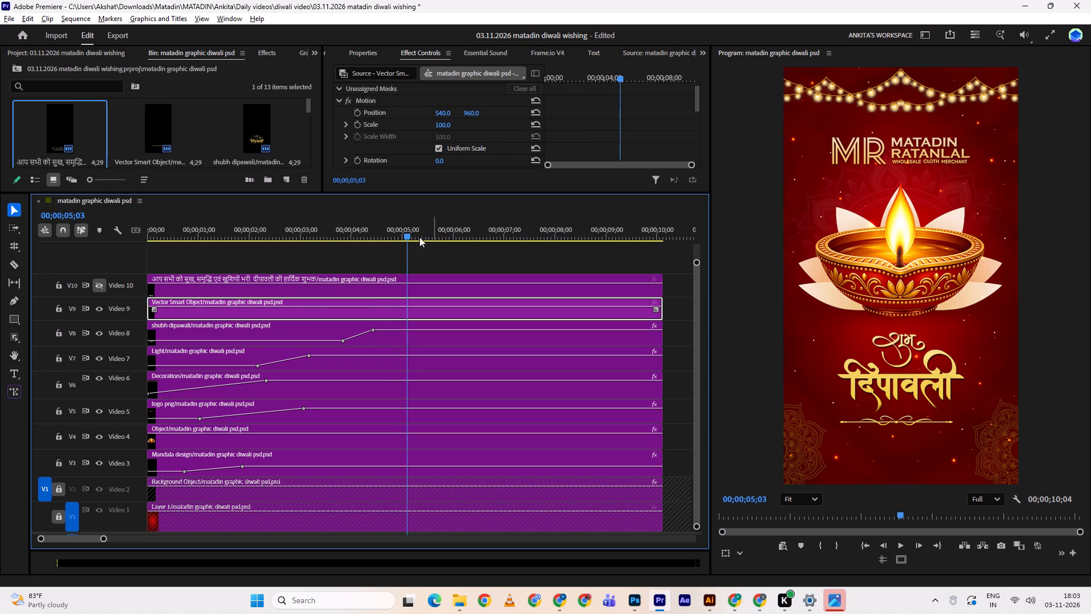
Paste the copied Opacity effect with its fade-in keyframes onto the Hindi greeting clip on Video 10.
left_click(422, 288)
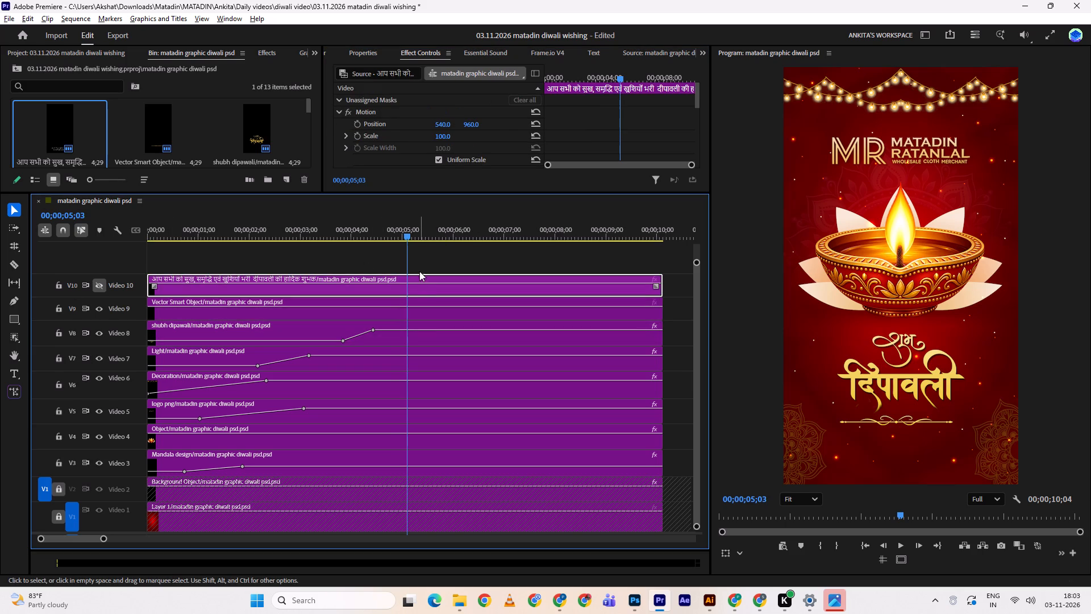
key("space")
key("space")
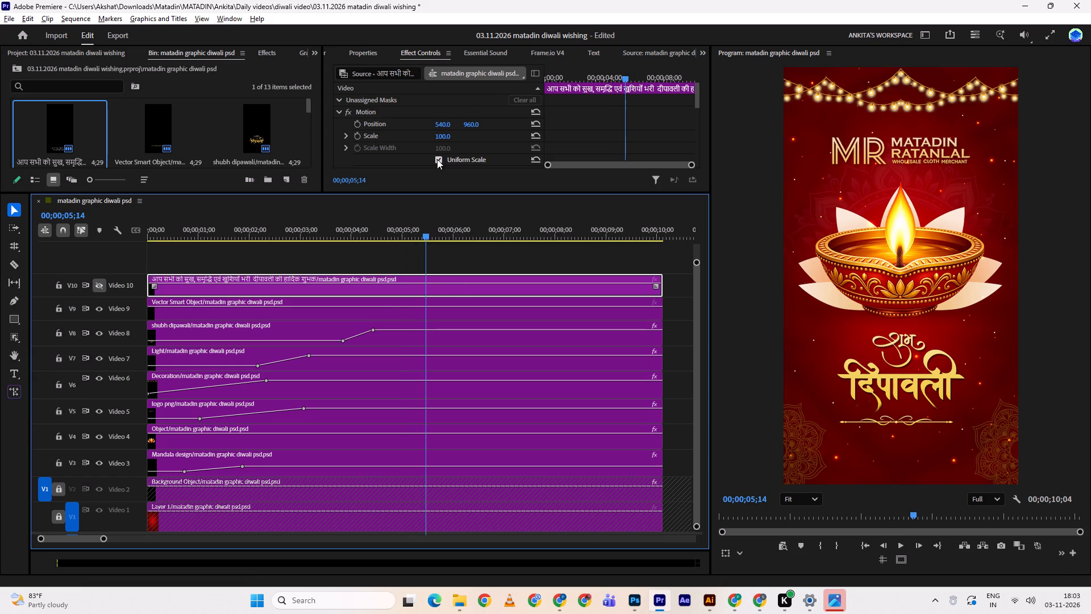
scroll(474, 143, "down", 13)
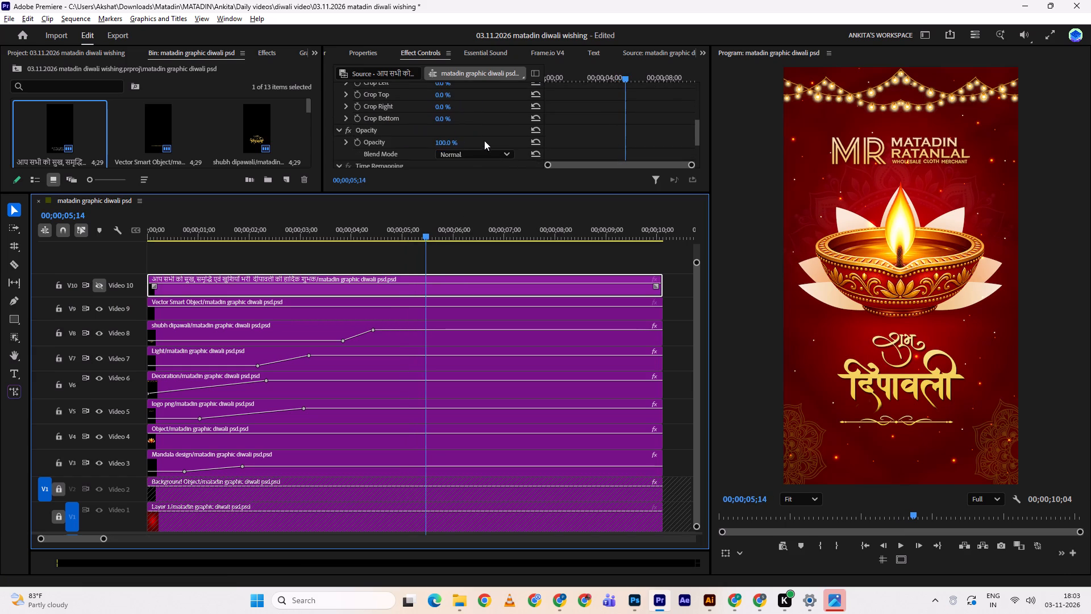
left_click(432, 107)
key("ctrl+v")
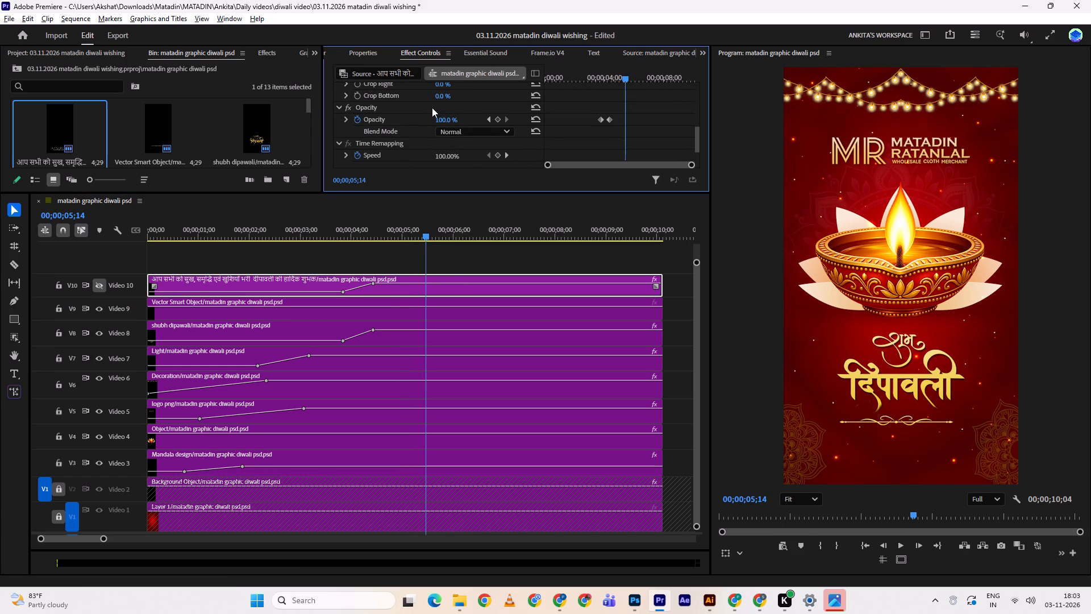
Shift both opacity keyframes of the Hindi greeting clip on Video 10 so its fade-in ends at 00;00;05;14, and play the sequence.
left_click_drag(623, 112, 596, 124)
left_click_drag(609, 119, 626, 117)
left_click_drag(410, 230, 403, 230)
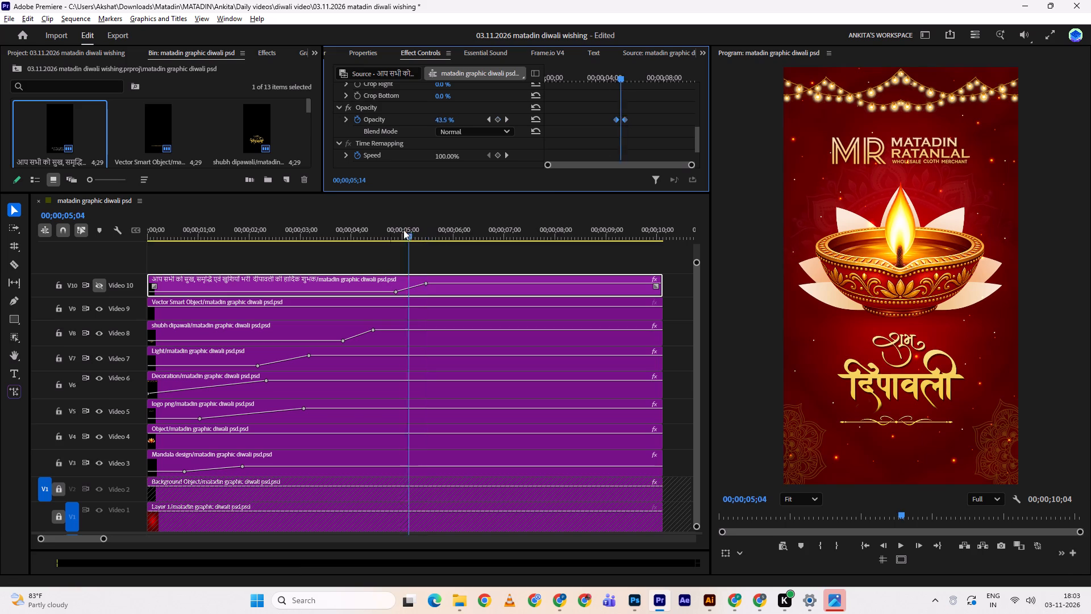
left_click_drag(403, 230, 301, 248)
key("space")
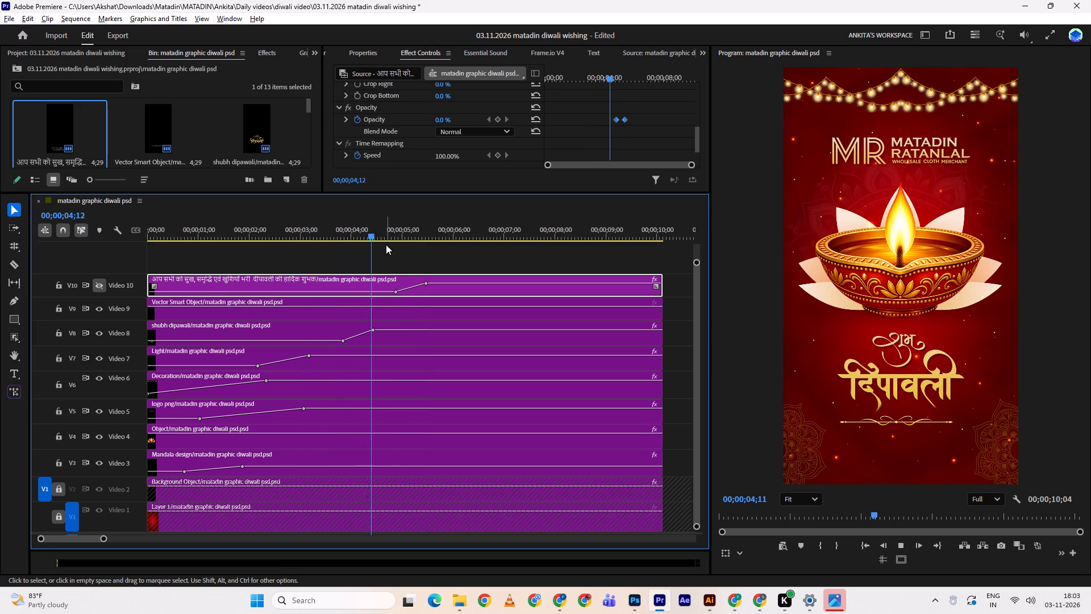
key("space")
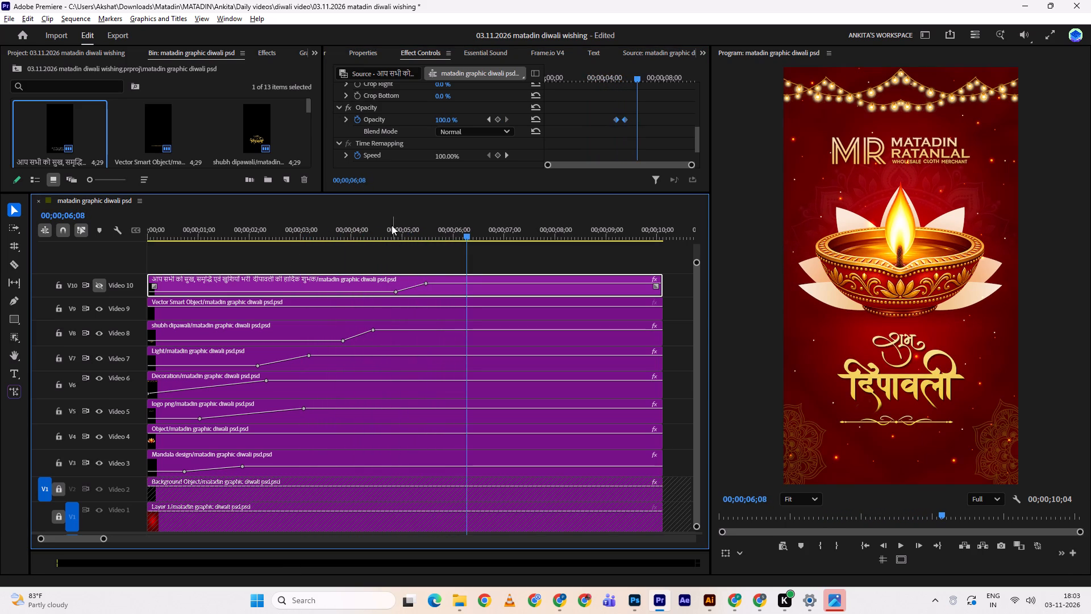
Show Video 10, the Hindi greeting track, and play the sequence from the start.
left_click(104, 285)
left_click_drag(223, 231, 84, 241)
key("space")
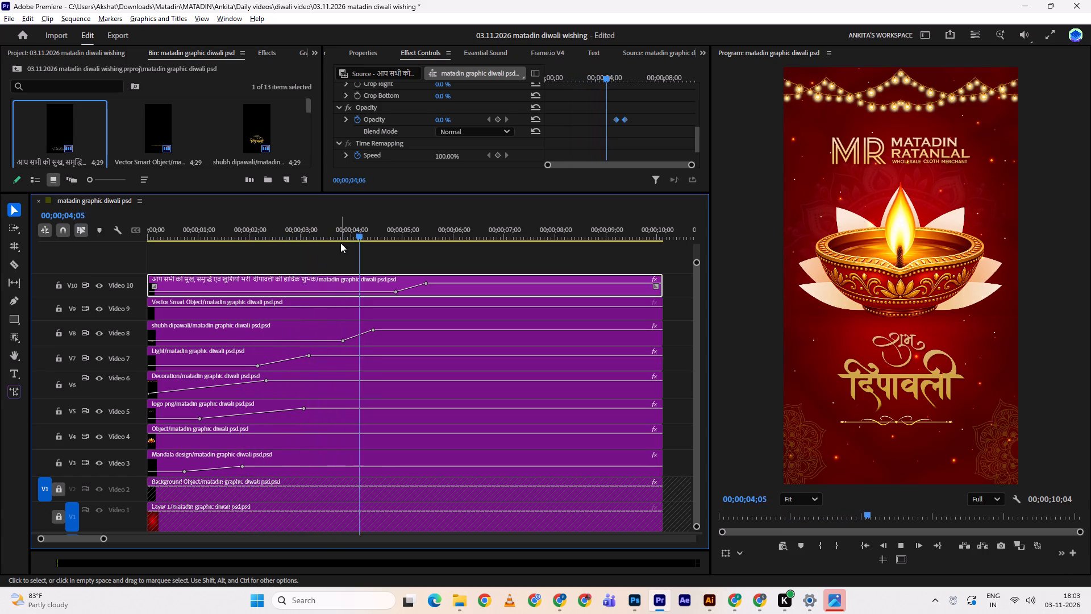
key("space")
Replay the section around the shubh dipawali fade-in several times to check when the text starts appearing.
left_click_drag(431, 230, 331, 246)
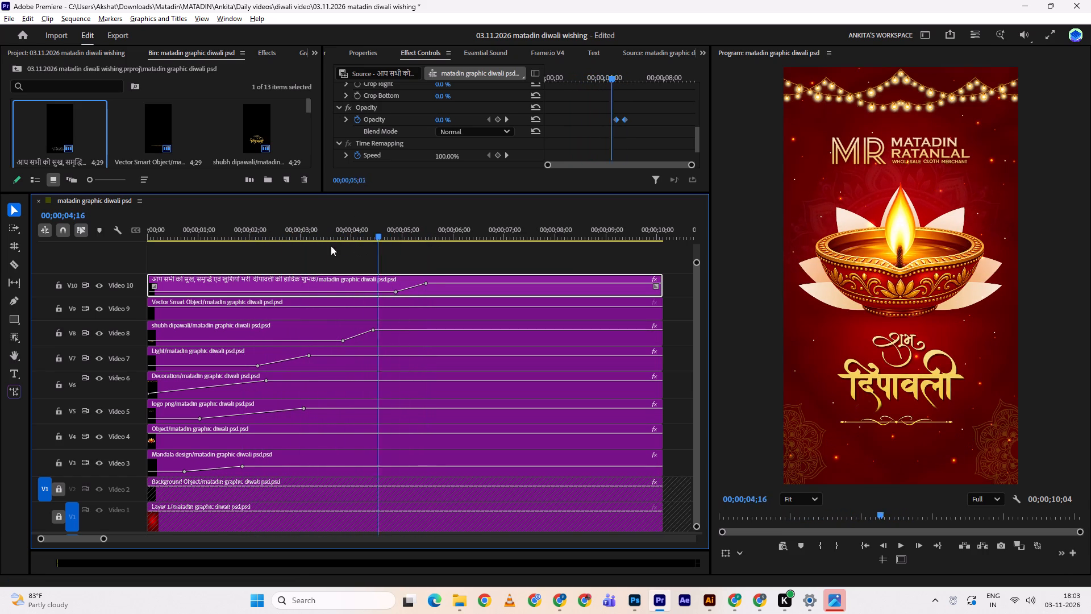
left_click_drag(331, 246, 318, 246)
left_click(319, 312)
key("space")
key("space")
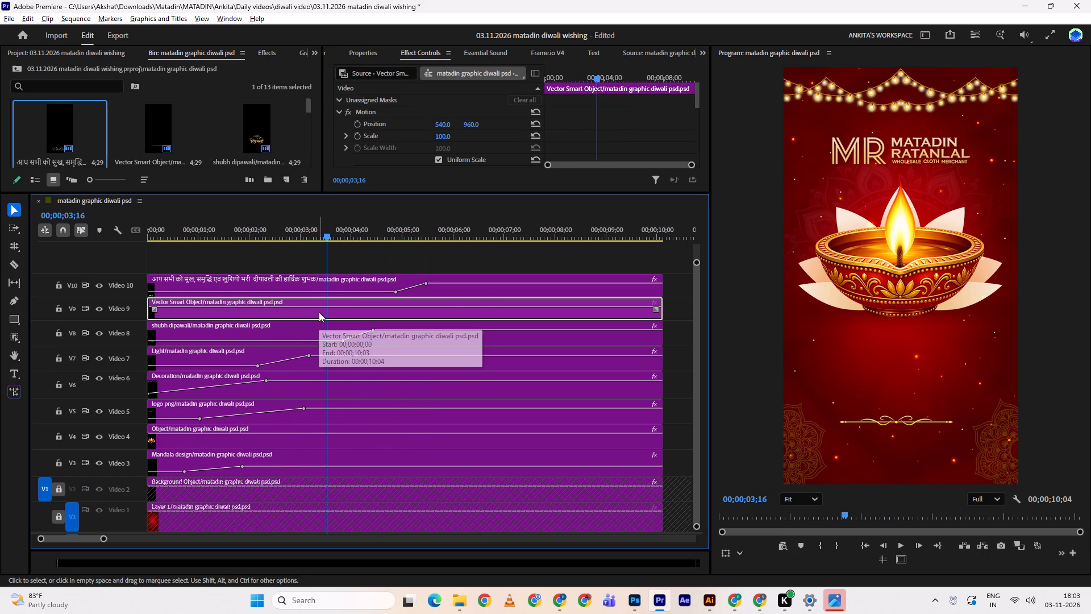
key("space")
key("space")
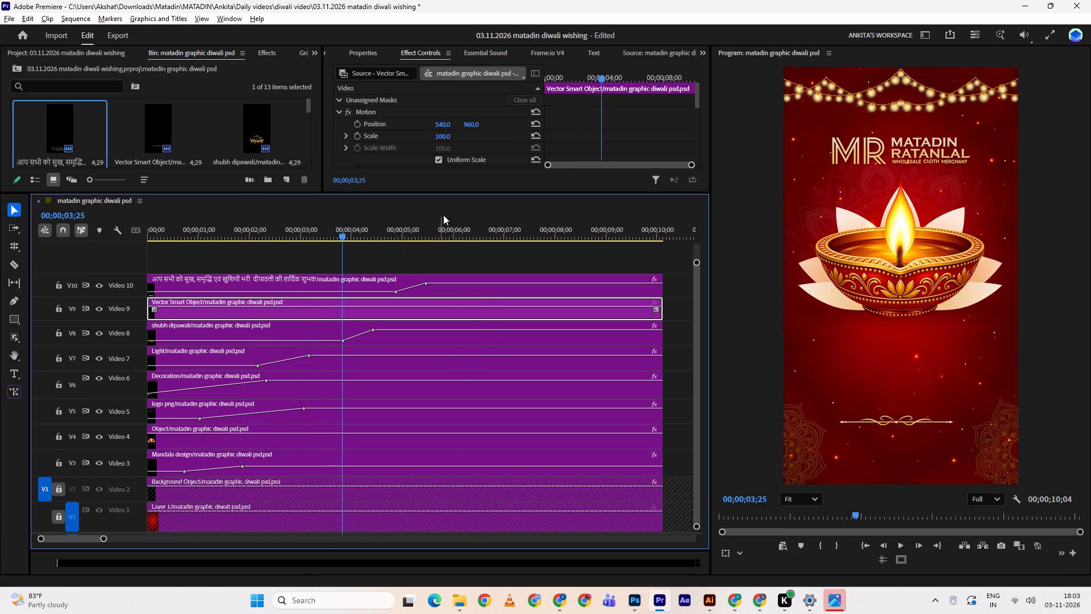
left_click_drag(341, 233, 251, 247)
left_click(251, 247)
key("space")
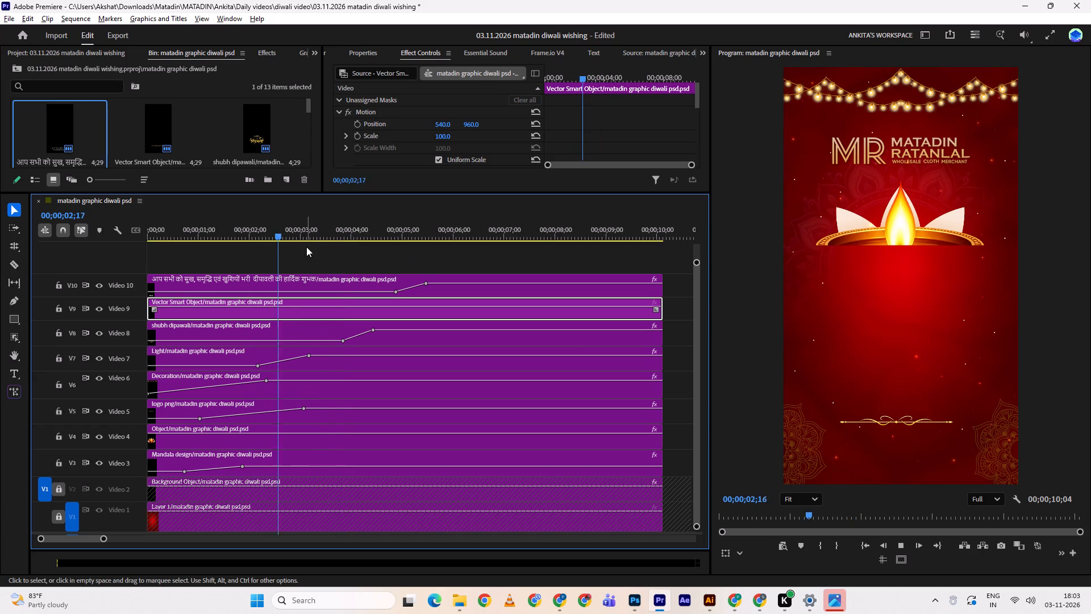
key("space")
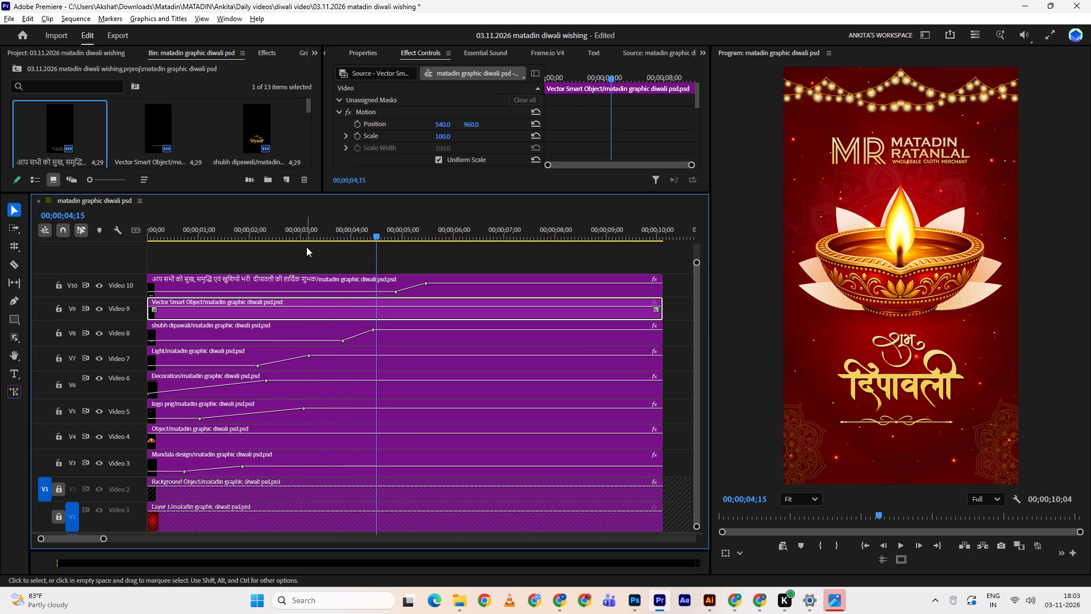
left_click_drag(367, 239, 343, 240)
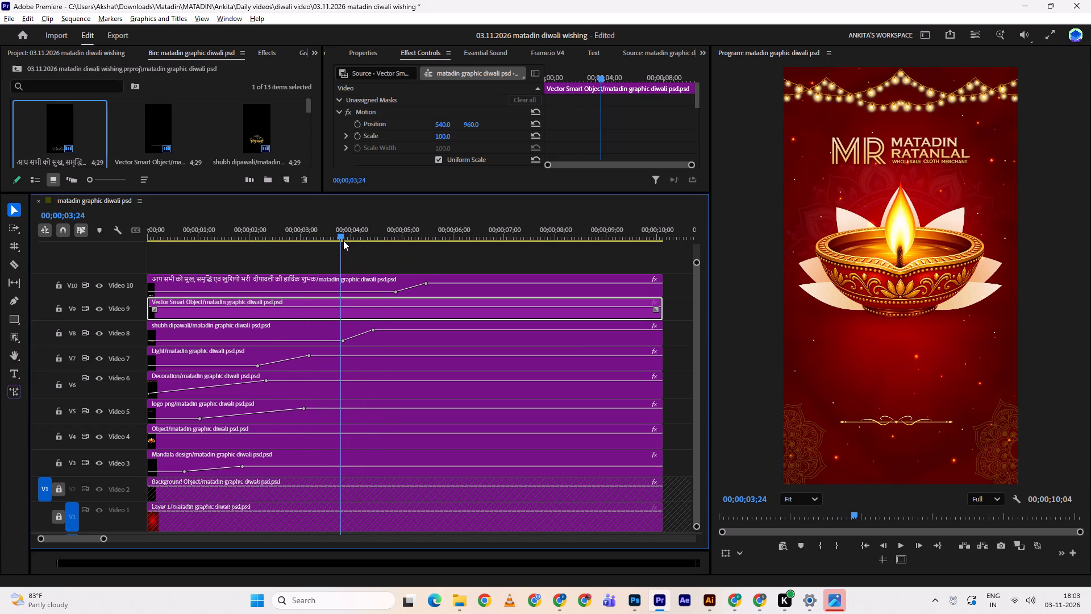
key("space")
key("space")
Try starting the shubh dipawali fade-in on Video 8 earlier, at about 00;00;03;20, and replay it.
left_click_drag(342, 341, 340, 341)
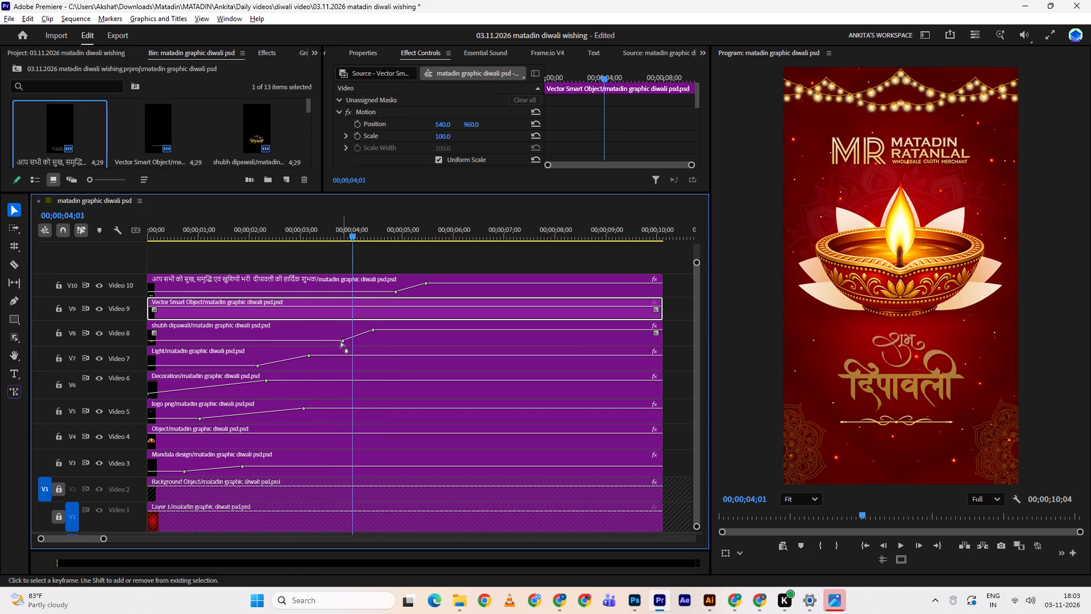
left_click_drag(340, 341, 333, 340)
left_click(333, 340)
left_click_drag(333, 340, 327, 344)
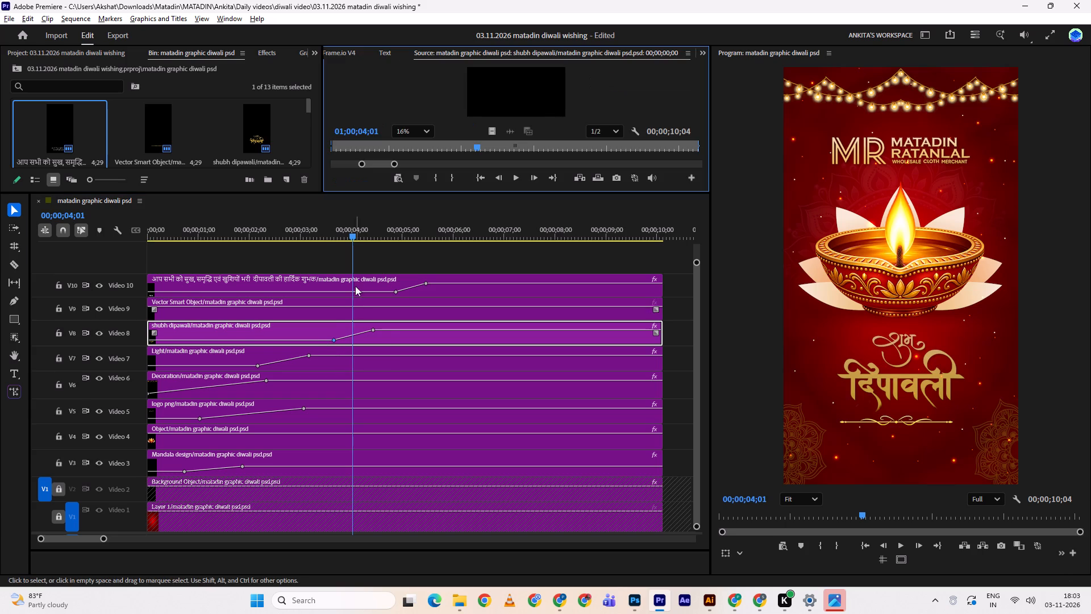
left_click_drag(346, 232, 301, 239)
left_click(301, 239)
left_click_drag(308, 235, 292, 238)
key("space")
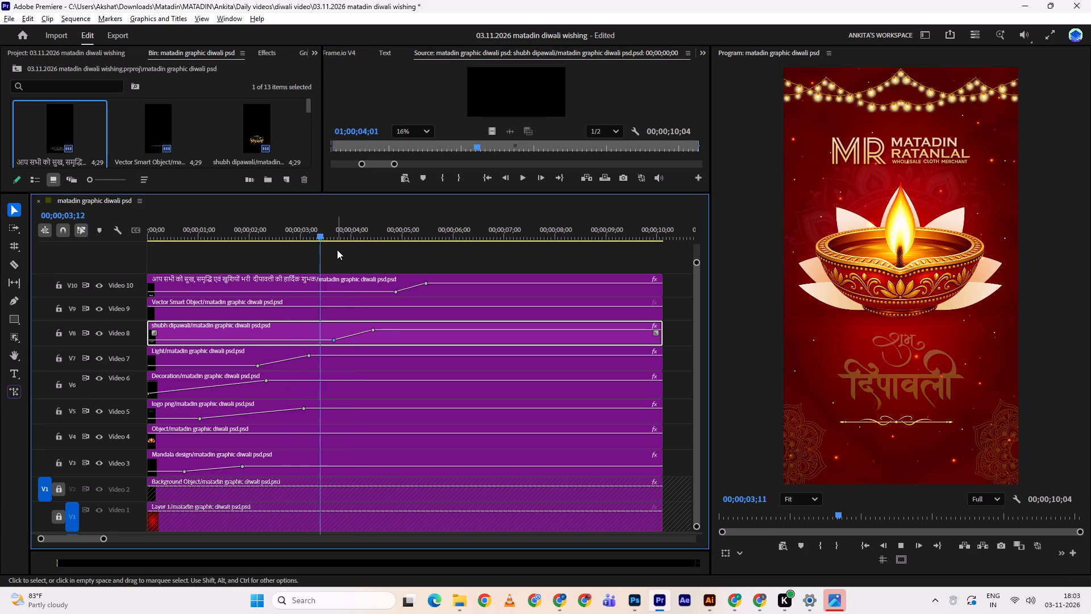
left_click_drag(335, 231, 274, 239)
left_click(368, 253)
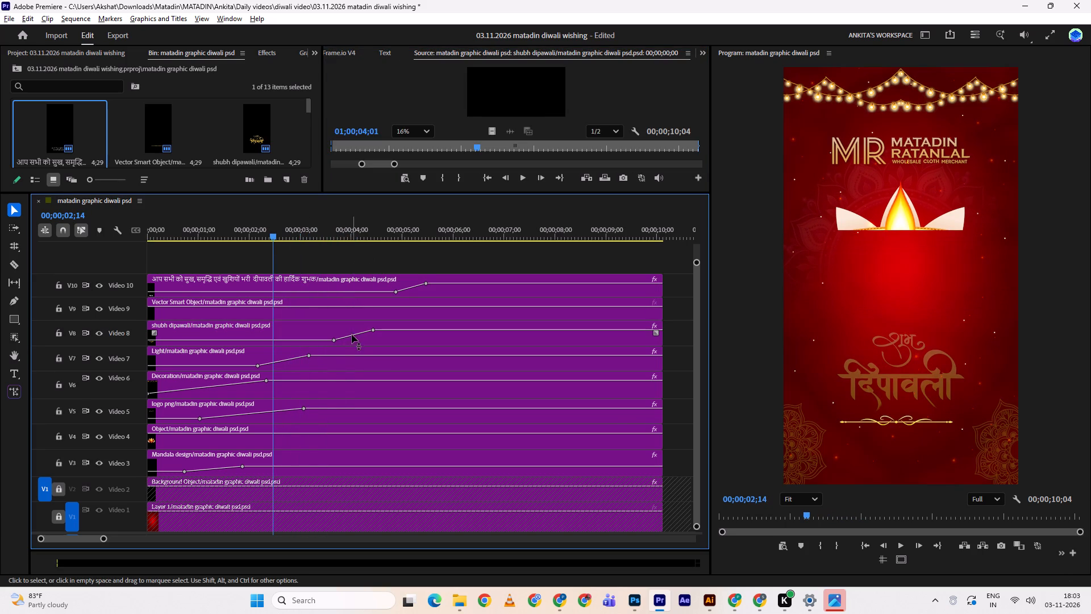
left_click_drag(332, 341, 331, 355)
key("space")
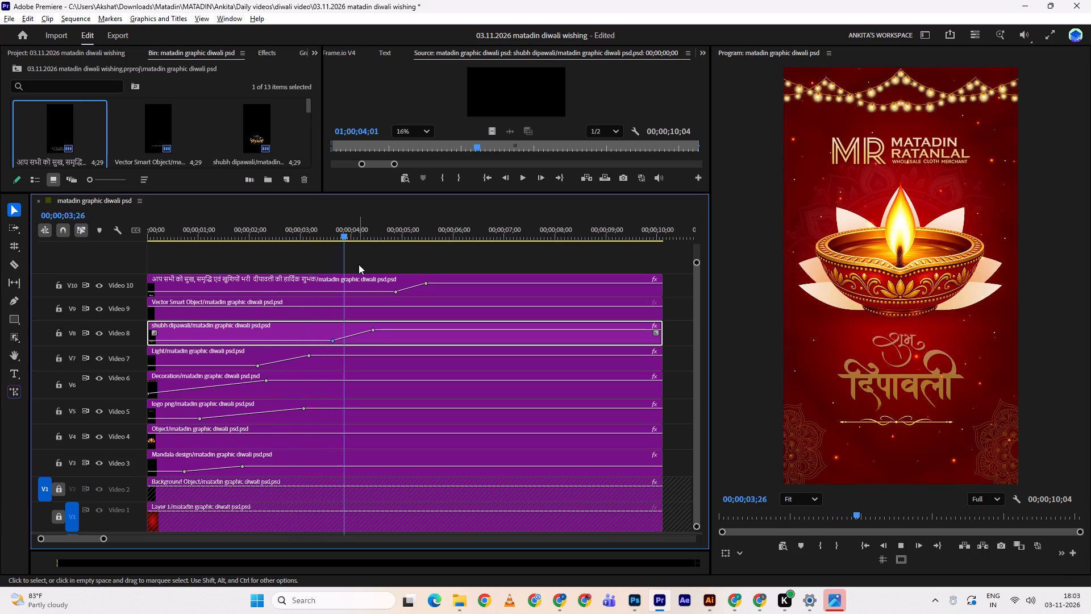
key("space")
Move the first opacity keyframe of the shubh dipawali clip on Video 8 to 00;00;03;13 and play the fade-in back.
left_click_drag(344, 227, 324, 227)
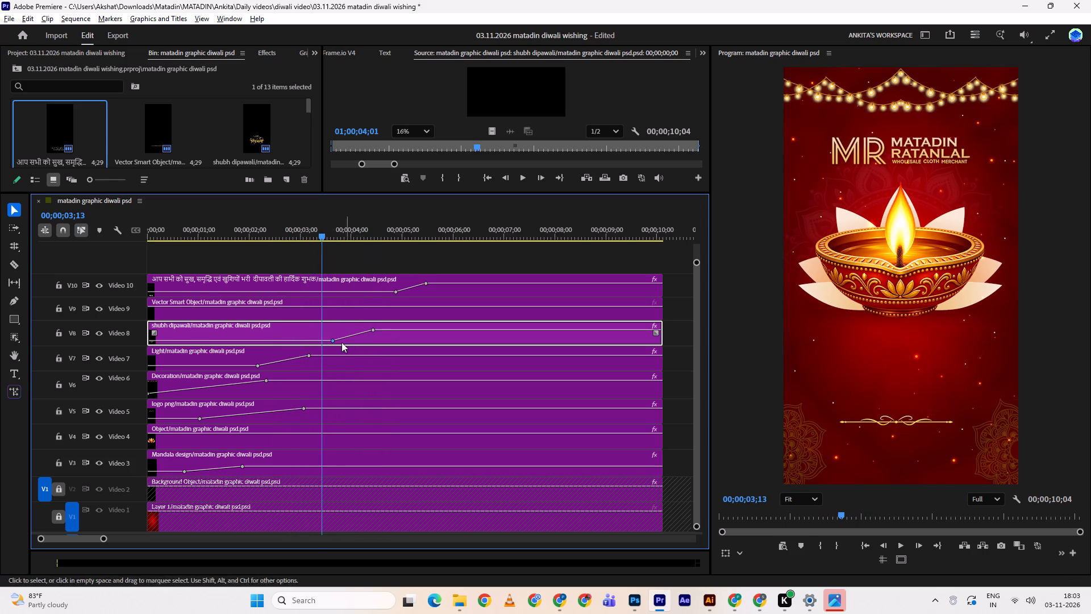
left_click_drag(332, 342, 323, 350)
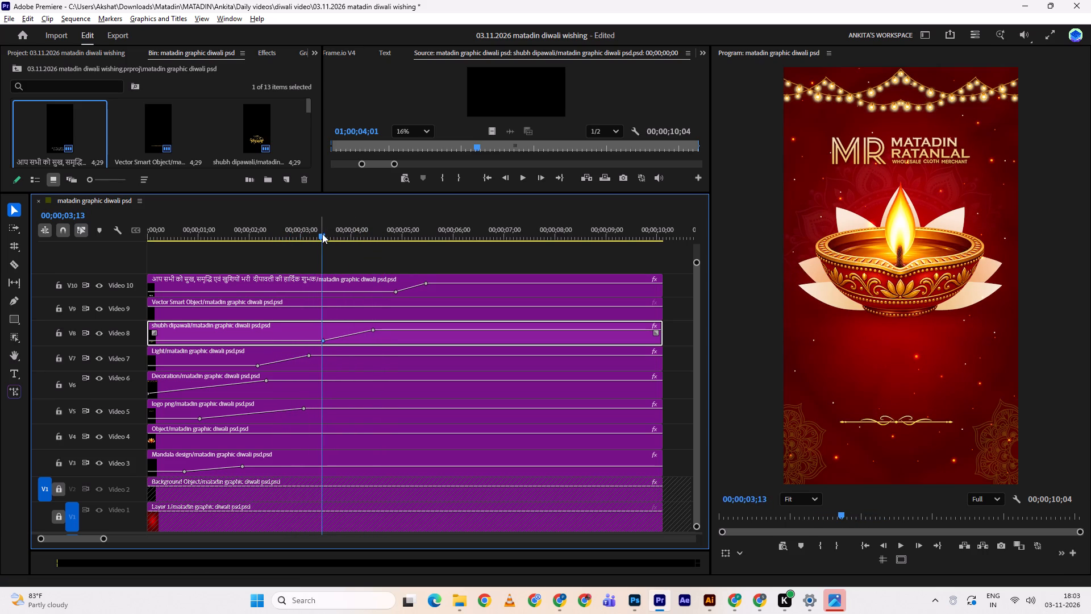
left_click_drag(322, 233, 282, 242)
key("space")
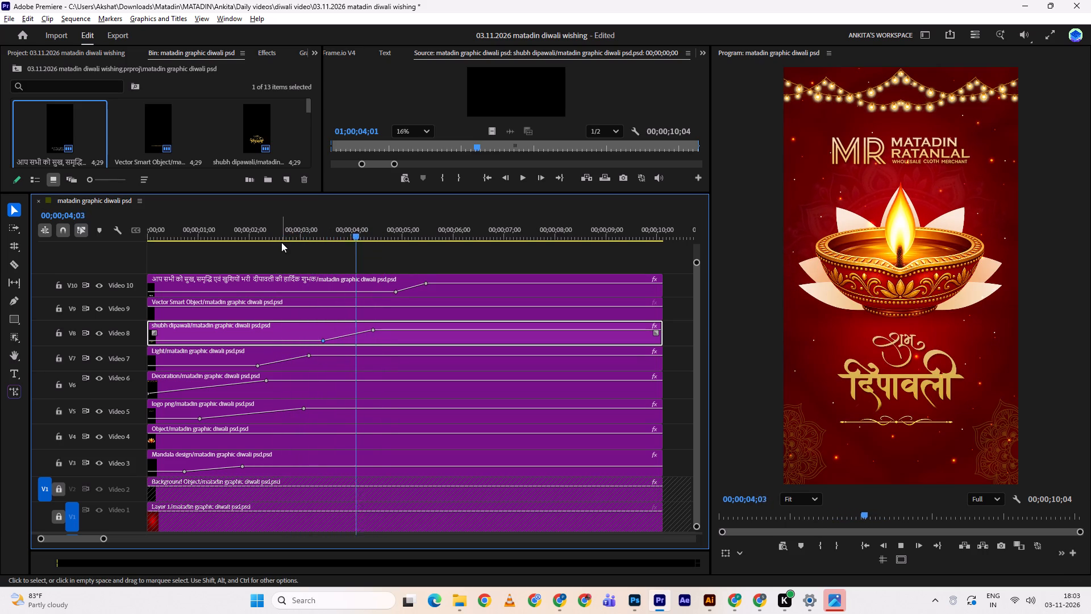
key("space")
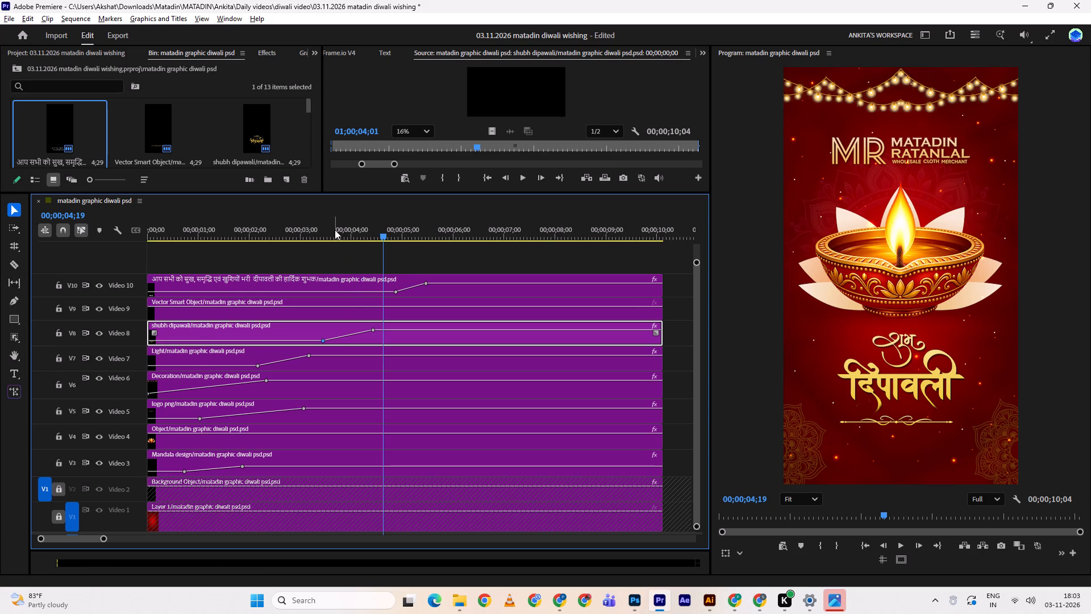
left_click_drag(335, 230, 124, 254)
key("space")
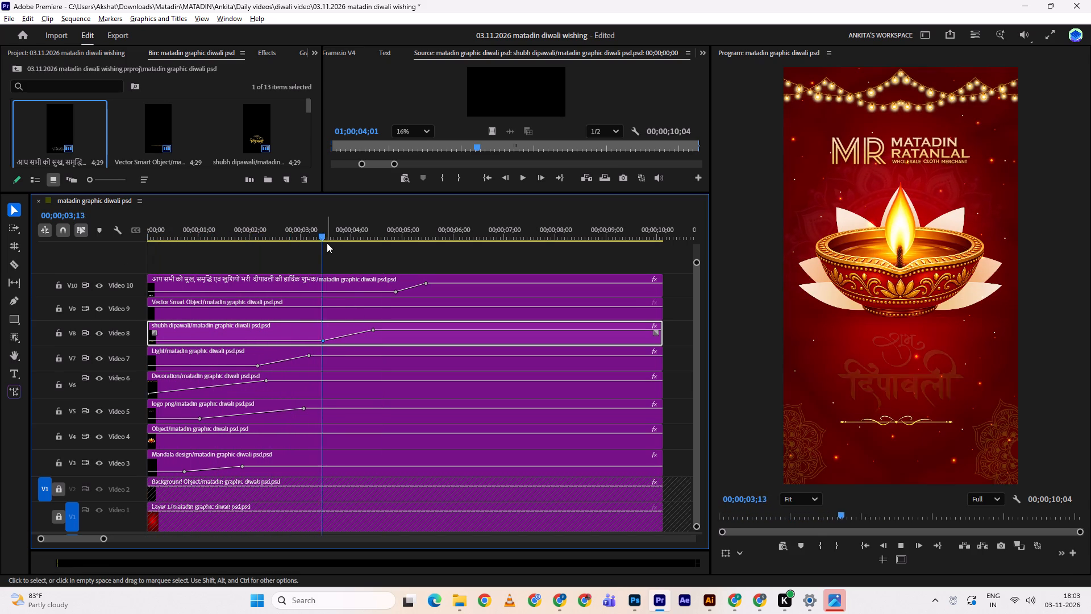
key("space")
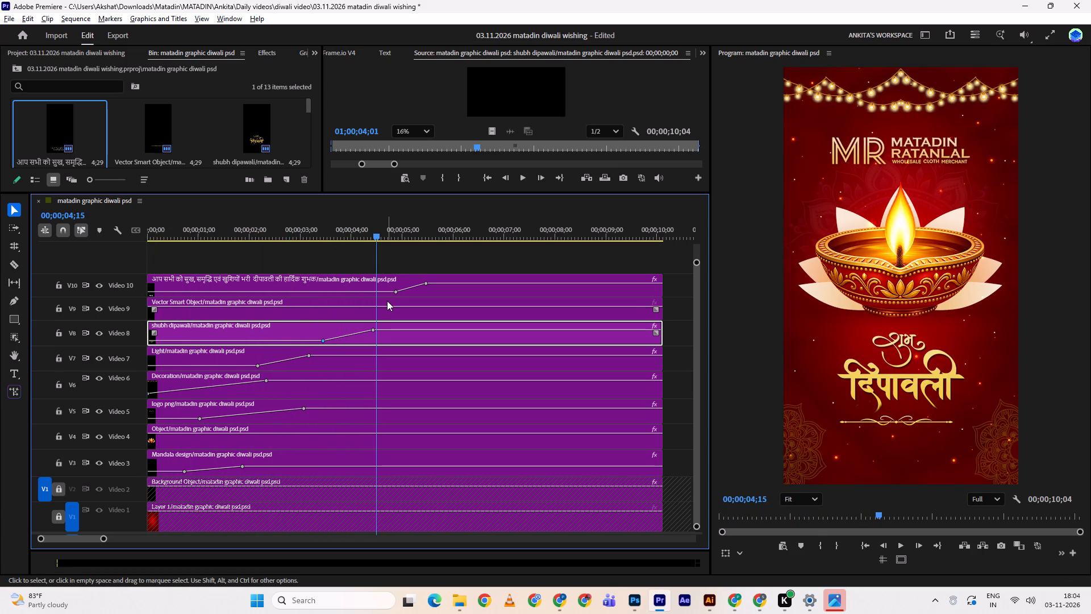
Turn on Scale animation for the Vector Smart Object clip on Video 9 at 00;00;04;15.
double_click(387, 301)
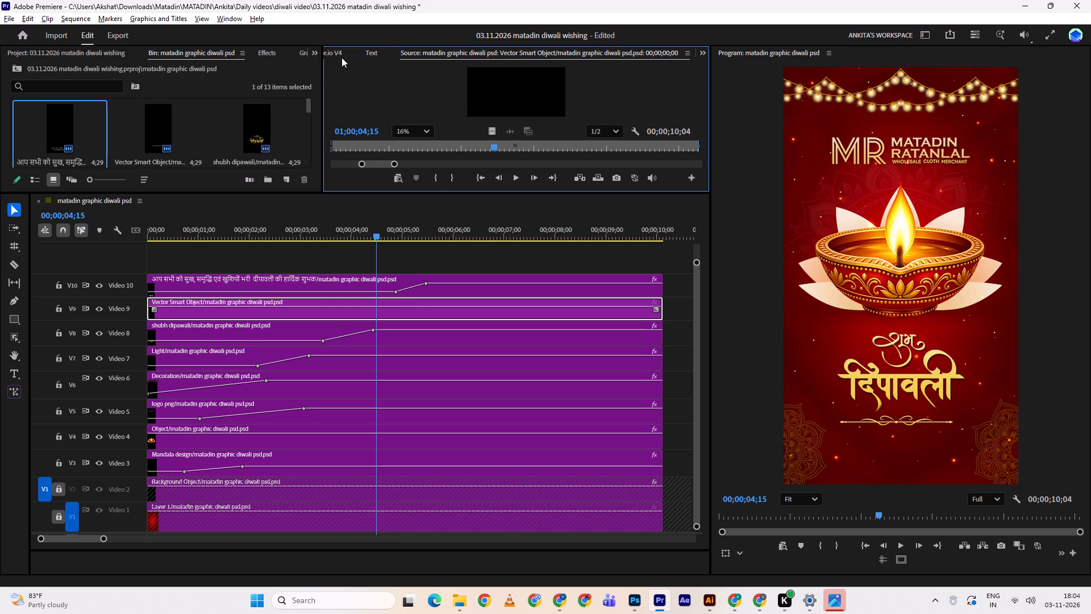
scroll(342, 56, "up", 5)
scroll(343, 56, "down", 1)
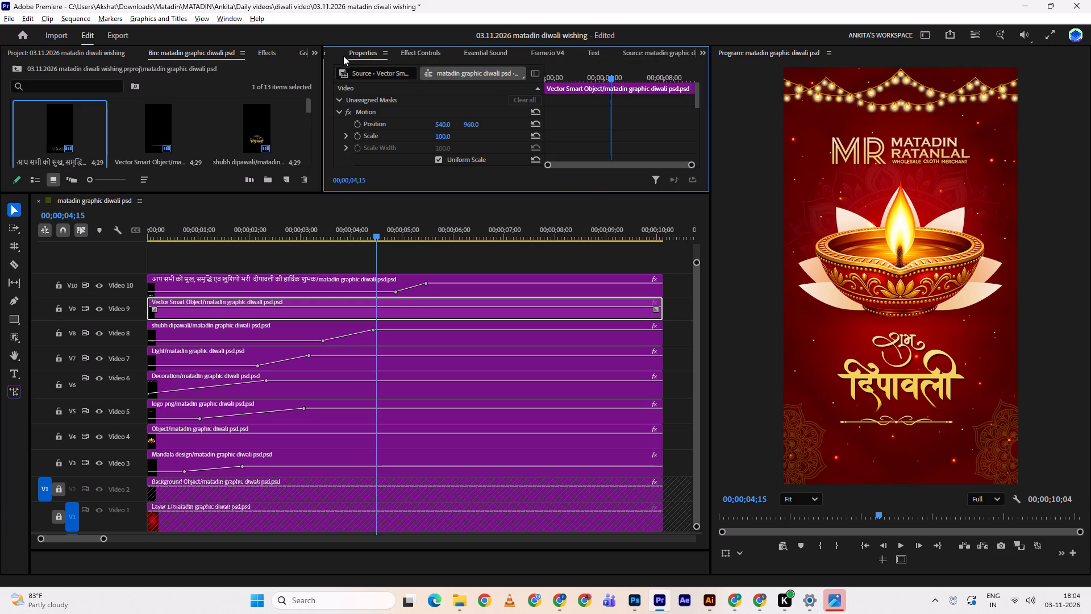
scroll(494, 124, "down", 8)
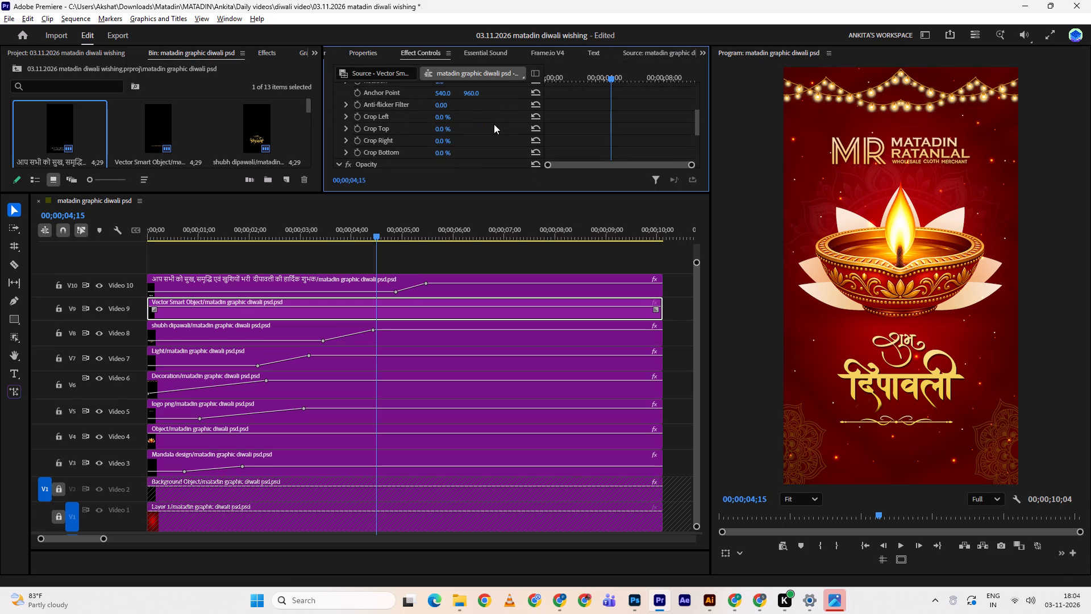
scroll(381, 138, "up", 2)
scroll(381, 137, "down", 10)
scroll(384, 136, "up", 8)
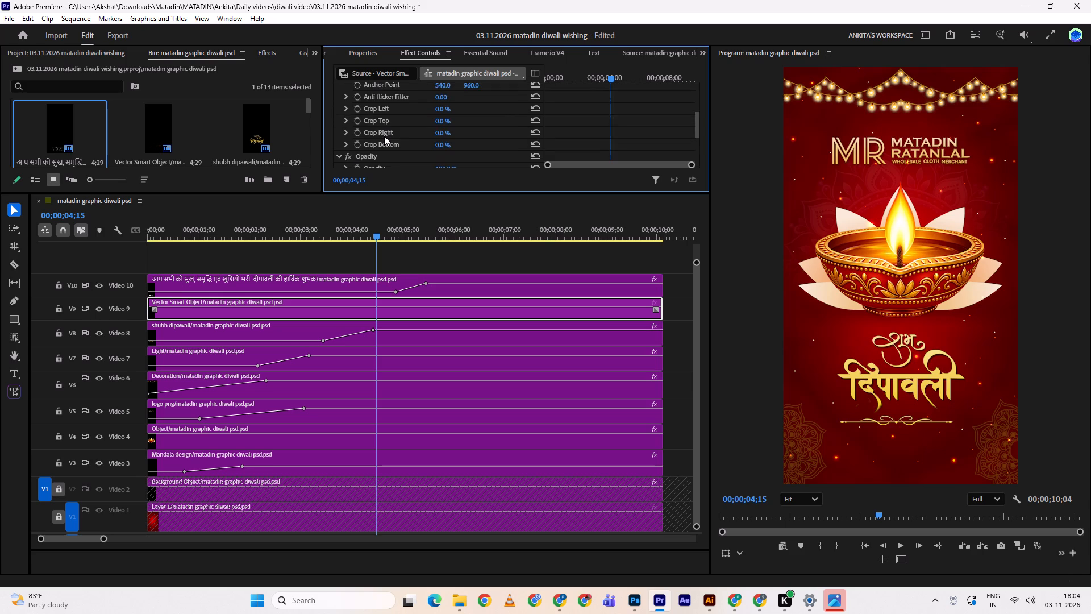
scroll(384, 136, "up", 7)
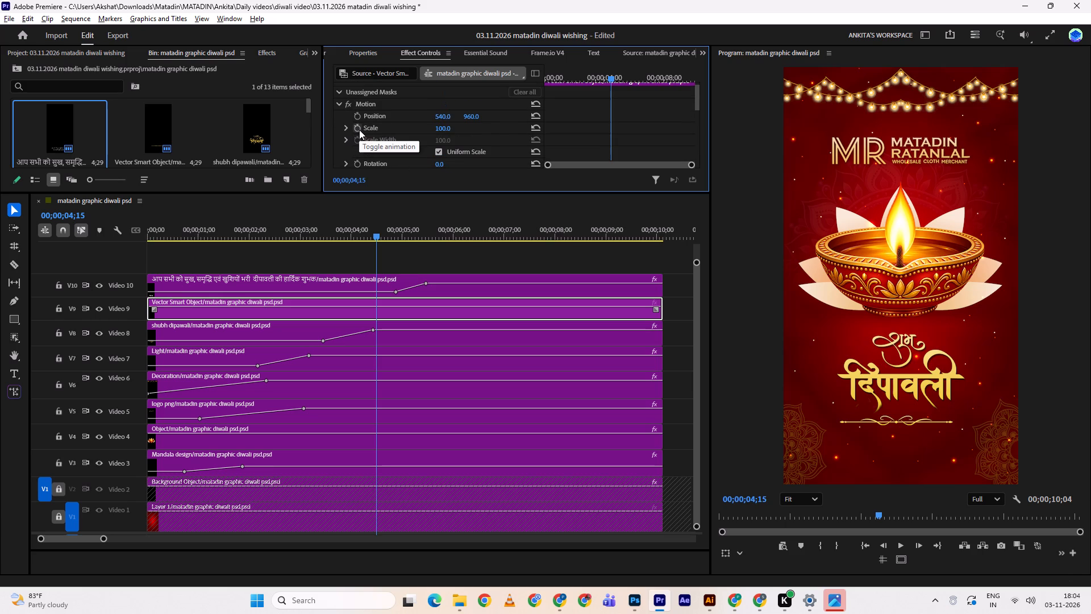
left_click(359, 130)
Add a second Scale keyframe to the Vector Smart Object clip at 00;00;04;26.
key("space")
key("space")
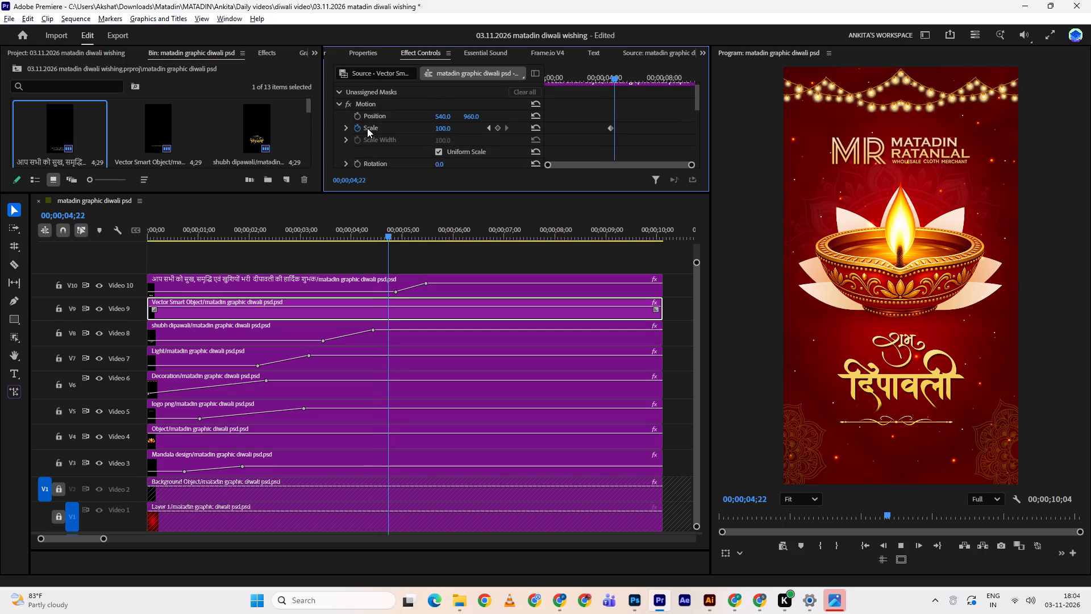
key("space")
key("space")
left_click(497, 127)
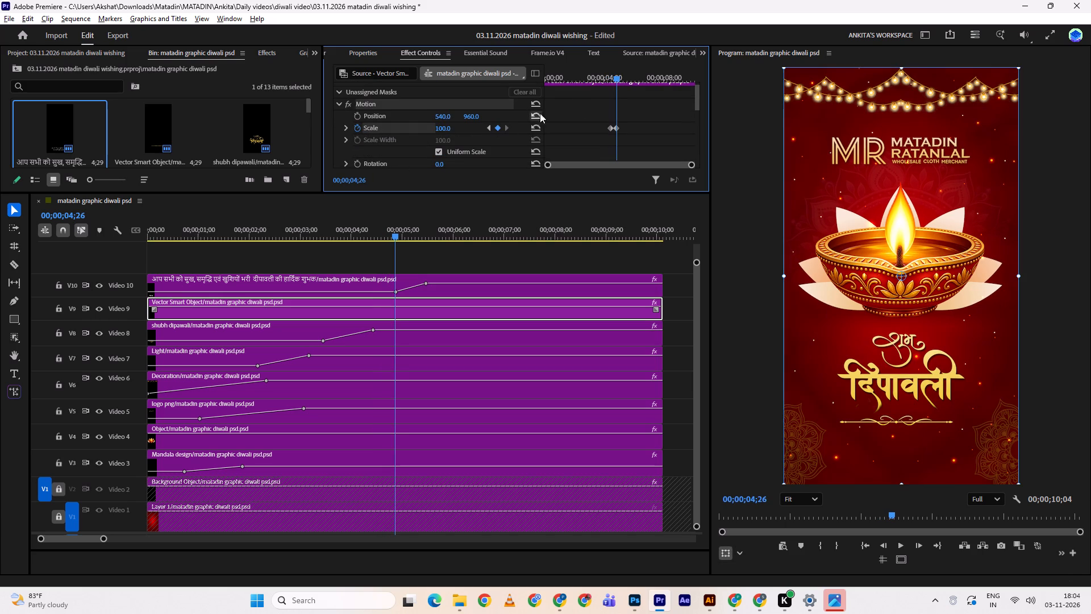
At the 00;00;04;15 Scale keyframe, move the Vector Smart Object clip's anchor point onto the ornamental divider, at position about 516.5, 1634.9.
left_click_drag(618, 75, 610, 76)
left_click(609, 128)
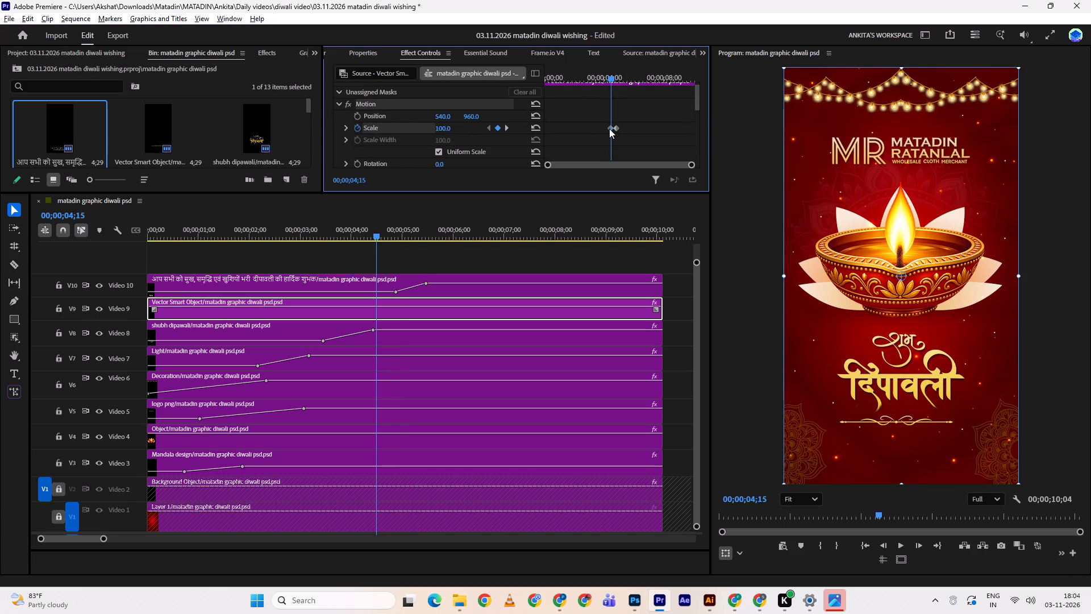
left_click(451, 130)
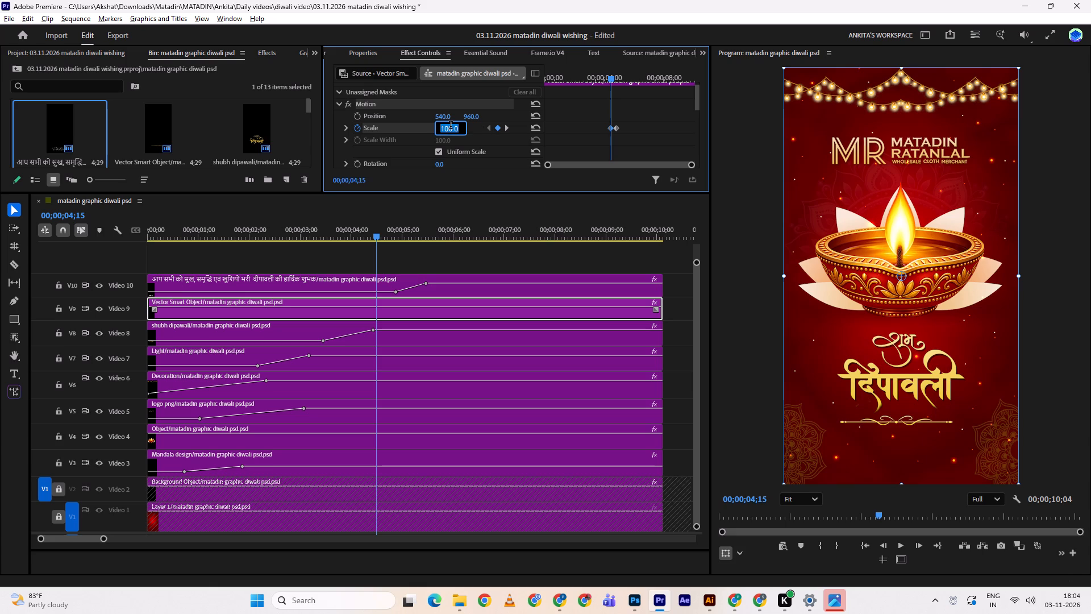
left_click_drag(905, 275, 910, 305)
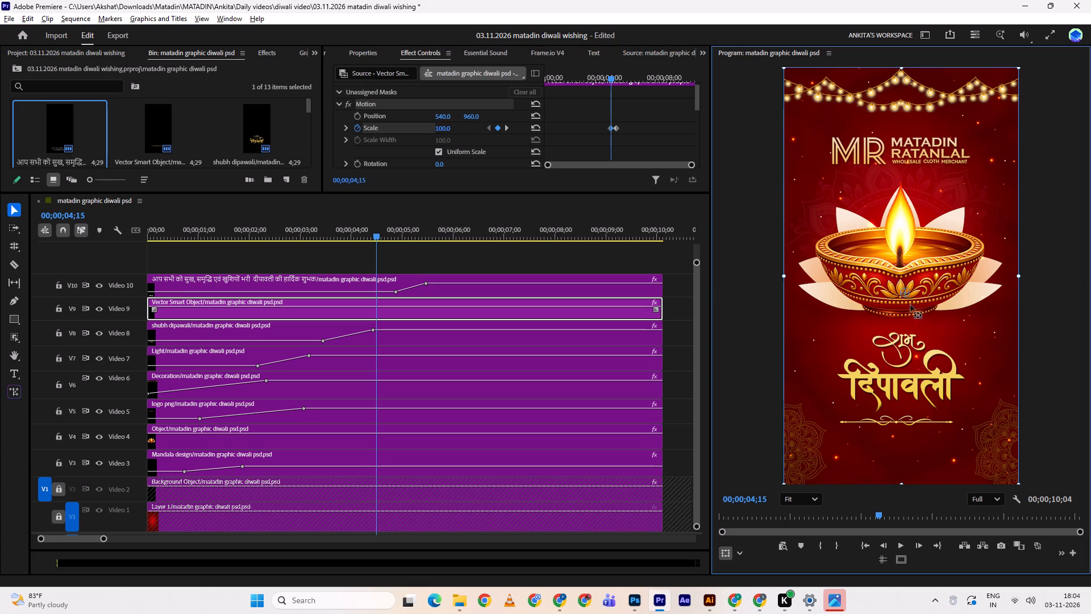
left_click_drag(910, 305, 900, 424)
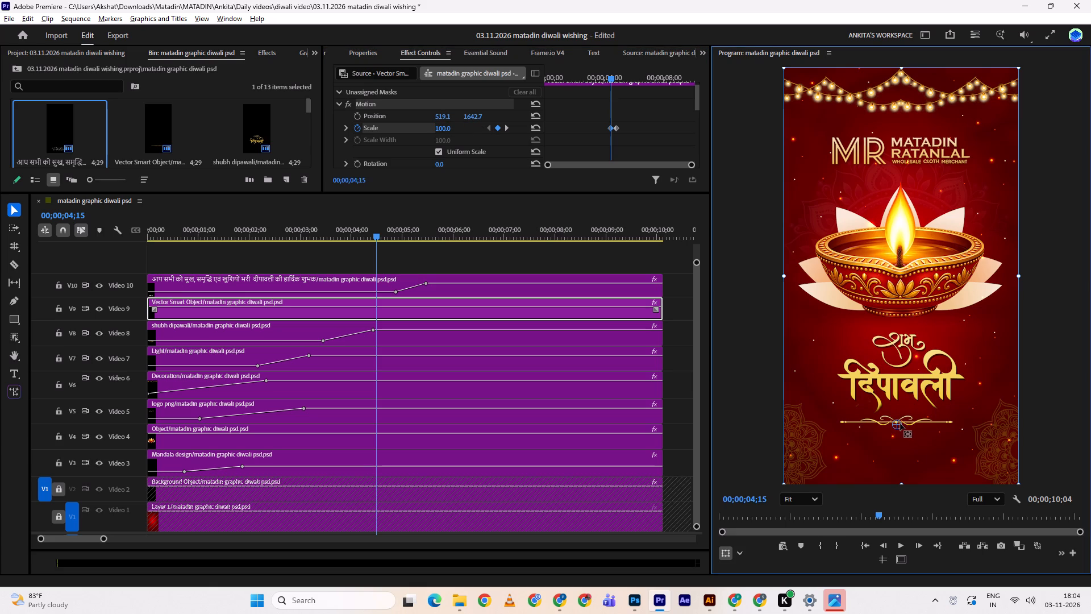
left_click_drag(900, 424, 900, 422)
Set the Vector Smart Object clip's Scale to 0 at the 00;00;04;15 keyframe and play the scale-up back.
left_click(445, 126)
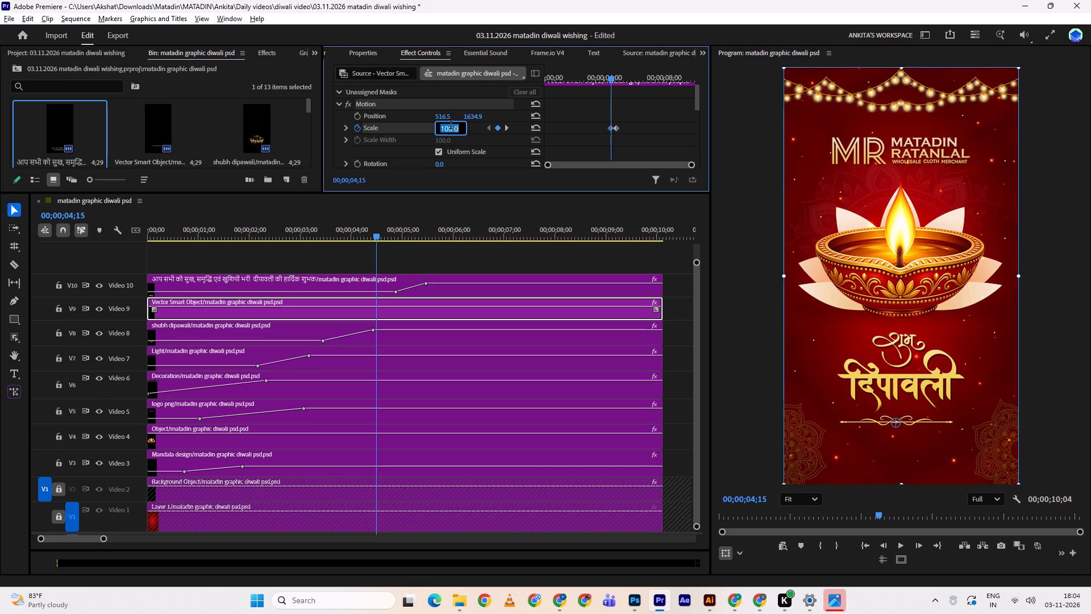
key("0")
key("Return")
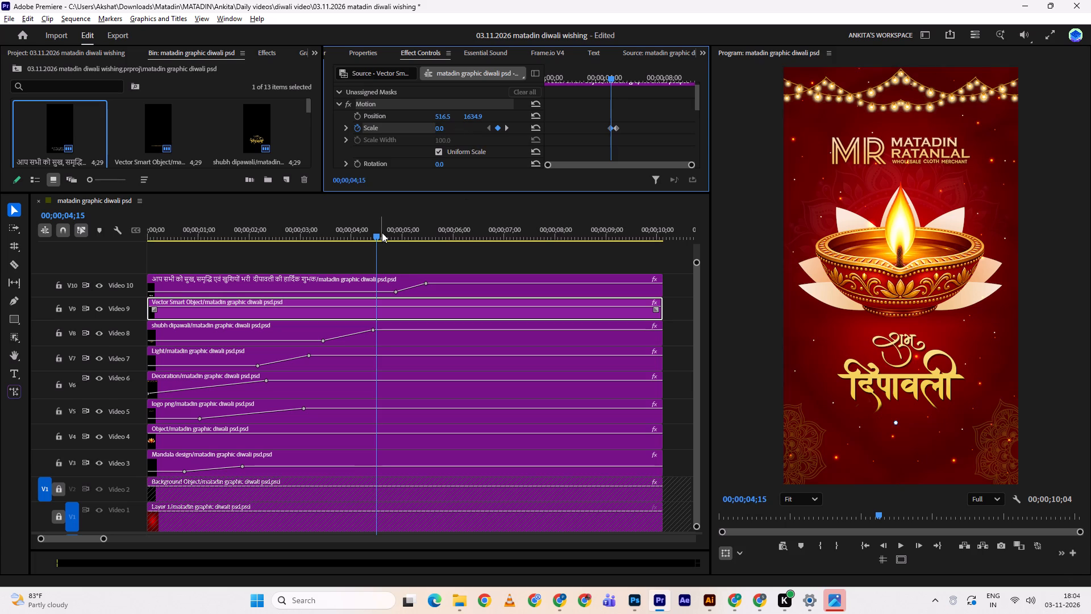
left_click_drag(378, 233, 342, 238)
key("space")
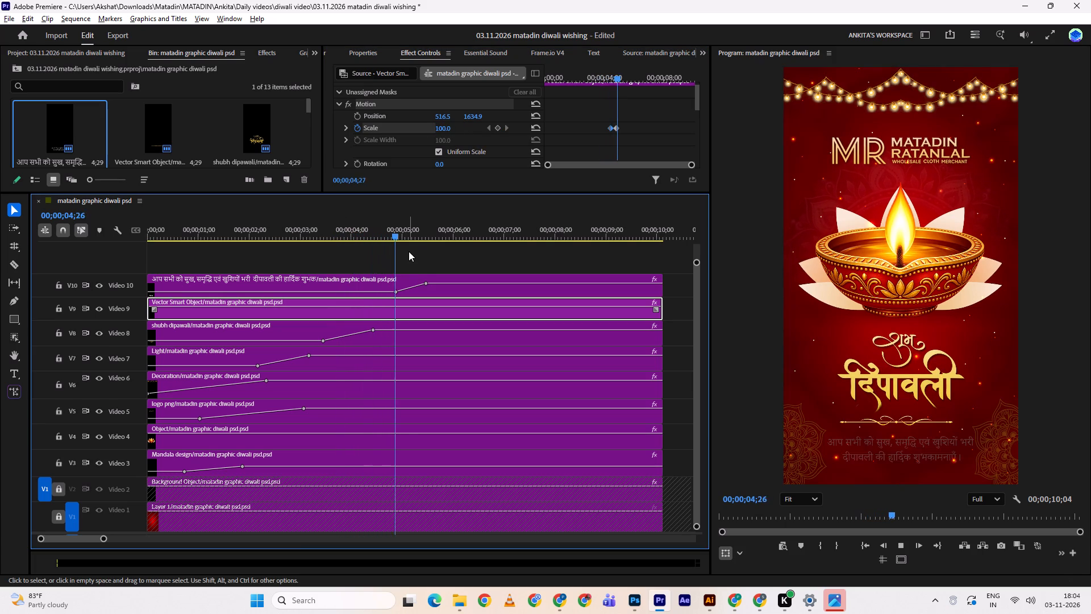
left_click_drag(409, 229, 384, 231)
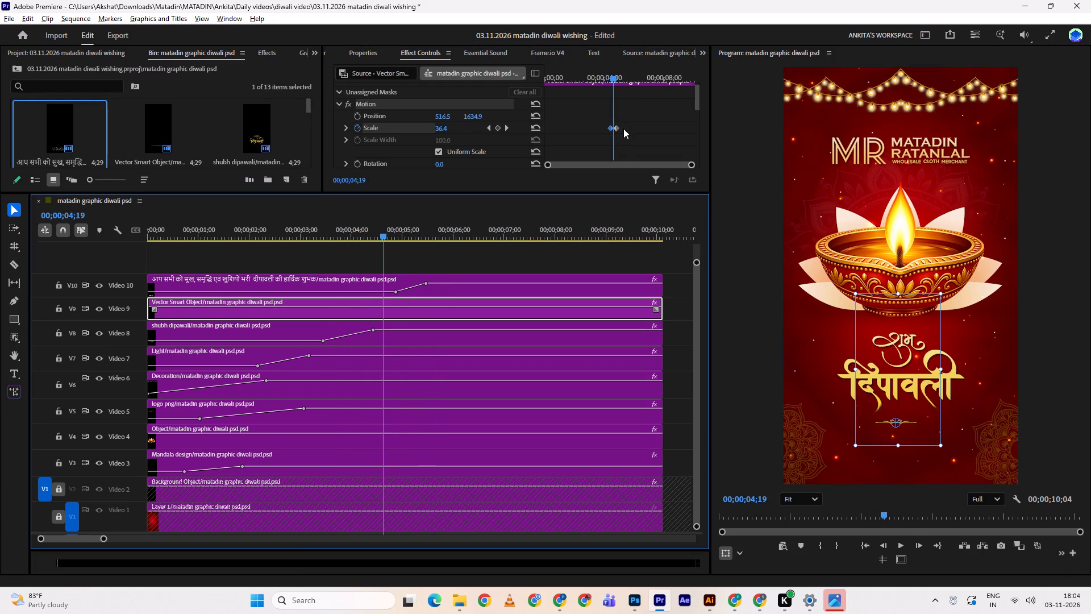
Move the second Scale keyframe of the Vector Smart Object clip to about 00;00;05;22 and play the slower scale-up back.
left_click_drag(618, 128, 630, 125)
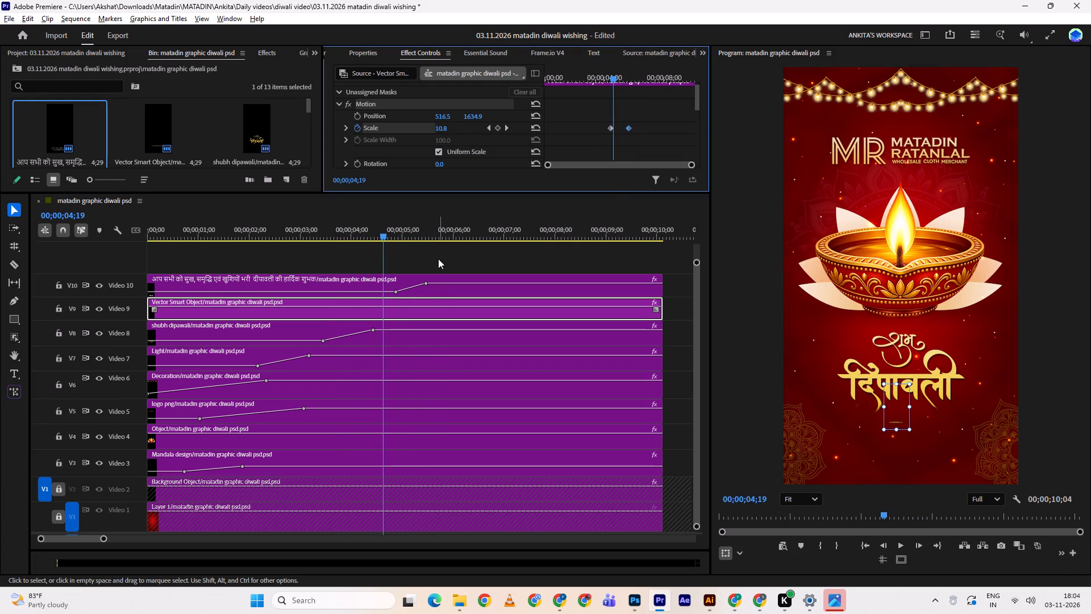
key("space")
left_click_drag(385, 238, 337, 243)
key("space")
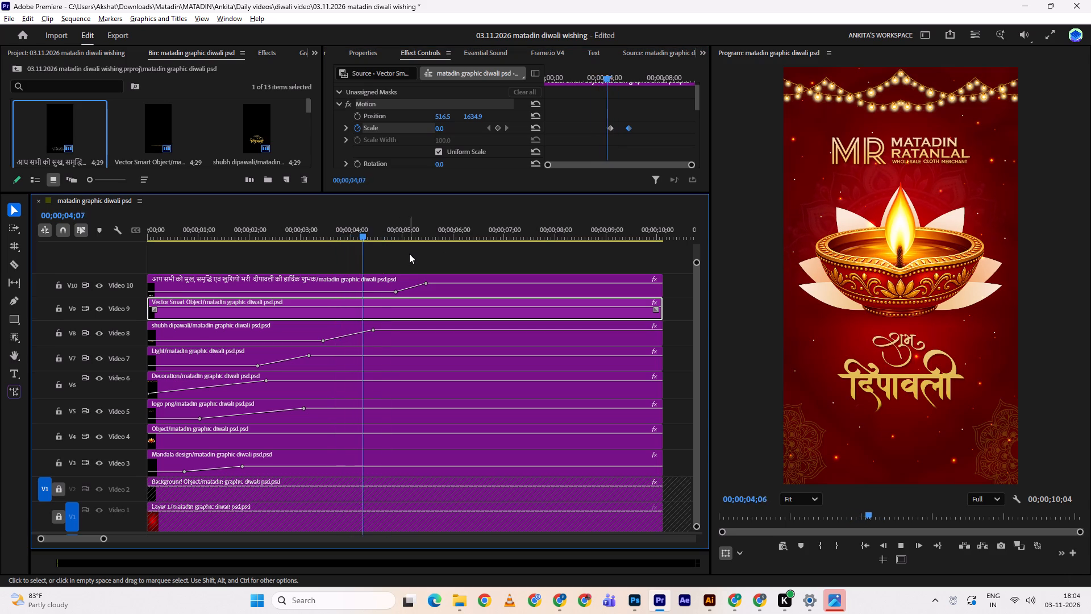
left_click_drag(417, 230, 406, 230)
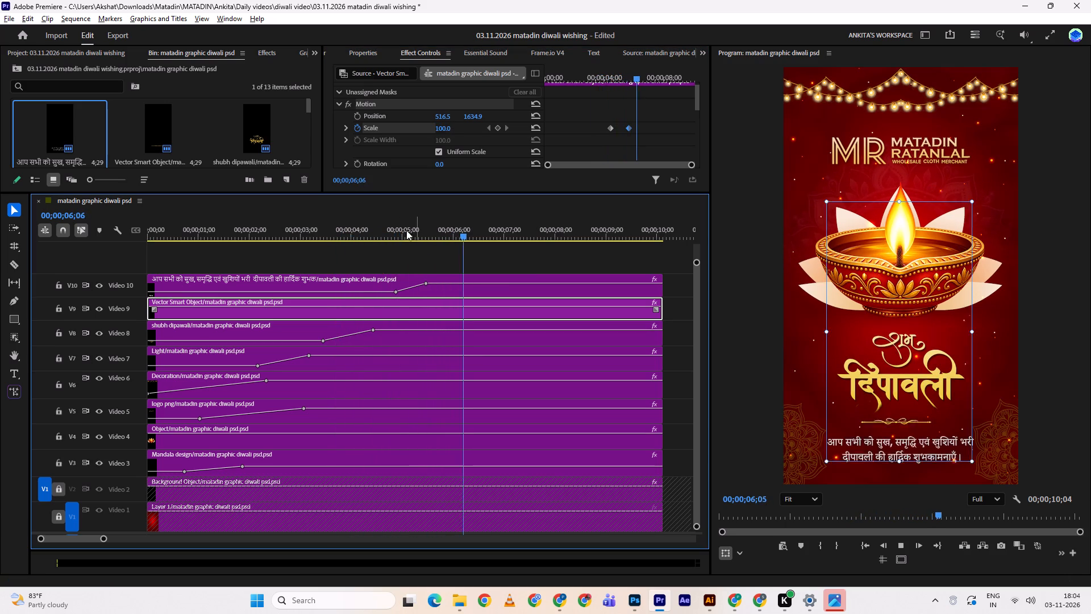
left_click_drag(406, 230, 394, 233)
Move both opacity keyframes of the Hindi greeting text clip on Video 10 to about 00;00;05;26 and 00;00;06;14.
left_click(425, 285)
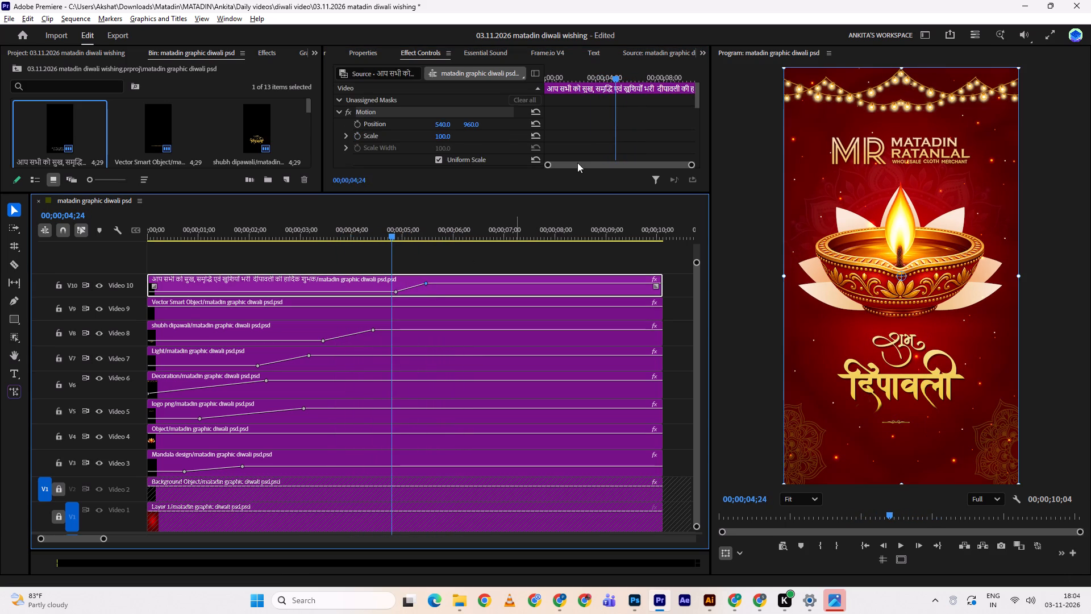
scroll(609, 110, "down", 14)
left_click_drag(643, 106, 600, 116)
left_click_drag(623, 109, 639, 108)
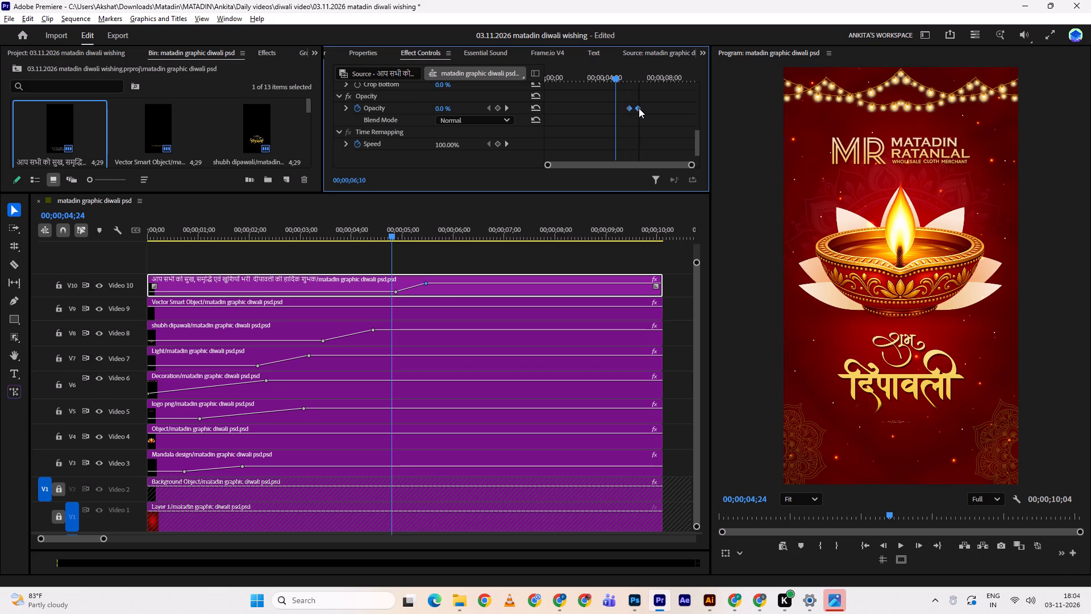
left_click_drag(639, 108, 640, 108)
Play the sequence back through the greeting text's fade-in and on to near the end.
key("space")
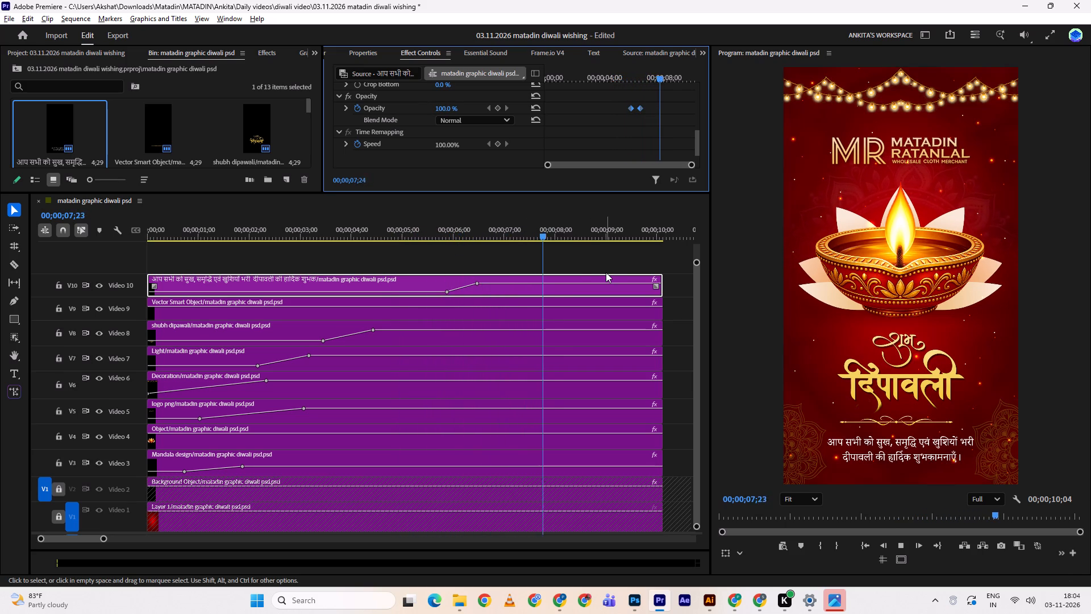
key("space")
key("space")
key("space")
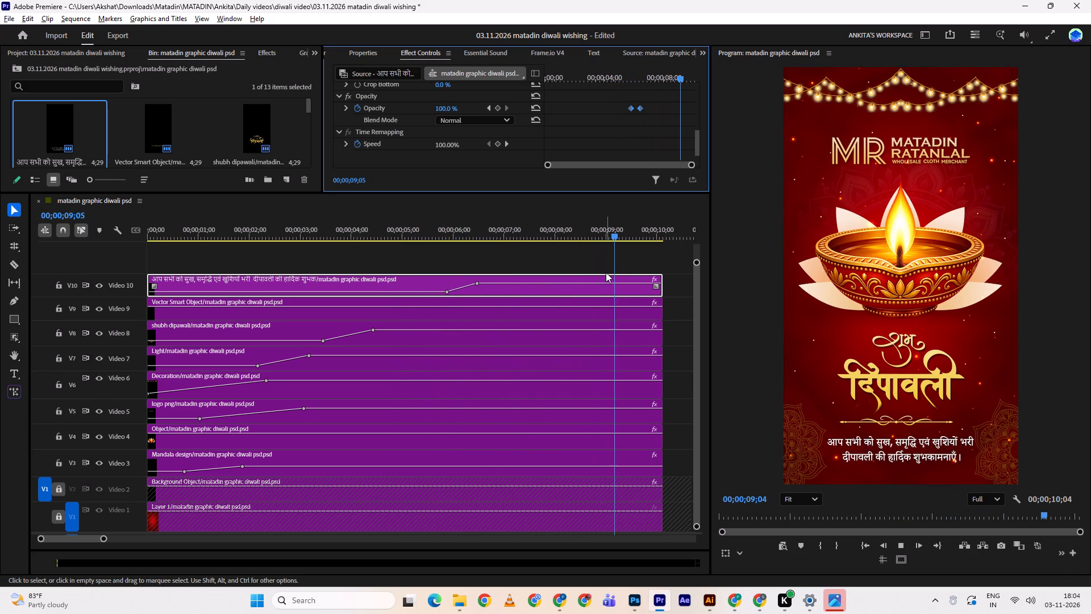
key("space")
key("space")
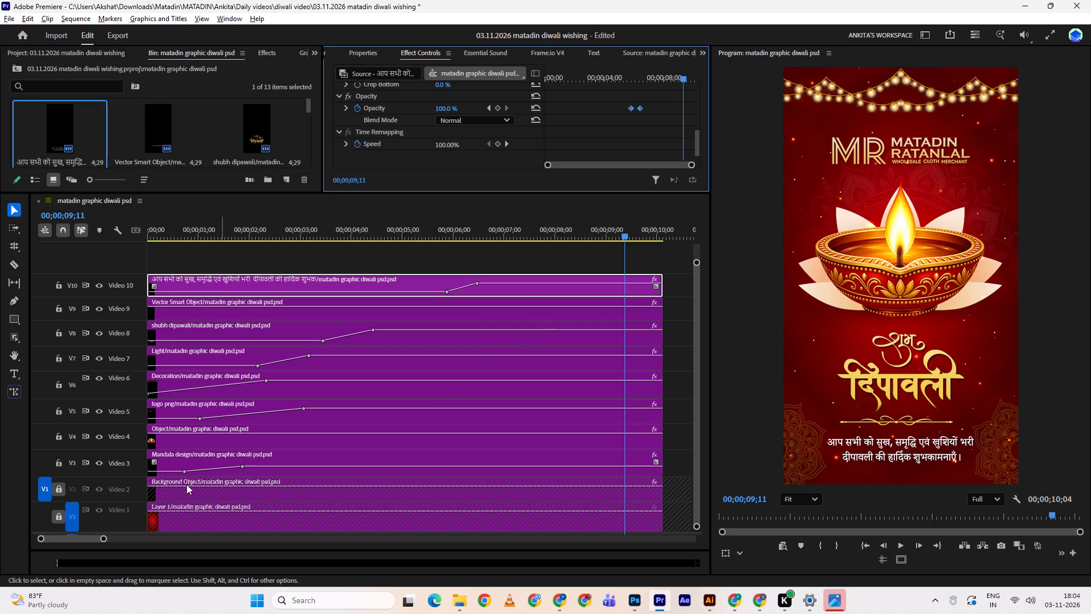
key("space")
key("space")
Unlock the Video 2 and Video 1 tracks.
scroll(174, 484, "down", 3)
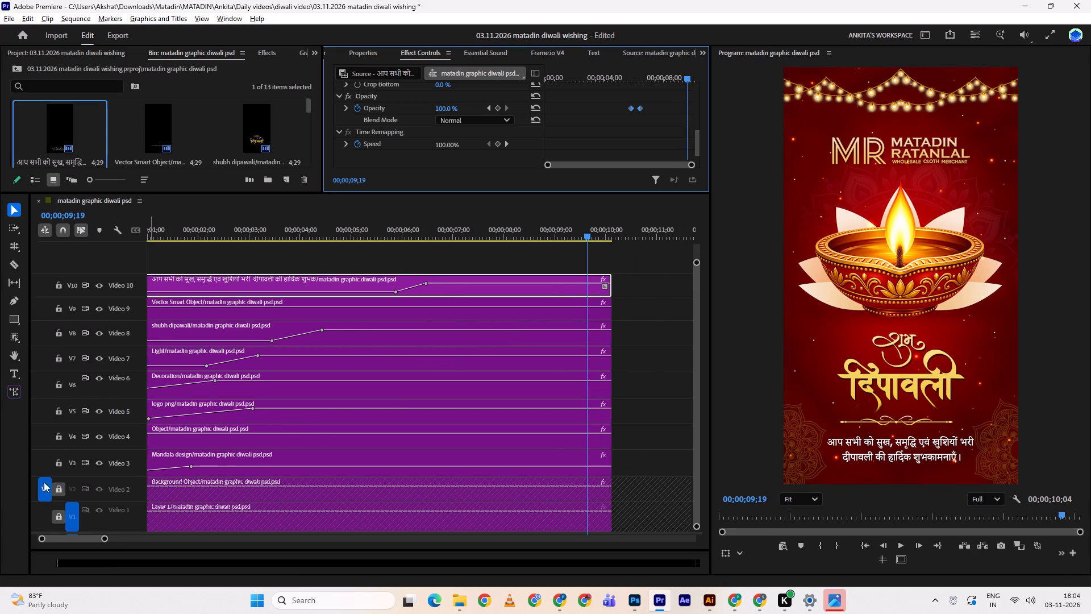
left_click(61, 491)
left_click(57, 518)
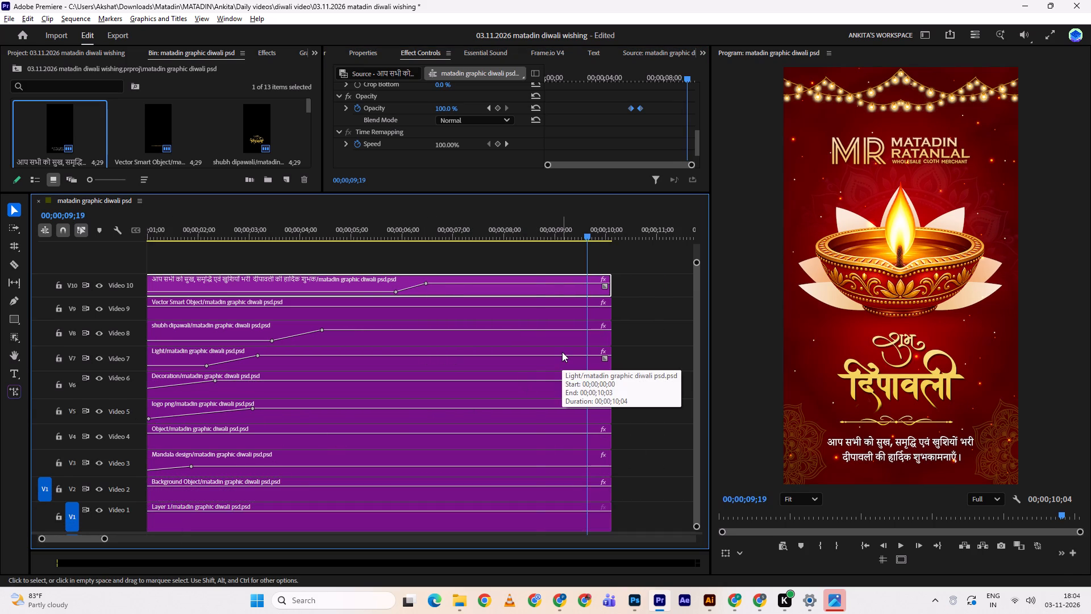
Select all ten clips at their ends and extend them together to a duration of 00;00;10;10.
scroll(562, 352, "down", 3)
key("space")
key("space")
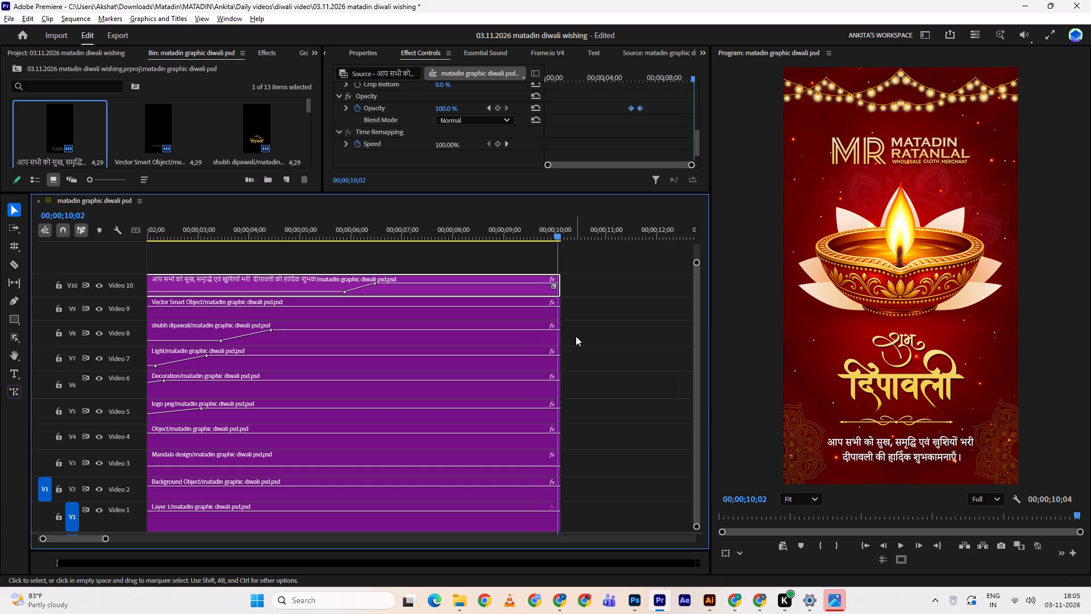
key("Left")
key("Left")
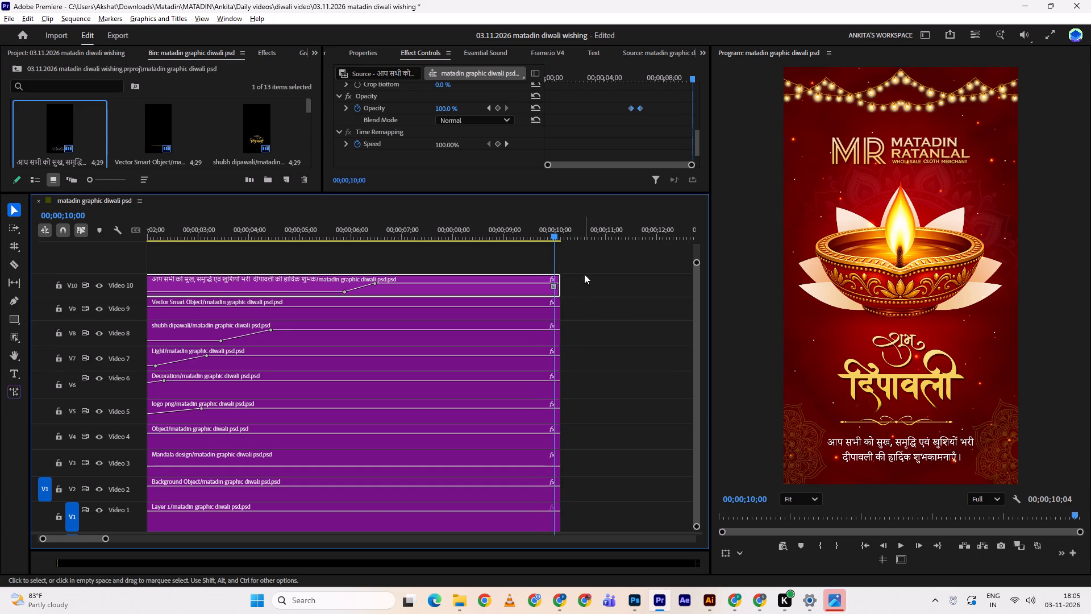
left_click_drag(583, 274, 531, 528)
left_click(567, 451)
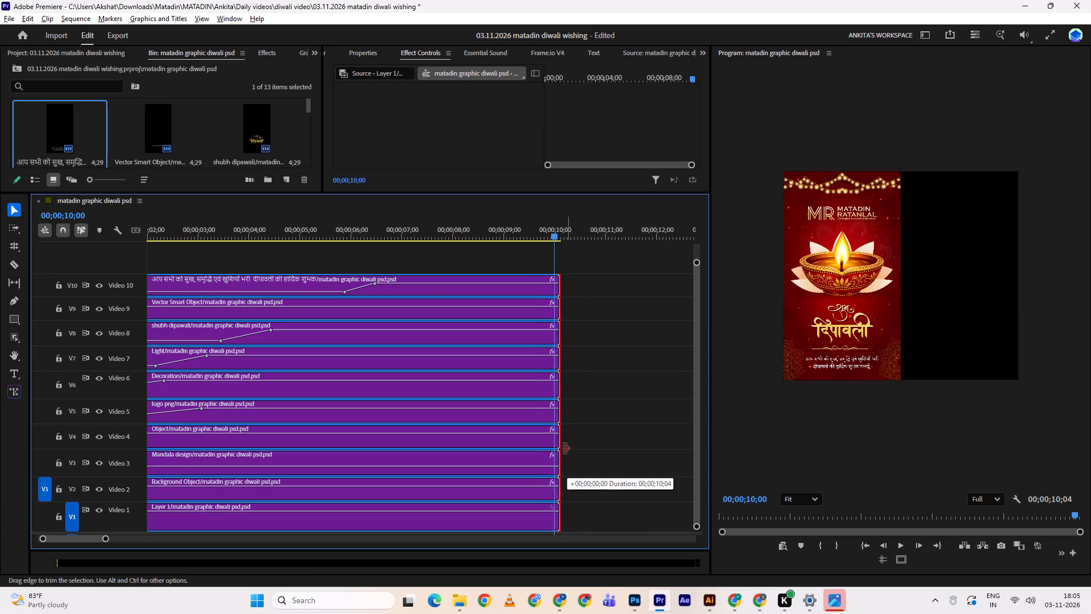
left_click_drag(562, 387, 571, 387)
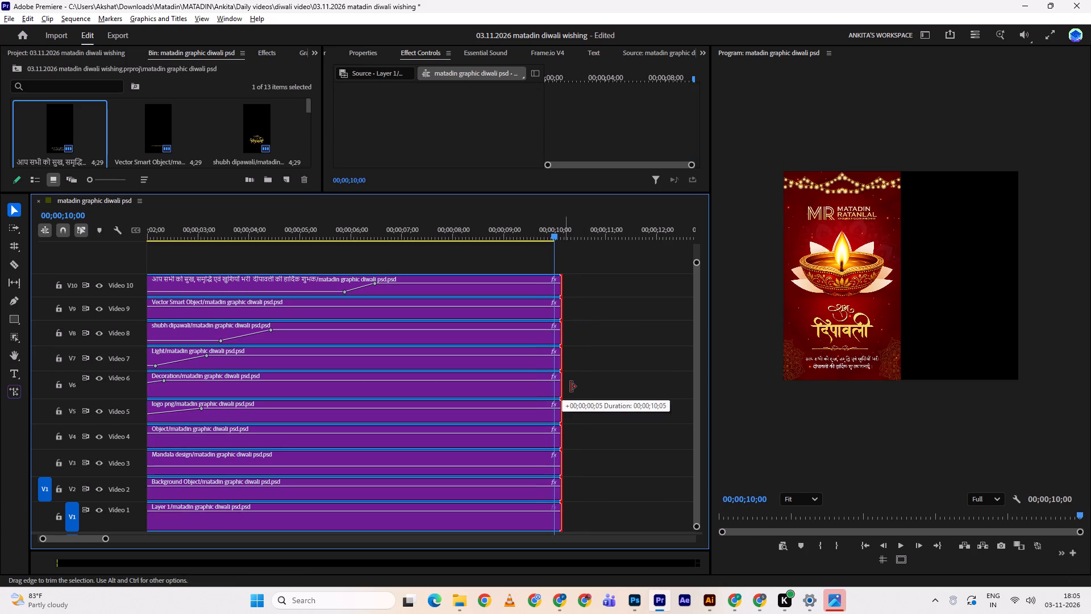
left_click_drag(571, 387, 586, 386)
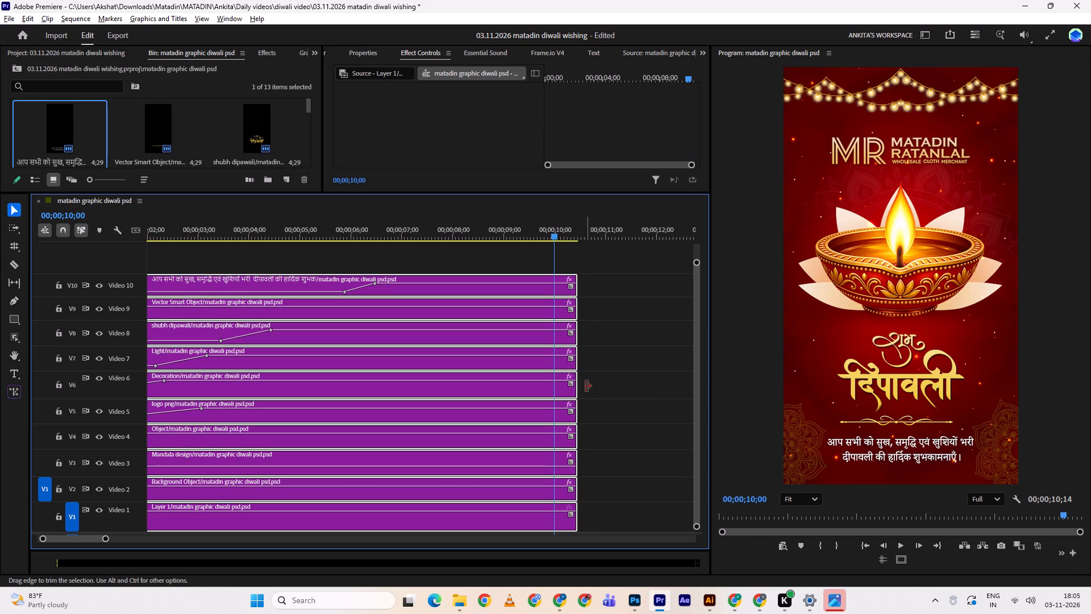
left_click(586, 386)
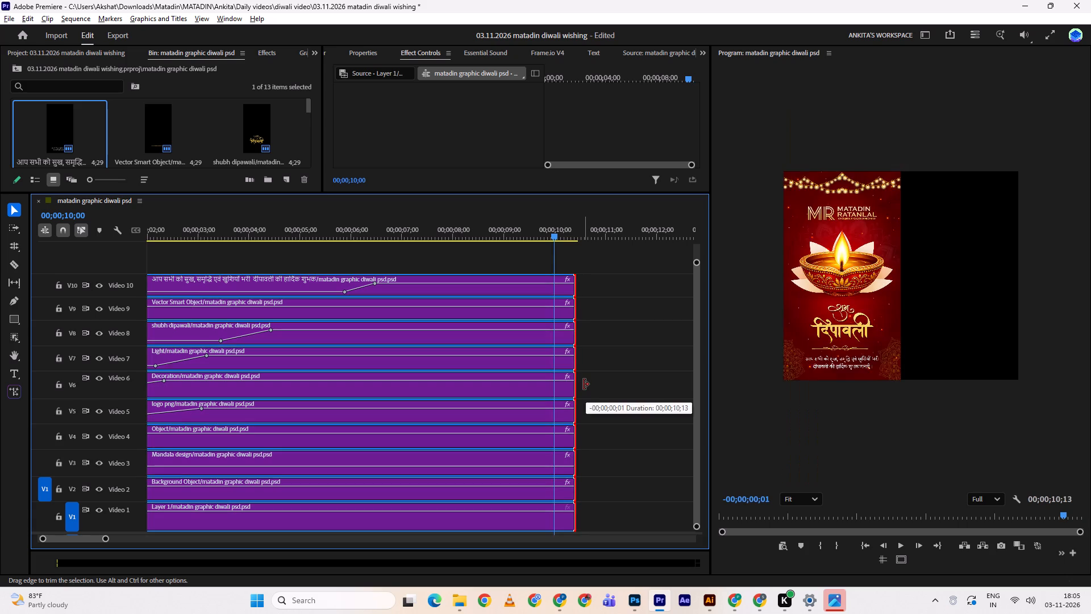
left_click_drag(584, 384, 580, 384)
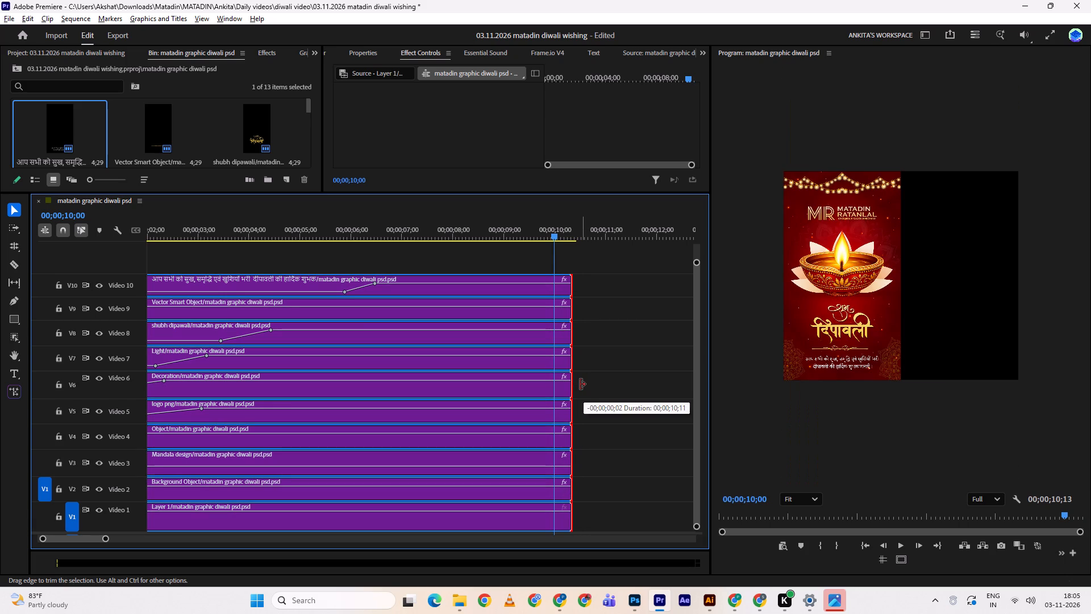
left_click_drag(580, 384, 578, 384)
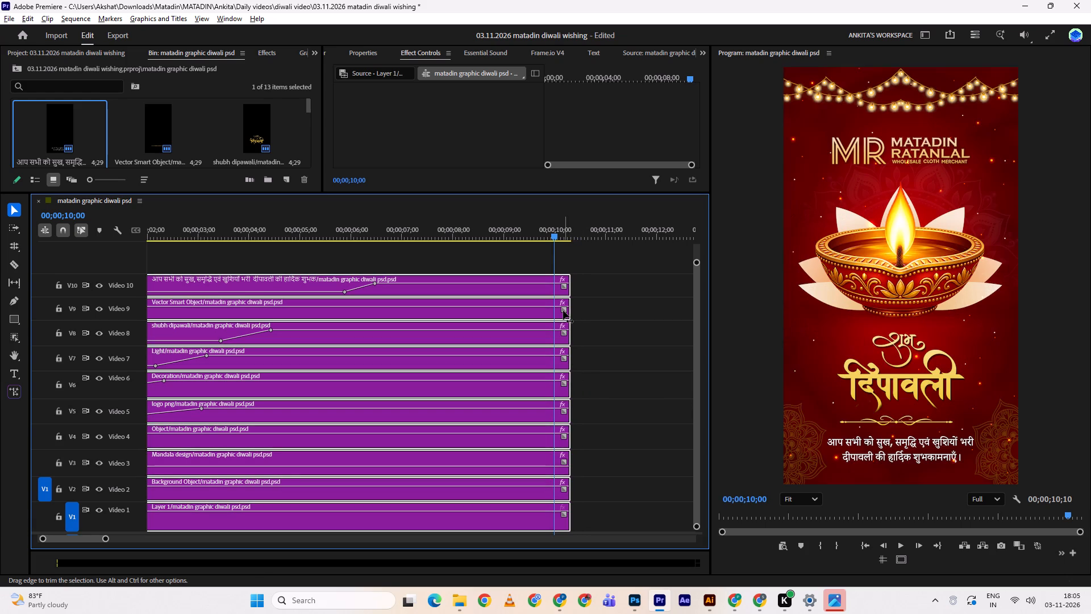
Add a short fade-out transition to the ends of all ten selected clips, starting at about 00;00;10;00.
left_click_drag(565, 310, 557, 309)
Trim the ends of all ten clips together to a duration of 00;00;10;04.
left_click_drag(580, 326, 574, 324)
left_click_drag(574, 324, 571, 321)
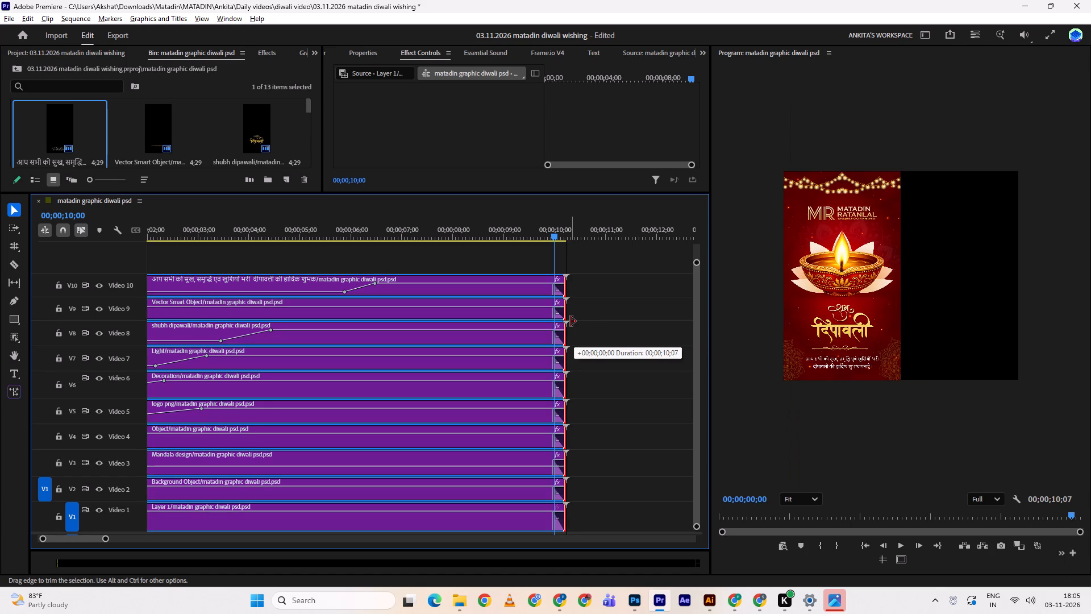
left_click_drag(571, 321, 569, 321)
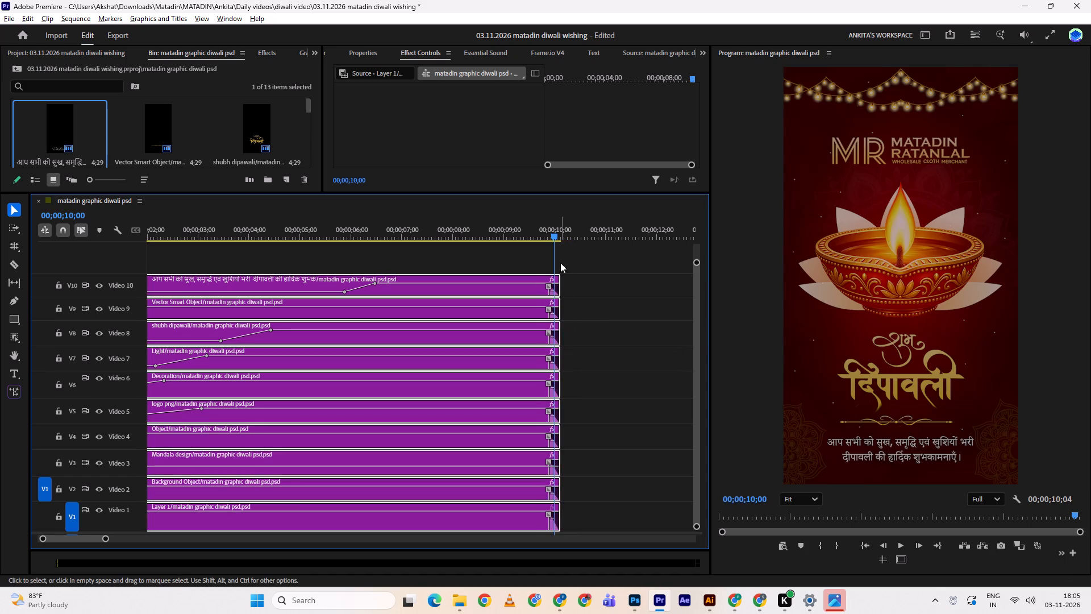
Play back the closing fade-out and the whole video from its start, finishing with the Selection tool active.
left_click_drag(550, 227, 532, 235)
double_click(585, 279)
key("space")
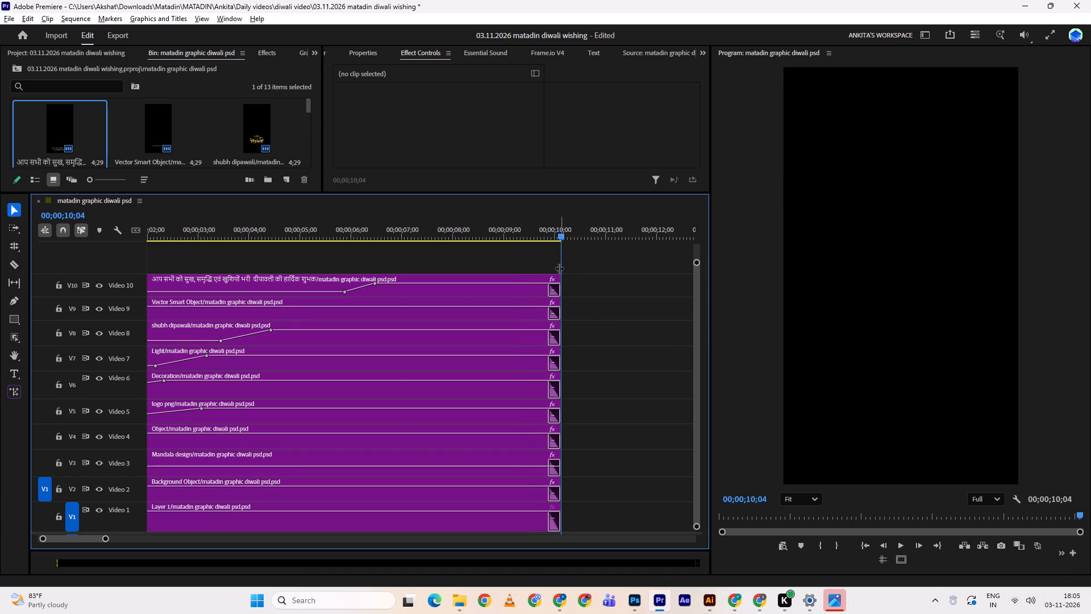
left_click_drag(551, 226, 402, 245)
left_click_drag(392, 231, 8, 276)
left_click(8, 276)
key("space")
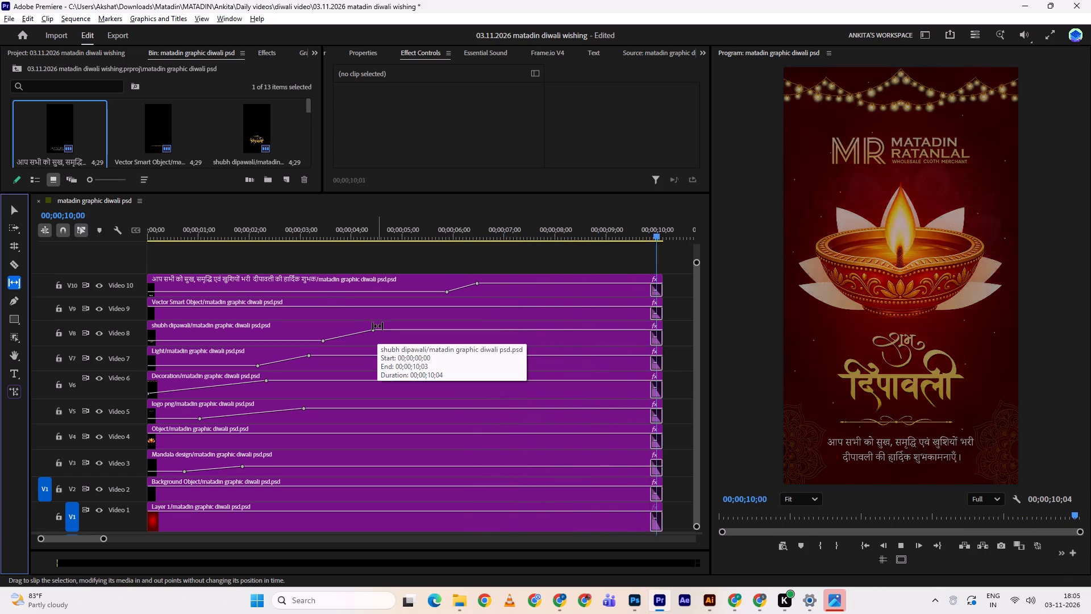
scroll(328, 341, "up", 11)
scroll(402, 337, "down", 2, "alt")
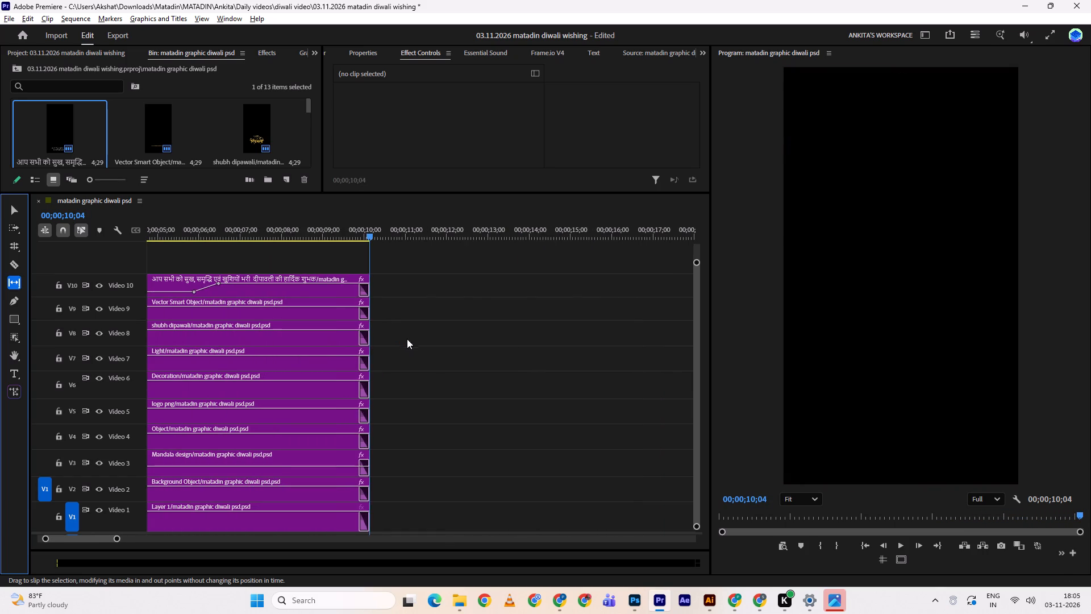
scroll(407, 339, "up", 15)
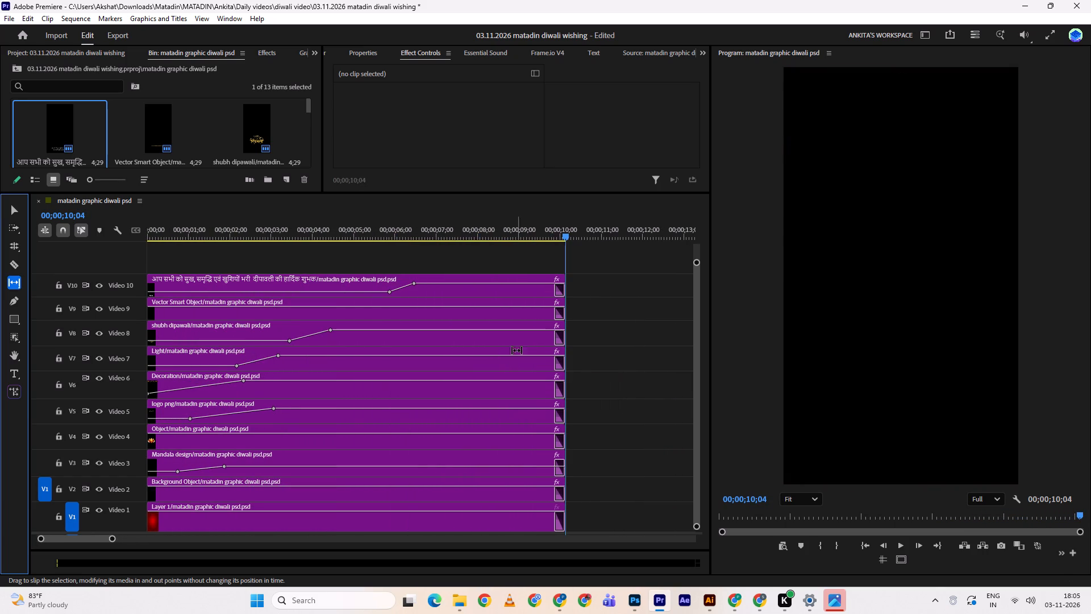
key("v")
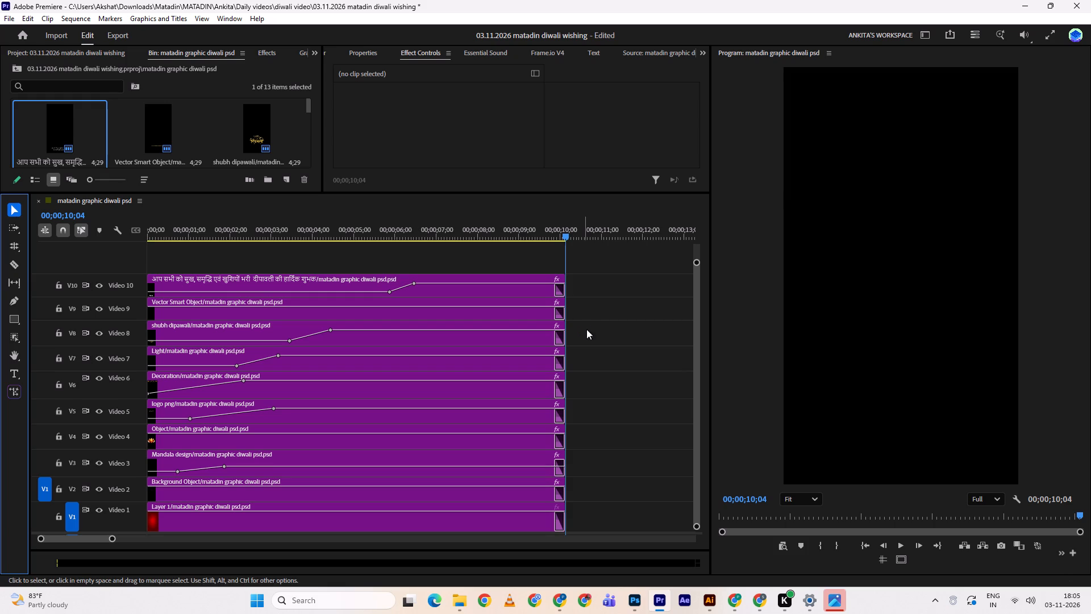
Save the project.
key("ctrl+s")
key("ctrl+s")
key("ctrl+s")
Replay the video from its start several times to review the timing of the layer reveals.
left_click_drag(572, 234, 0, 274)
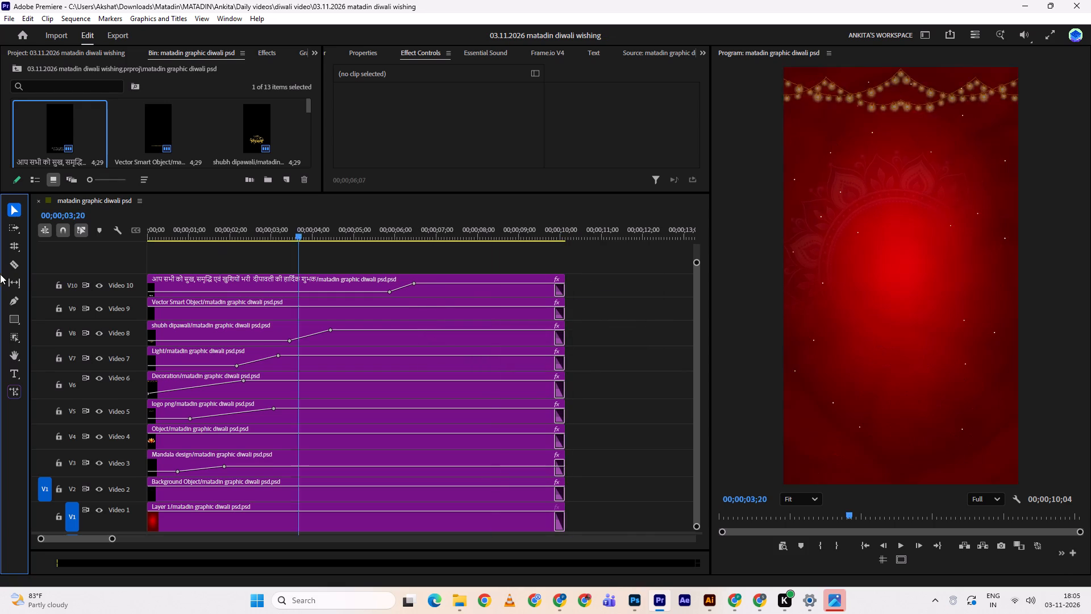
left_click_drag(0, 274, 0, 277)
left_click(0, 277)
key("space")
scroll(286, 268, "down", 2)
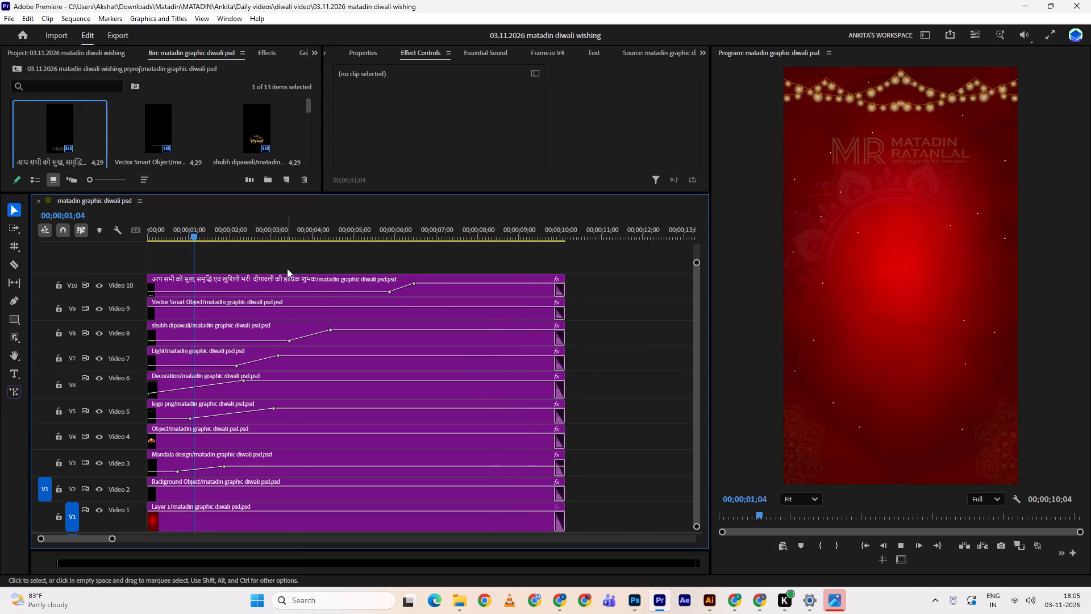
left_click_drag(192, 239, 60, 235)
key("space")
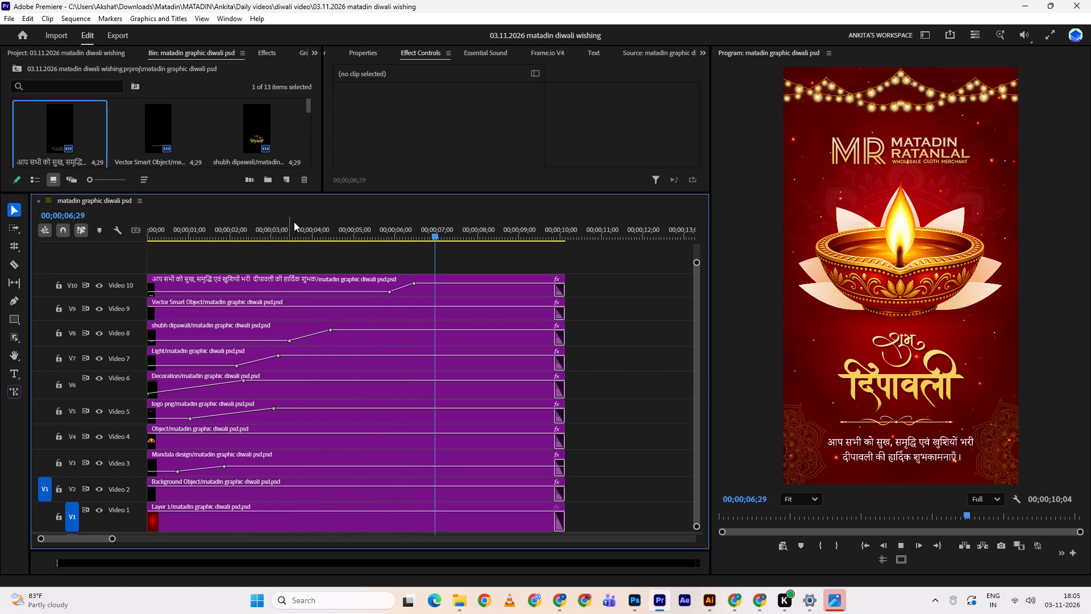
left_click_drag(397, 234, 86, 233)
key("space")
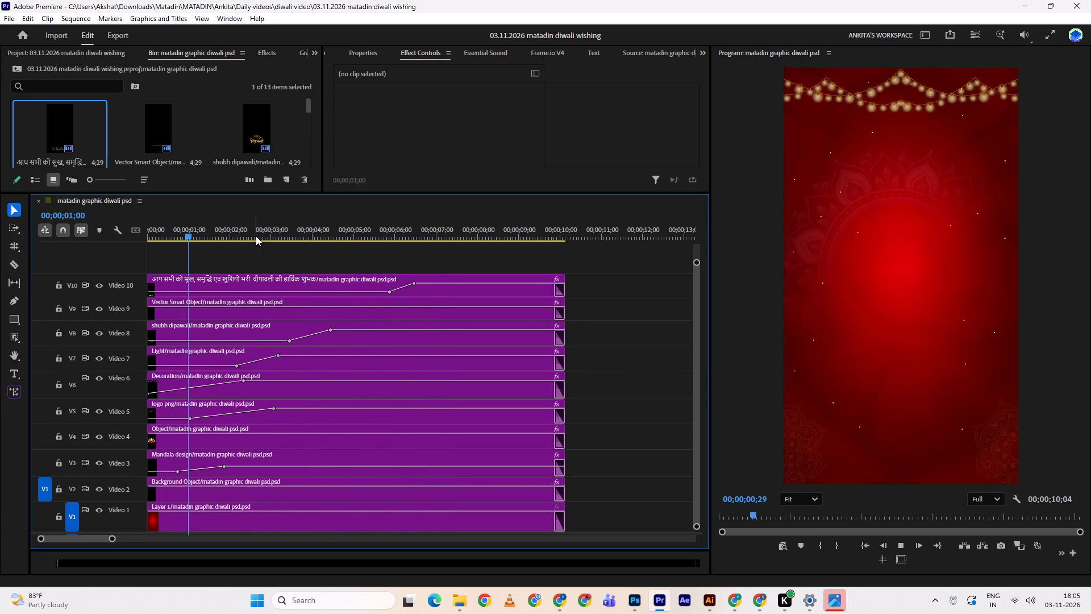
key("space")
Apply Ease In to the first and Ease Out to the last opacity keyframe of the Mandala design clip, and preview its reveal.
left_click(289, 385)
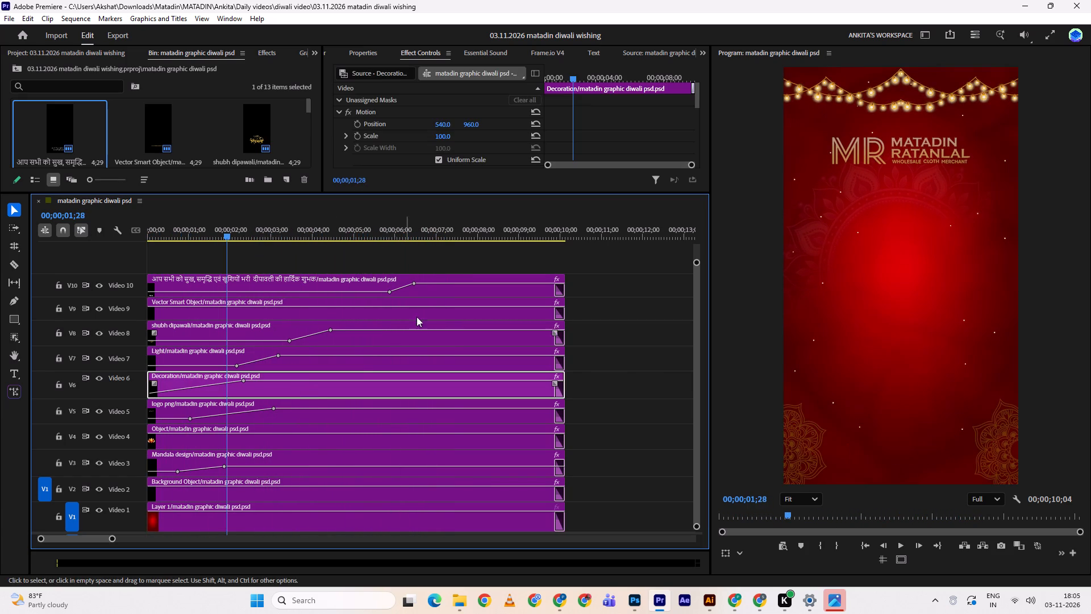
left_click(276, 468)
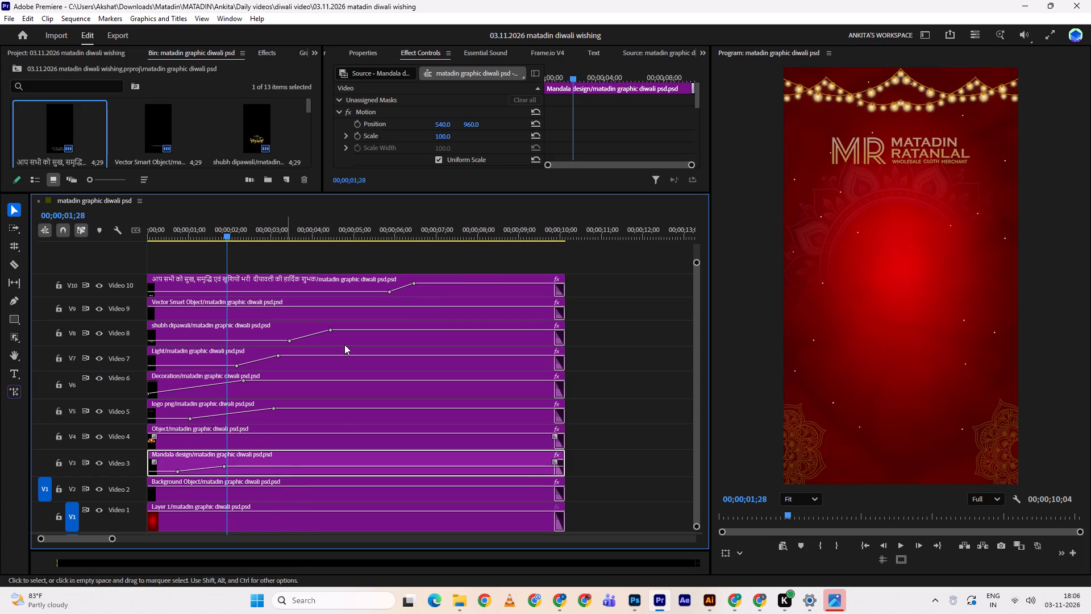
scroll(478, 101, "down", 20)
scroll(478, 101, "down", 2)
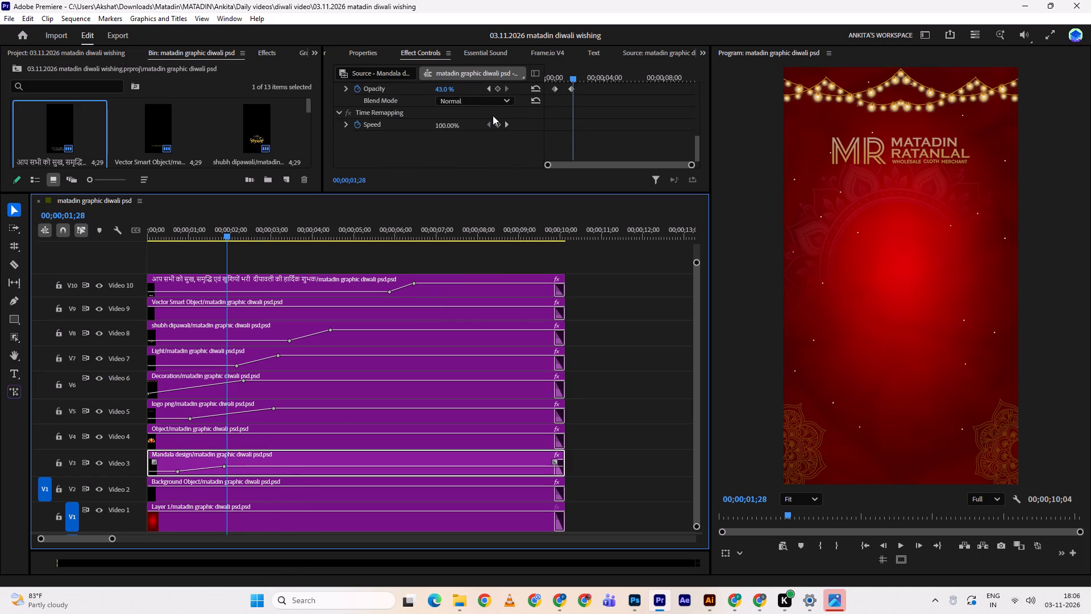
scroll(493, 115, "up", 3)
left_click_drag(594, 119, 540, 129)
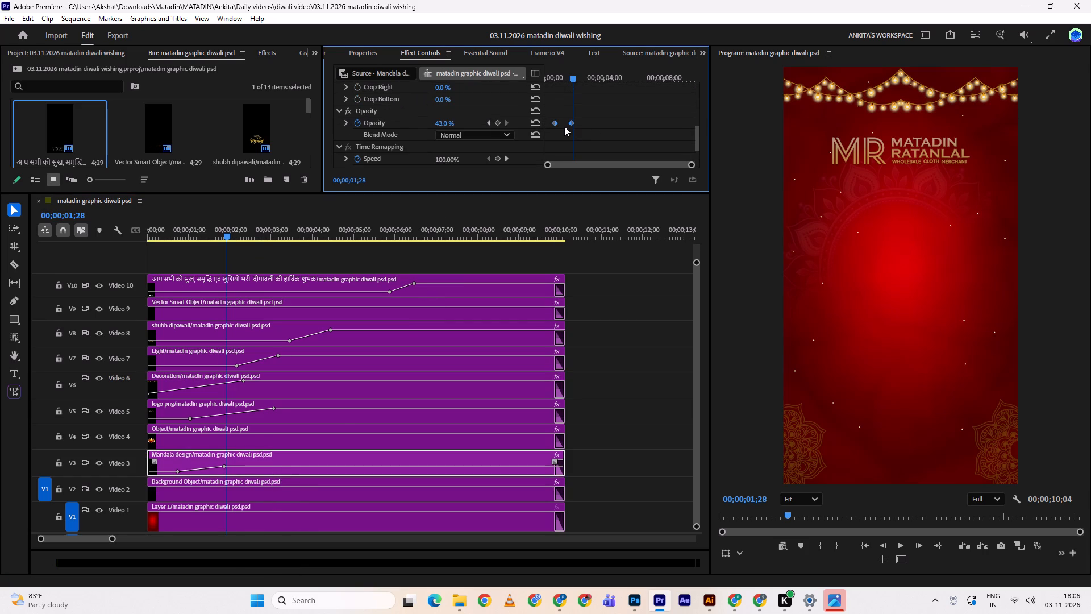
right_click(571, 122)
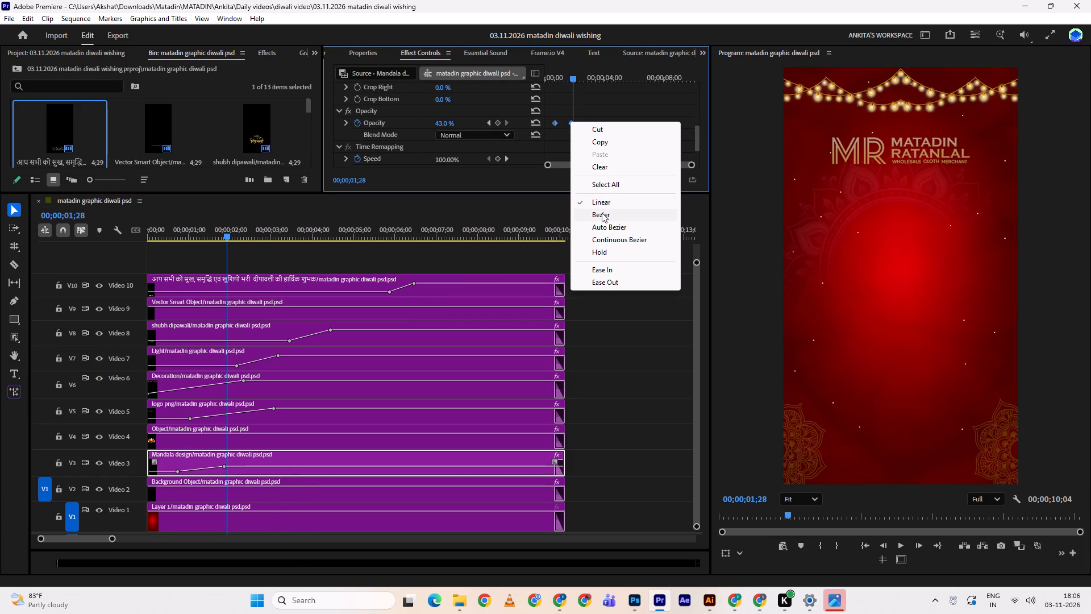
left_click(611, 104)
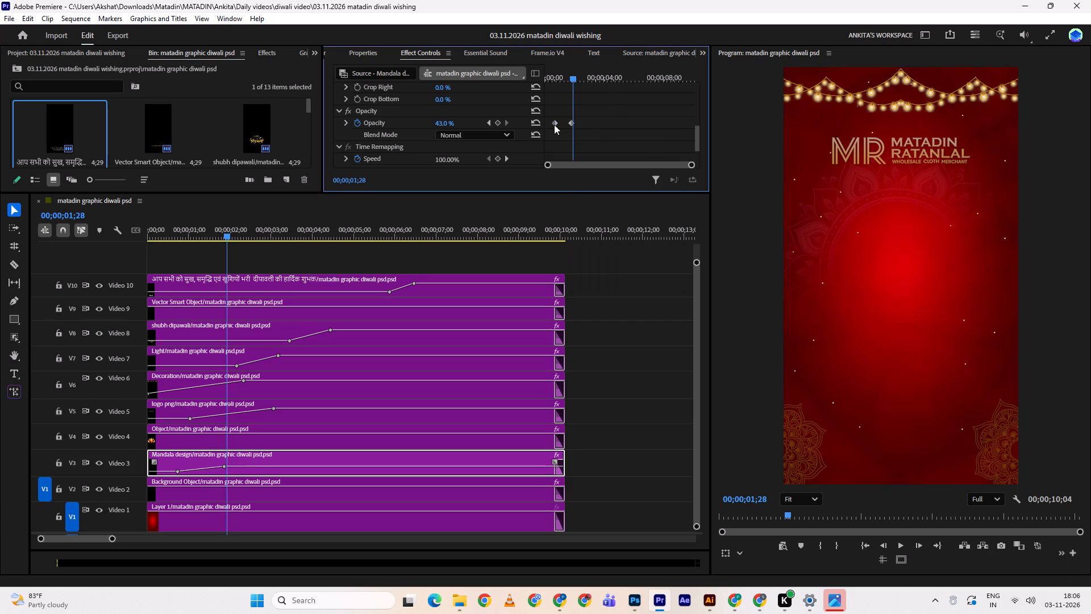
left_click(553, 125)
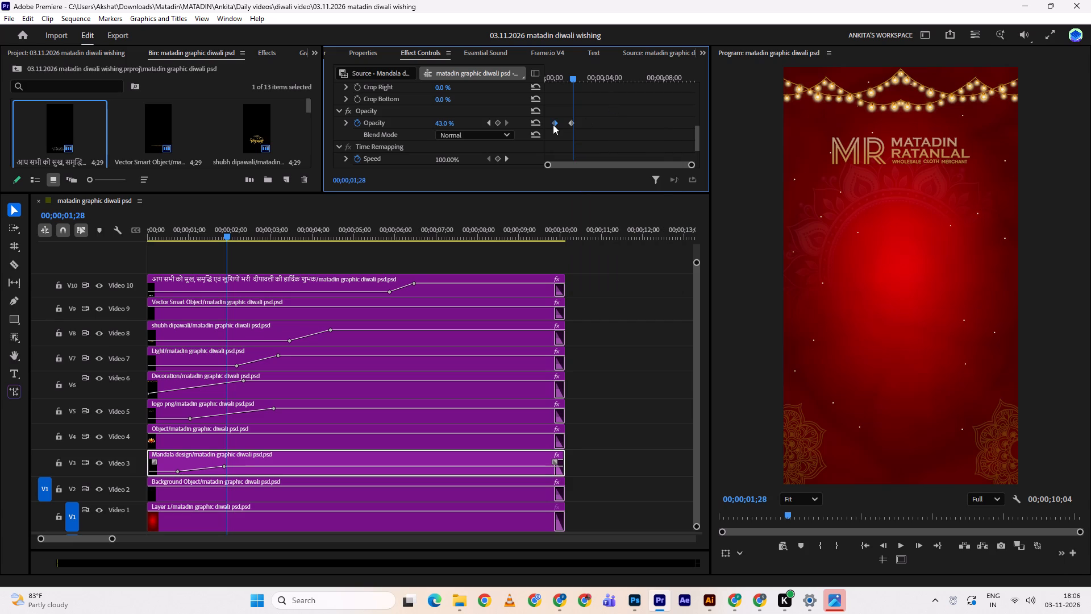
right_click(553, 125)
left_click(588, 272)
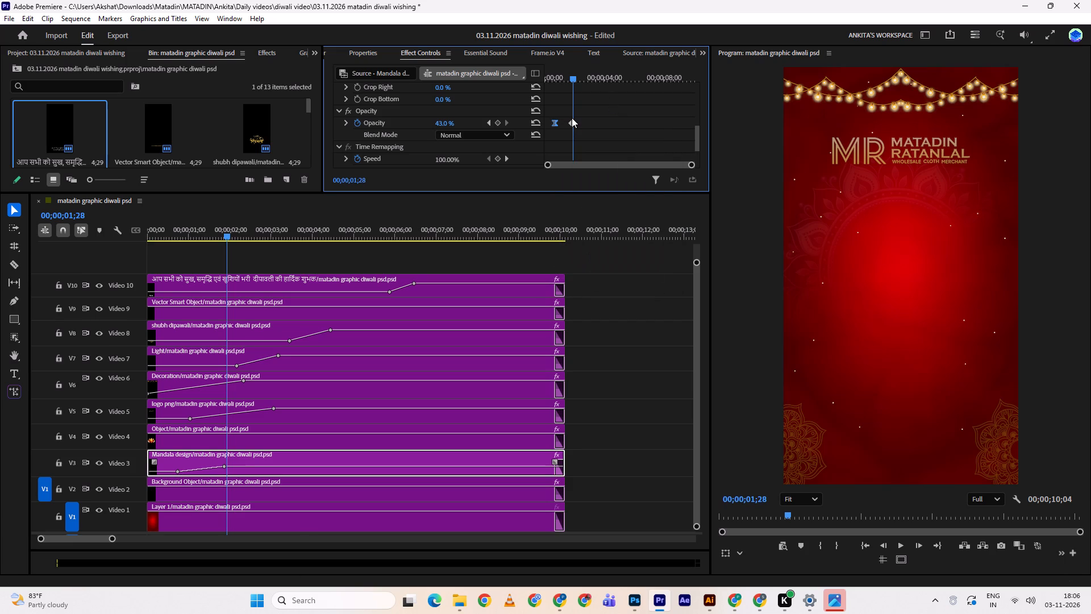
left_click(572, 121)
right_click(572, 121)
left_click(599, 279)
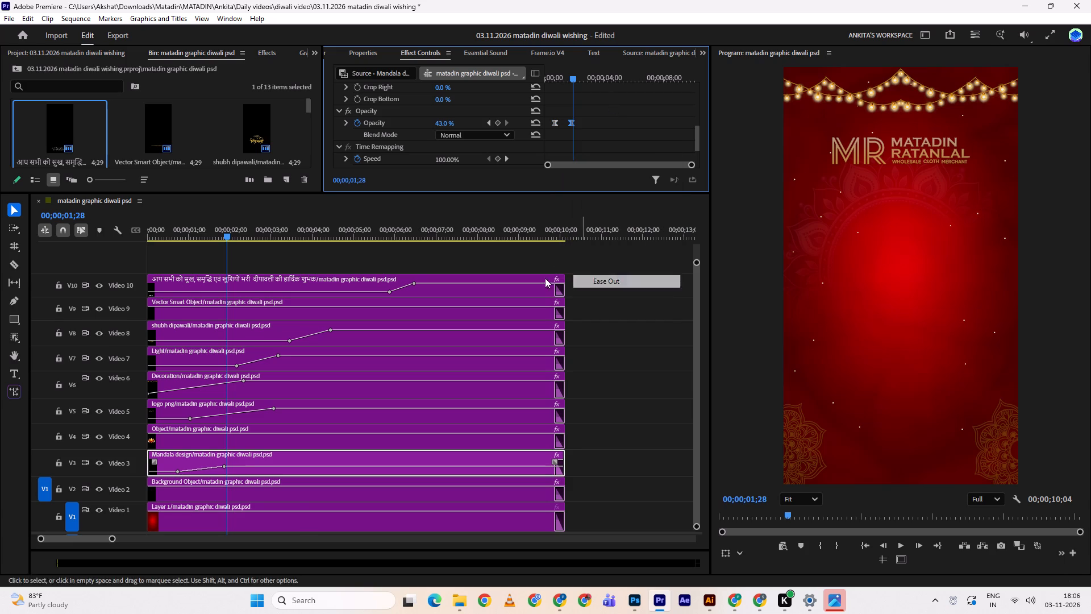
left_click_drag(220, 229, 166, 243)
key("space")
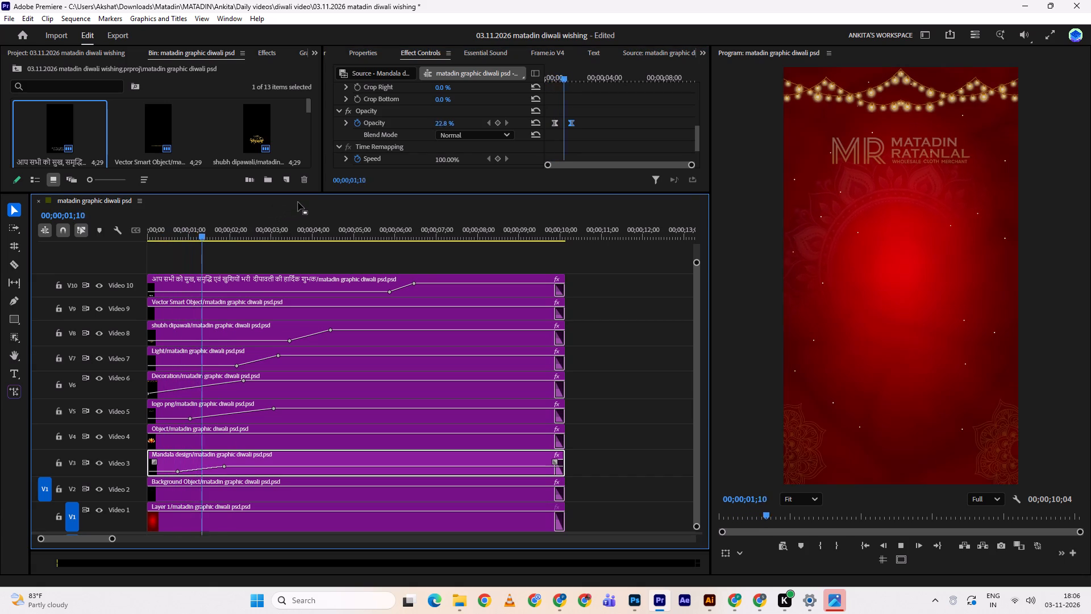
key("space")
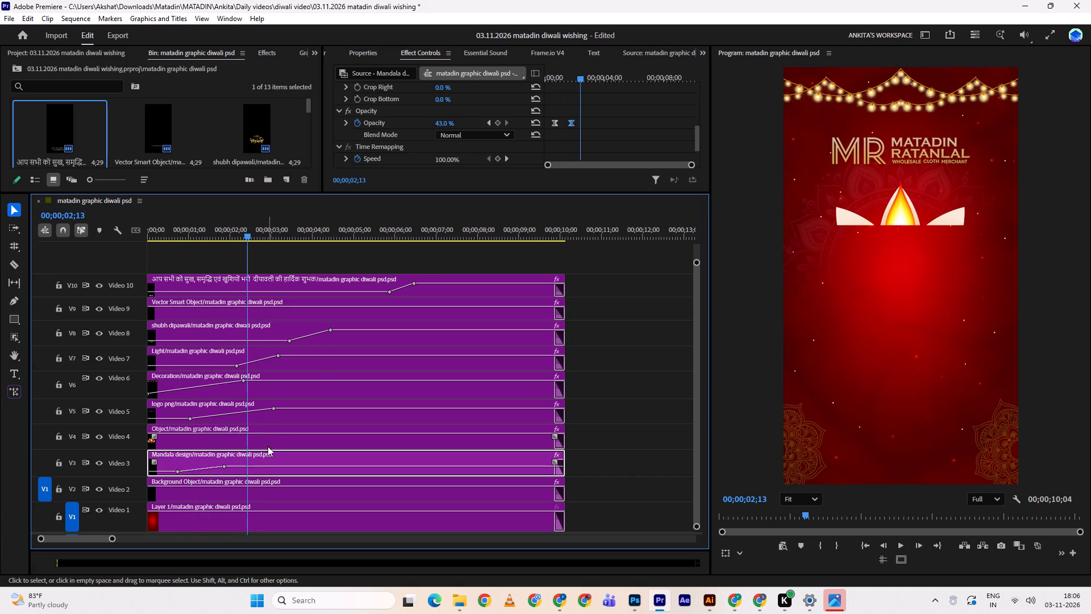
Apply Ease In to the first and Ease Out to the last Crop Bottom keyframe of the diya Object clip, and preview it.
double_click(275, 439)
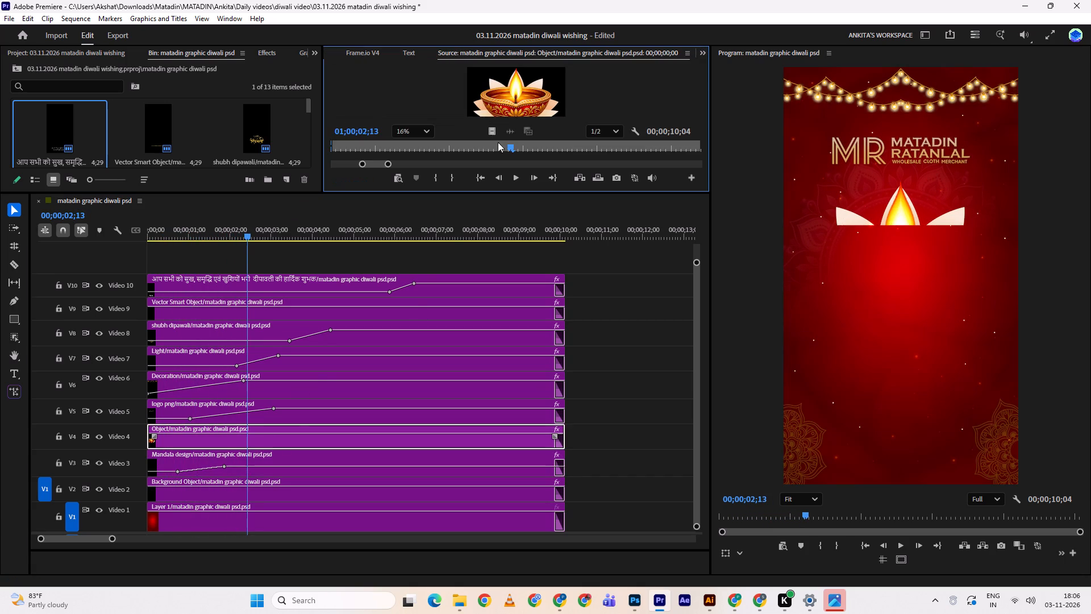
scroll(352, 56, "up", 5)
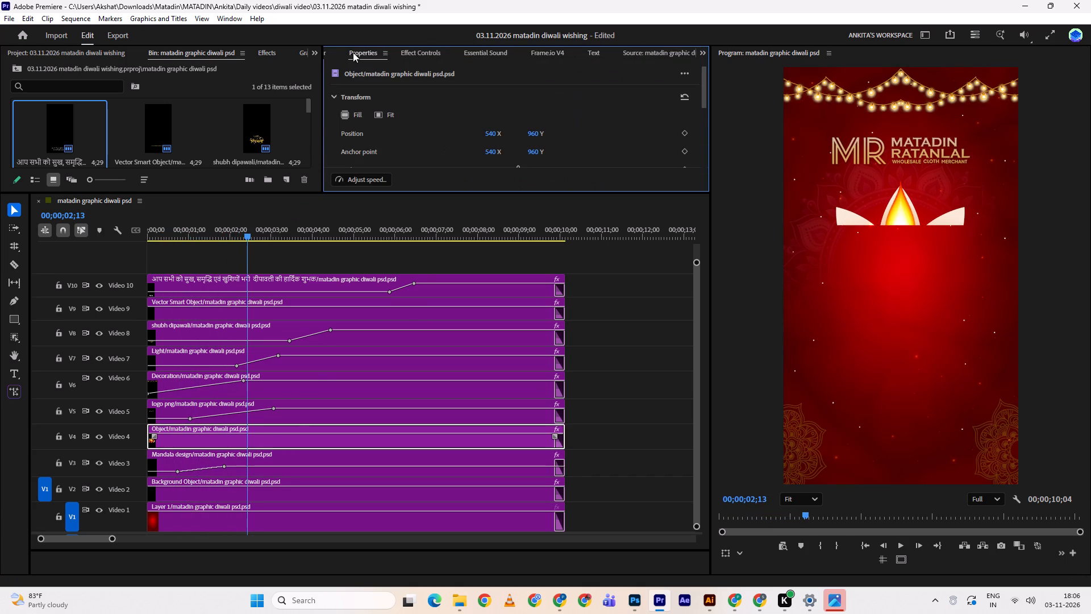
scroll(353, 52, "up", 1)
scroll(353, 52, "down", 2)
scroll(621, 111, "down", 4)
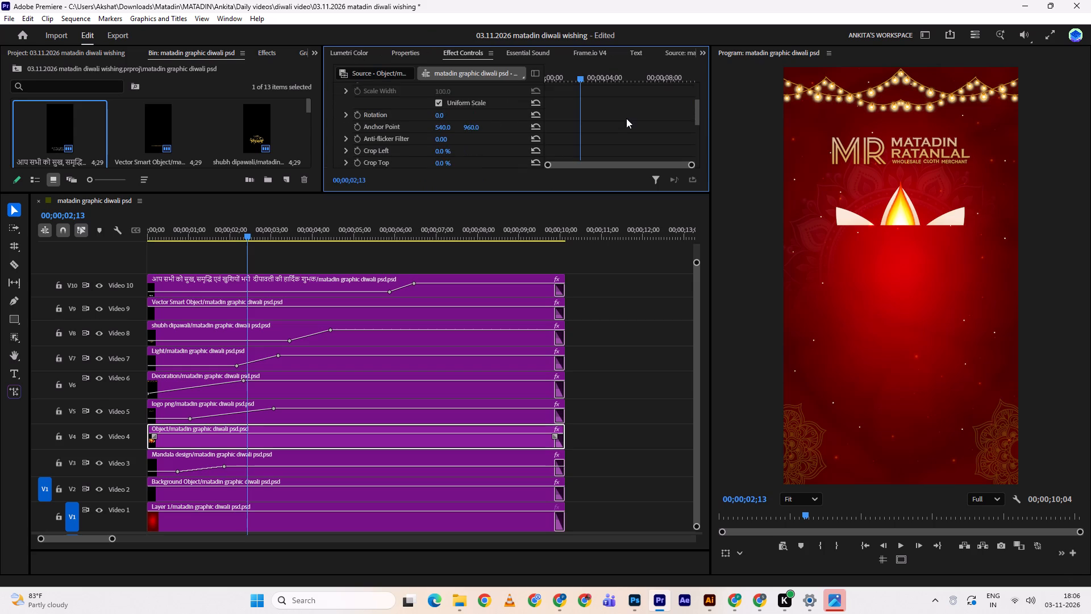
scroll(626, 118, "down", 10)
scroll(573, 116, "up", 2)
left_click(575, 110)
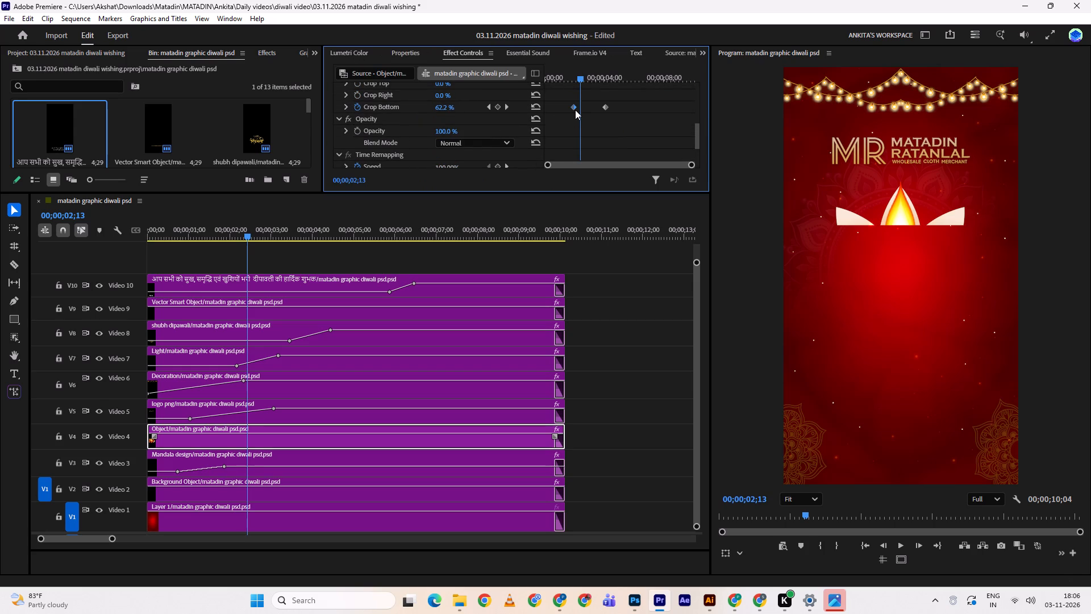
right_click(575, 110)
left_click(614, 256)
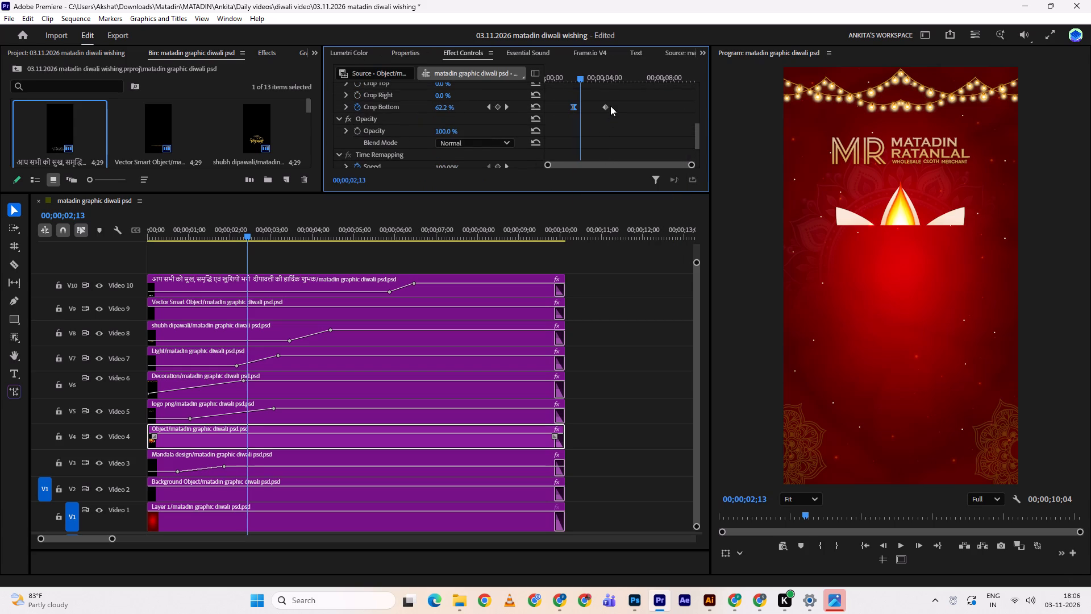
left_click(607, 104)
right_click(607, 104)
double_click(657, 269)
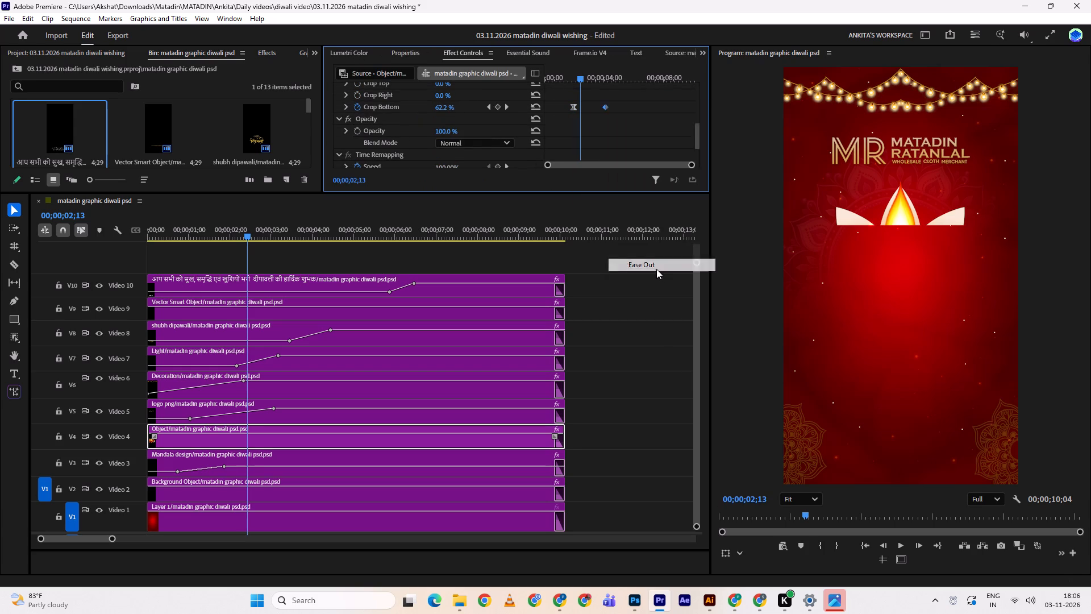
left_click_drag(240, 232, 202, 240)
key("space")
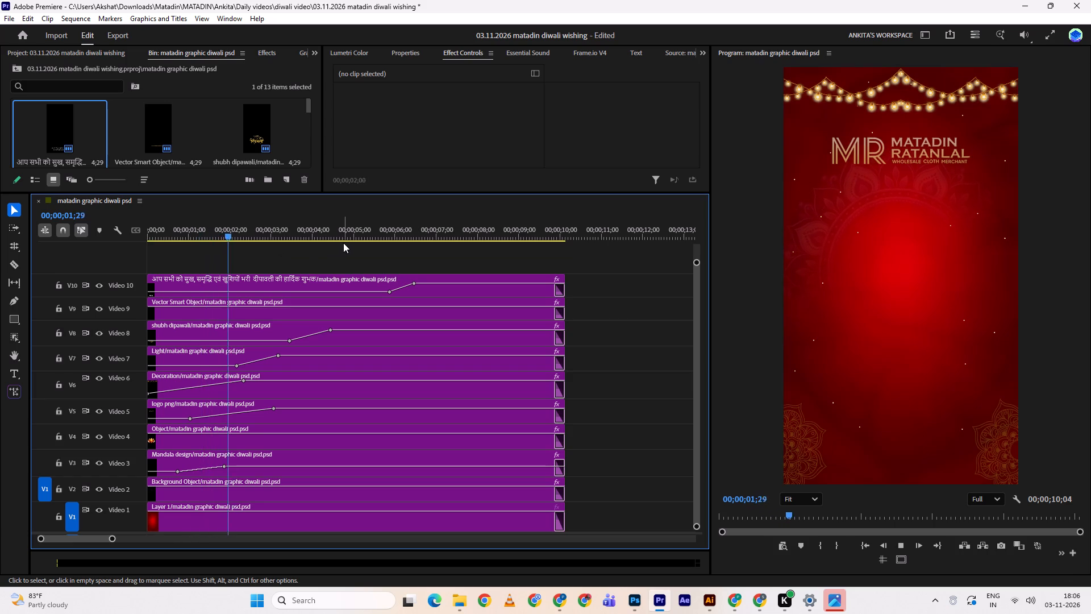
key("space")
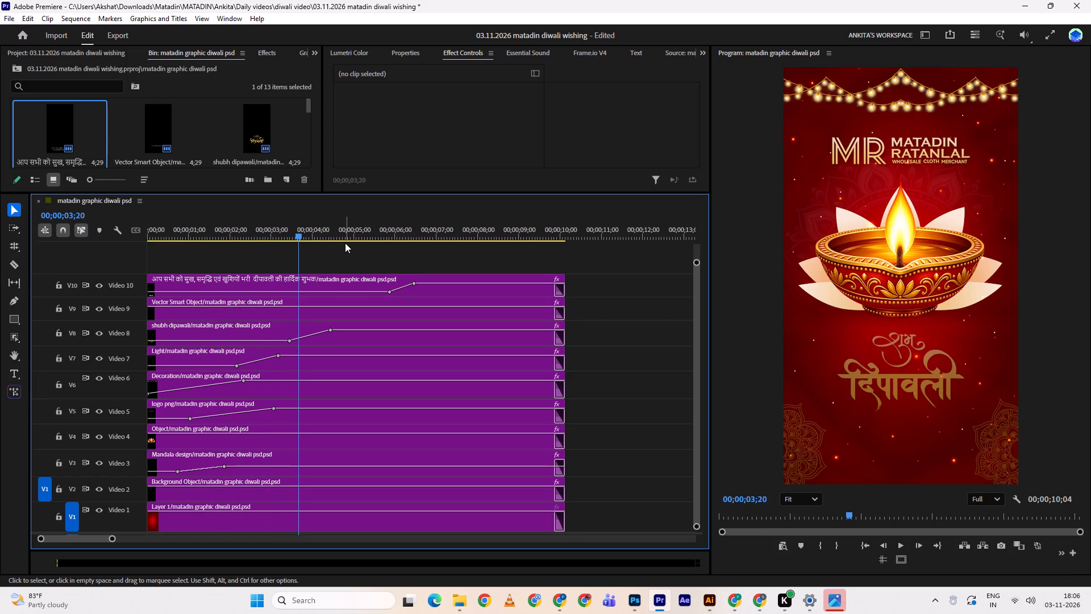
key("space")
key("space")
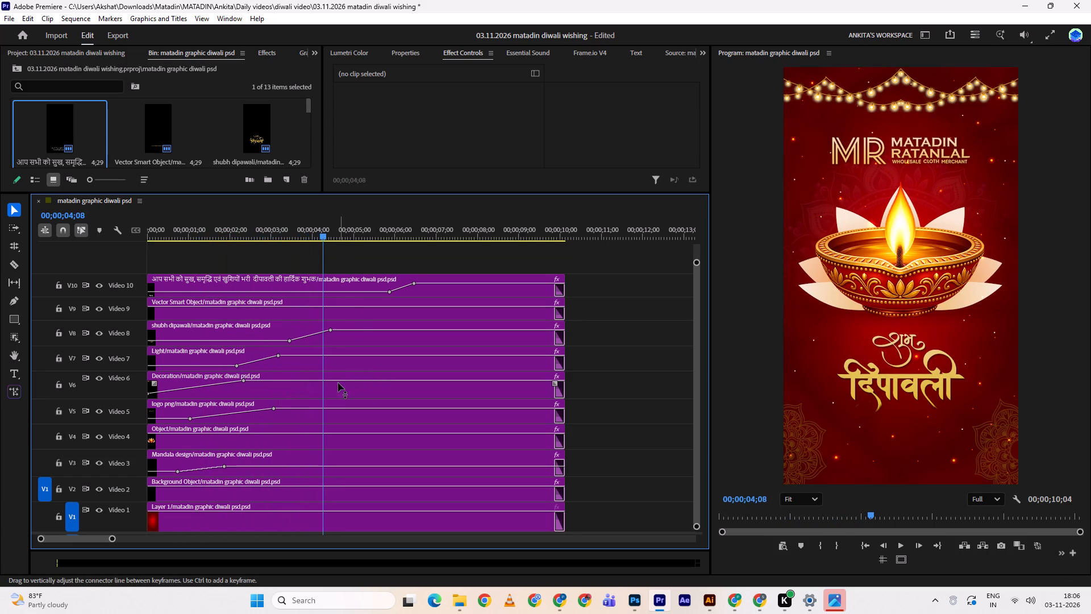
Ease both opacity keyframes of the logo png clip, using Ease In on the first, and play back the logo's fade.
double_click(318, 413)
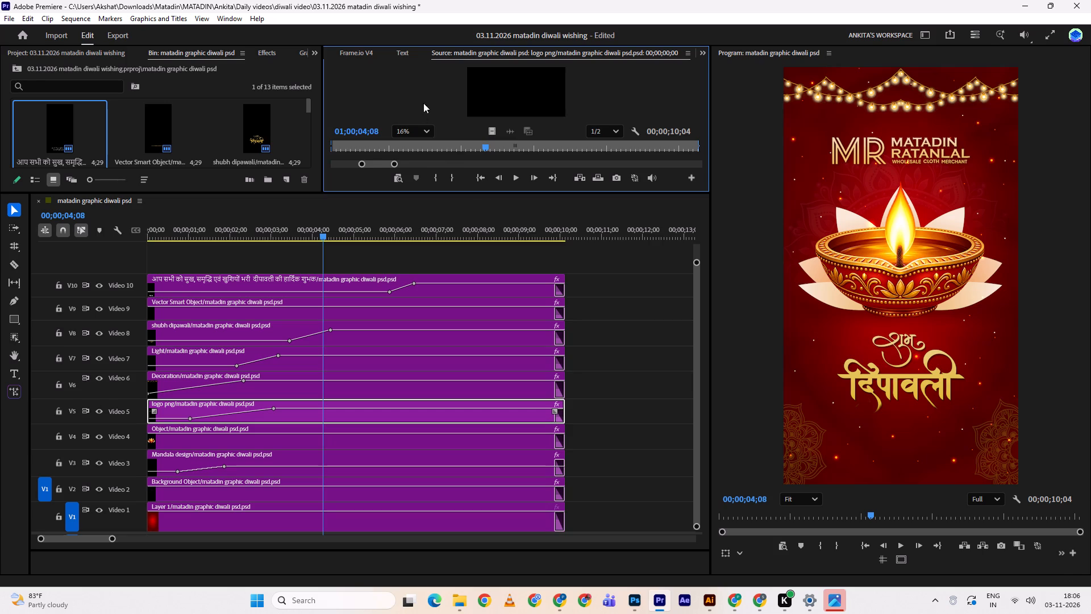
scroll(369, 53, "up", 4)
scroll(656, 156, "down", 5)
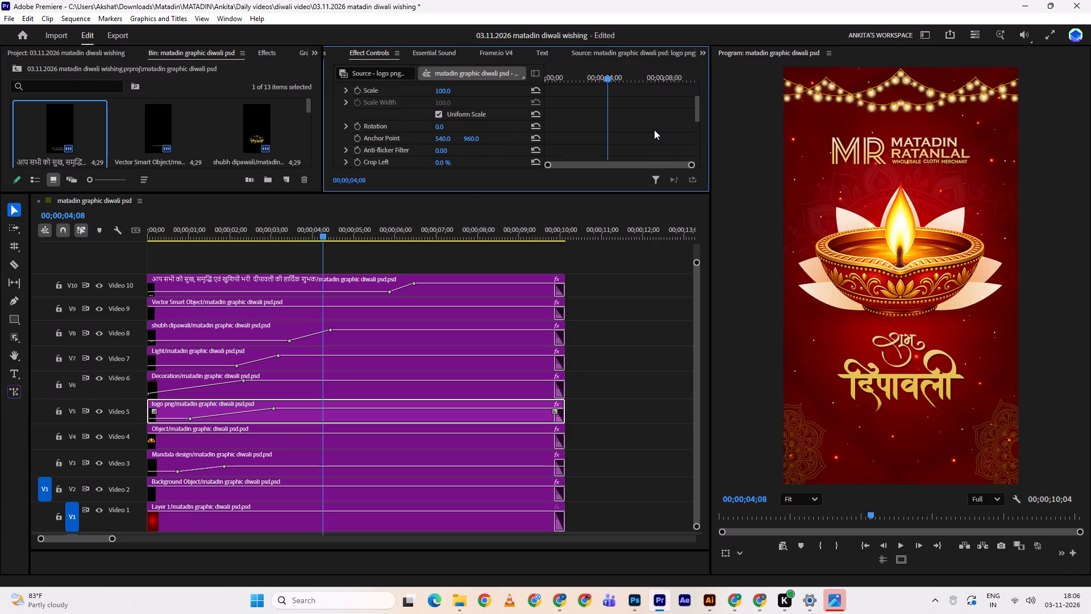
scroll(654, 130, "down", 9)
right_click(561, 107)
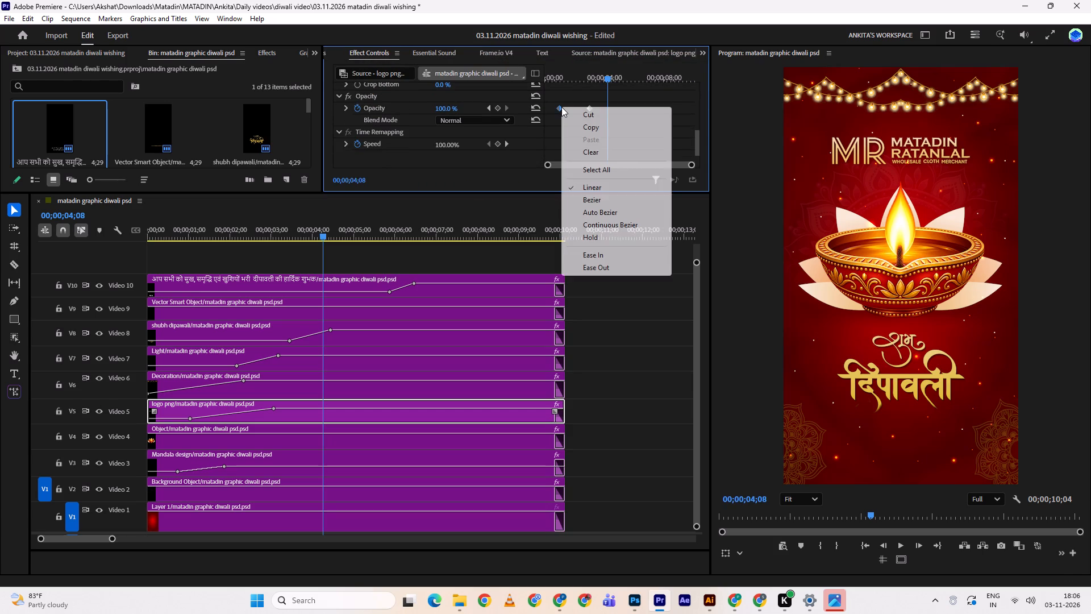
left_click(617, 252)
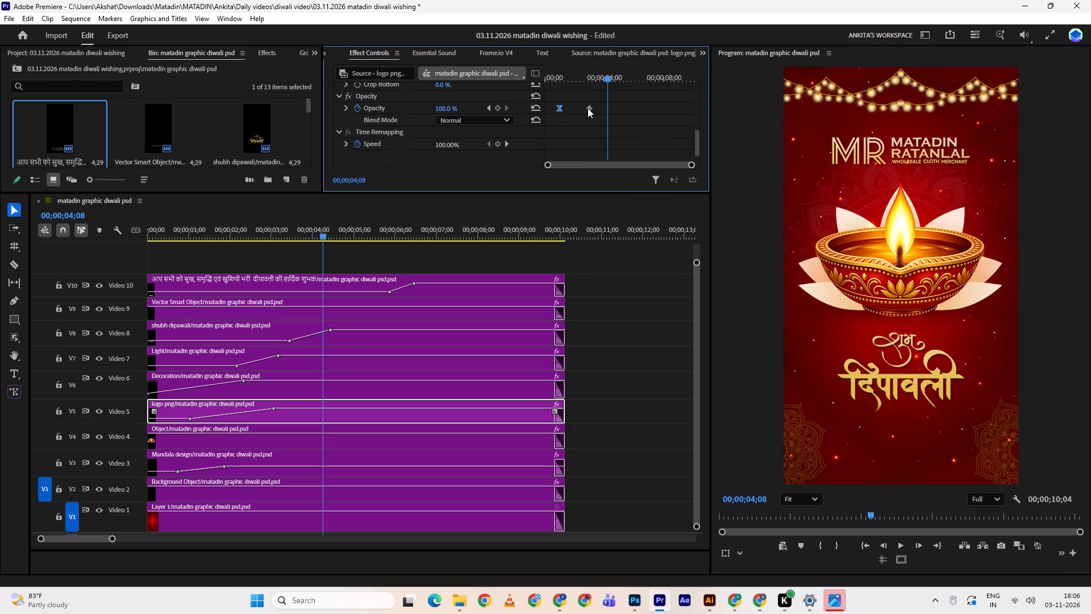
right_click(588, 108)
left_click(631, 262)
right_click(592, 109)
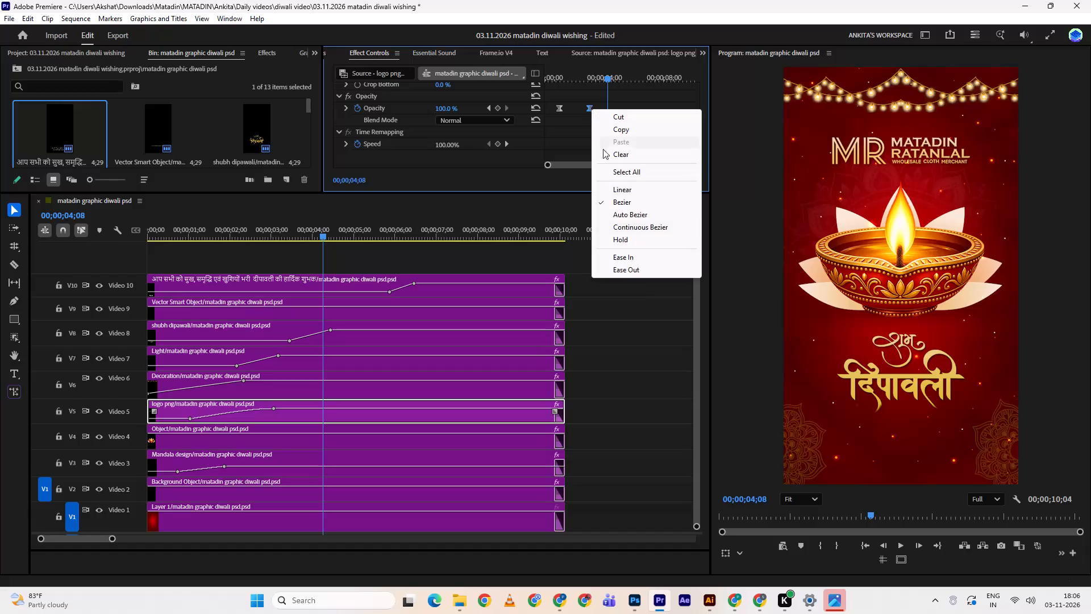
left_click(632, 264)
left_click_drag(302, 222, 211, 223)
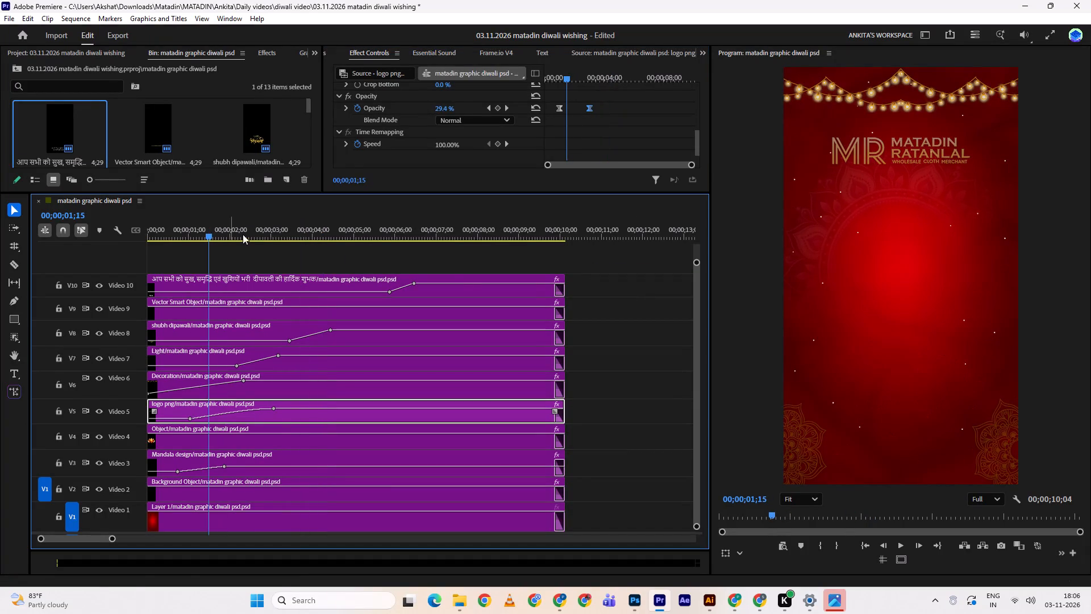
key("space")
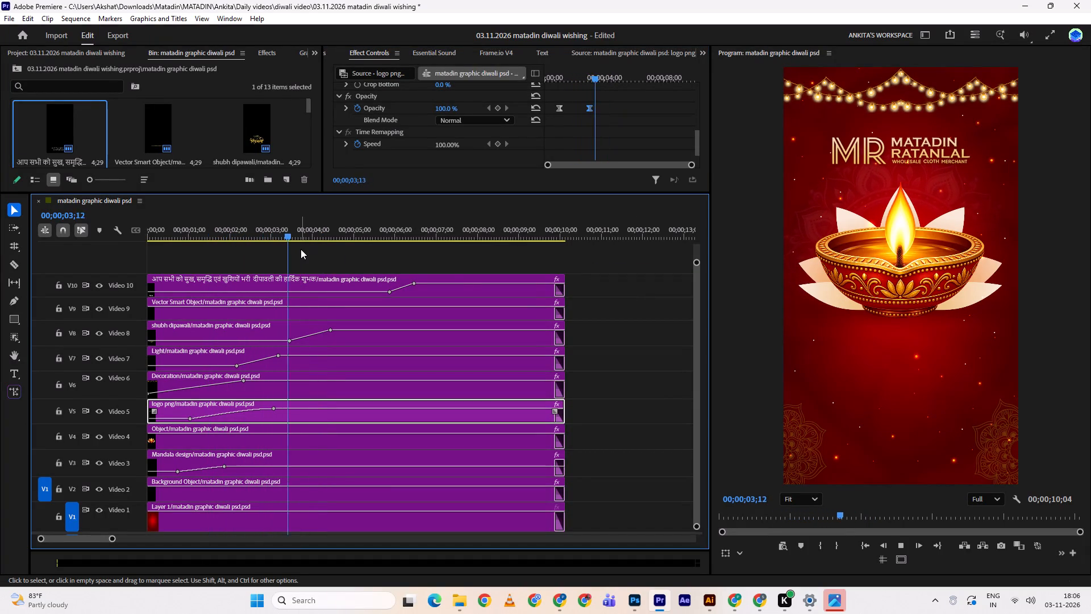
key("space")
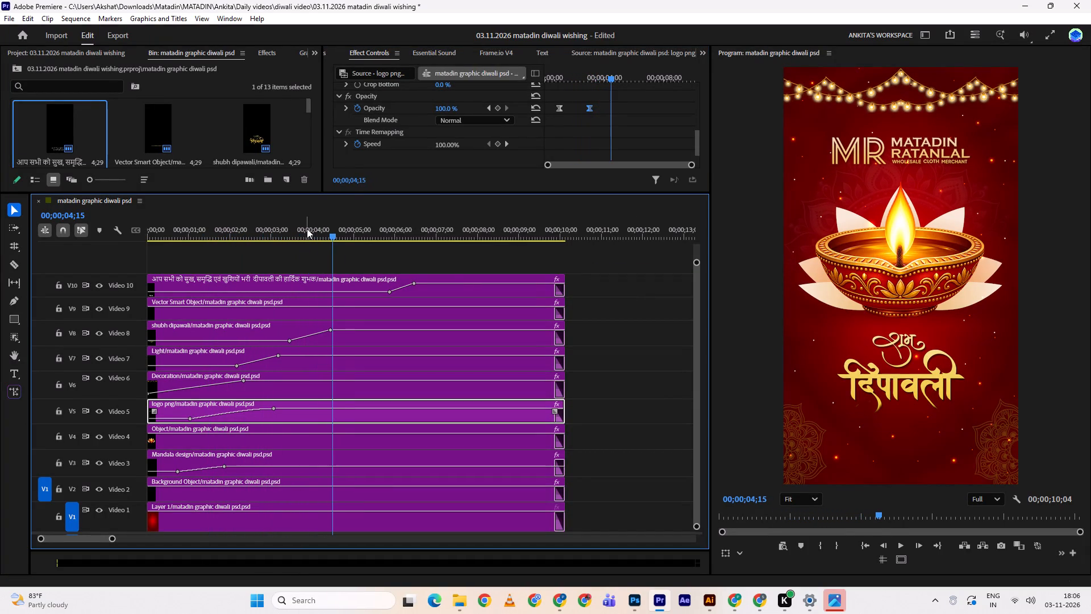
key("space")
key("space")
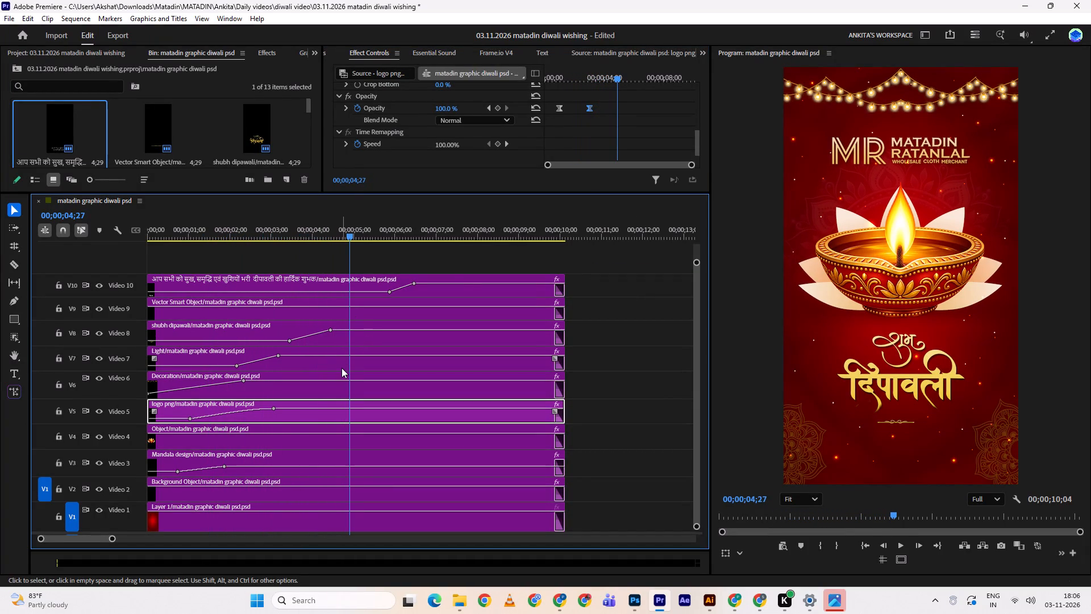
Toggle the visibility of the Decoration track on Video 6 off and on to check which artwork it holds.
double_click(340, 356)
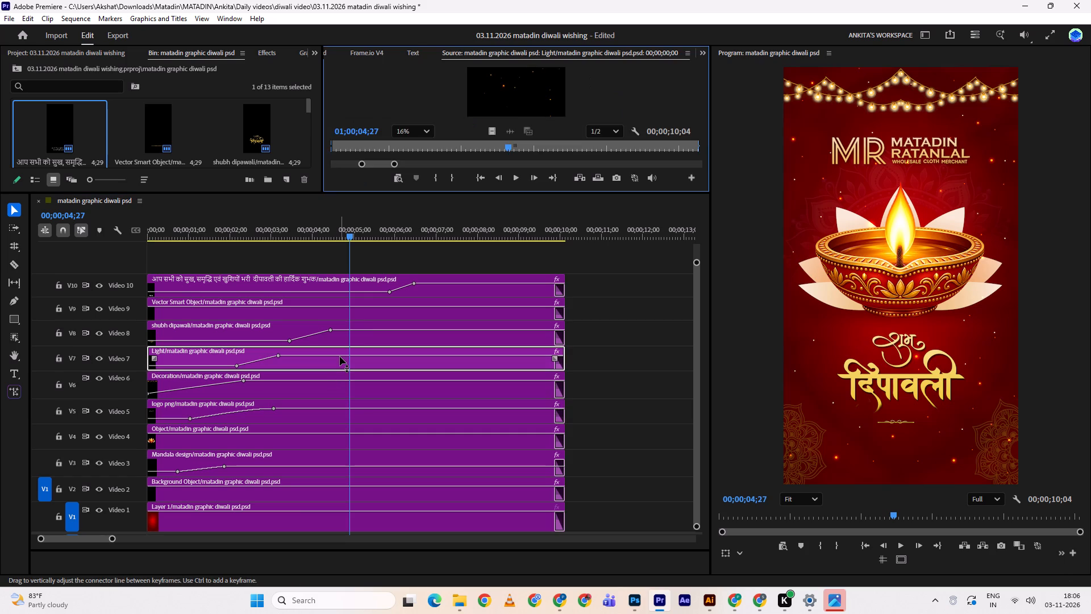
double_click(155, 391)
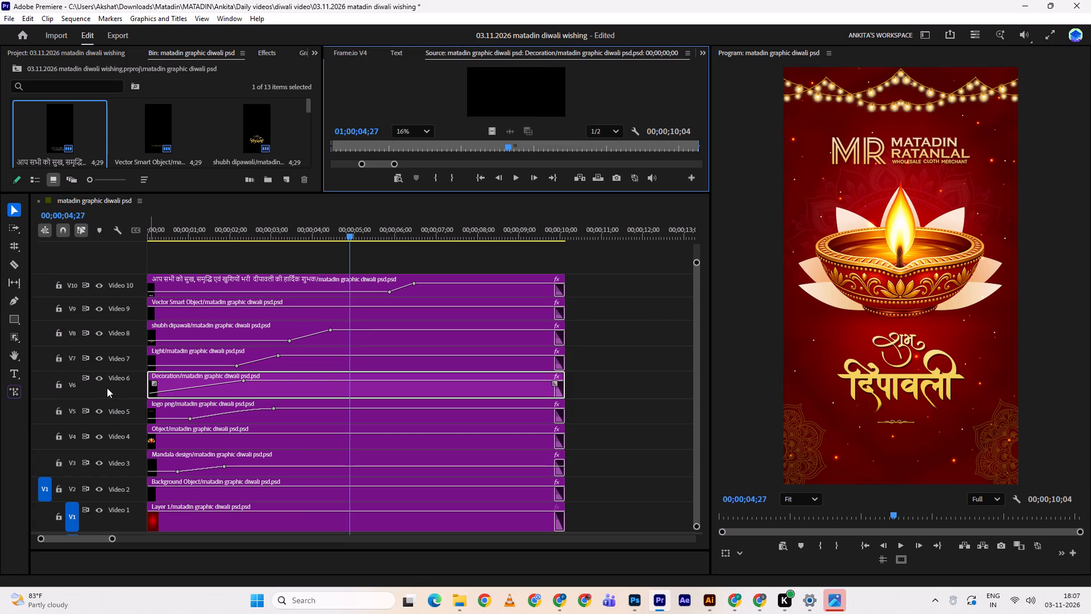
triple_click(99, 381)
double_click(98, 381)
left_click(98, 381)
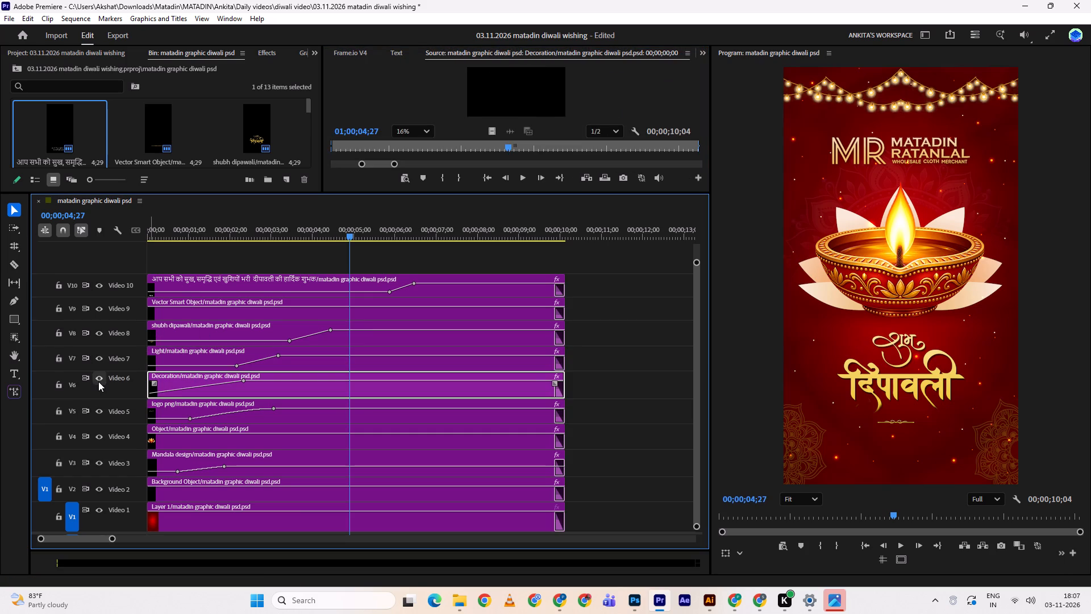
left_click(98, 380)
left_click(101, 381)
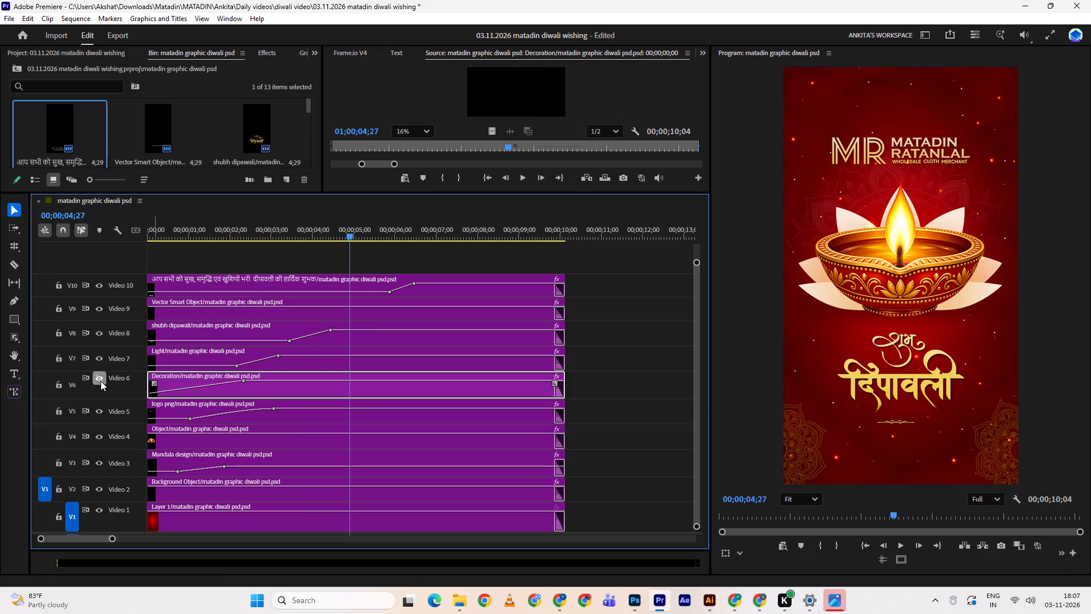
Apply Ease In to the first and Ease Out to the last opacity keyframe of the Decoration clip, and play back its reveal.
scroll(392, 53, "up", 2)
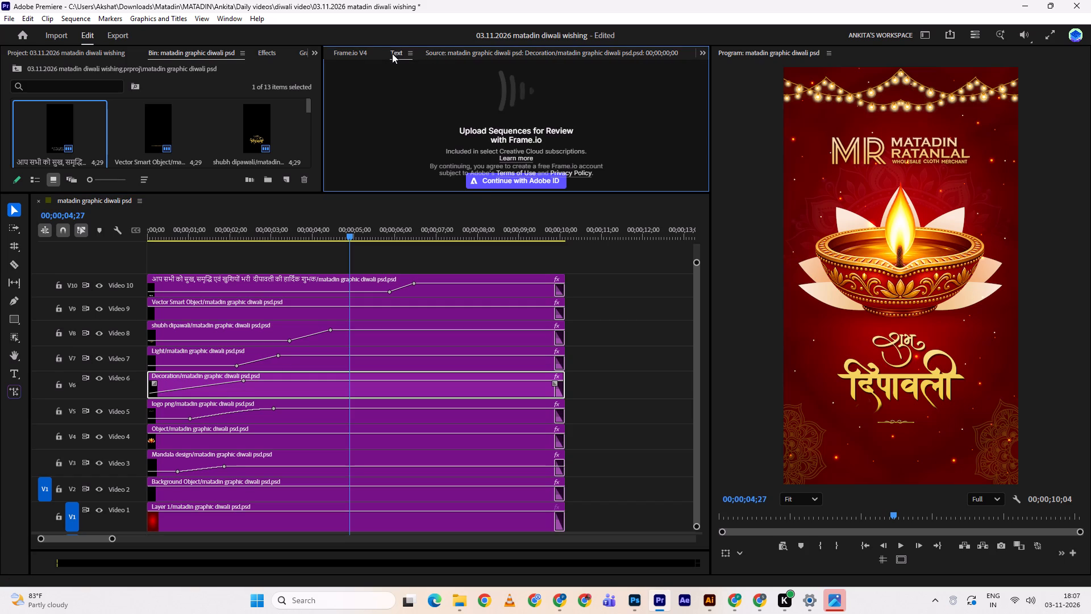
scroll(392, 53, "up", 2)
scroll(560, 118, "down", 5)
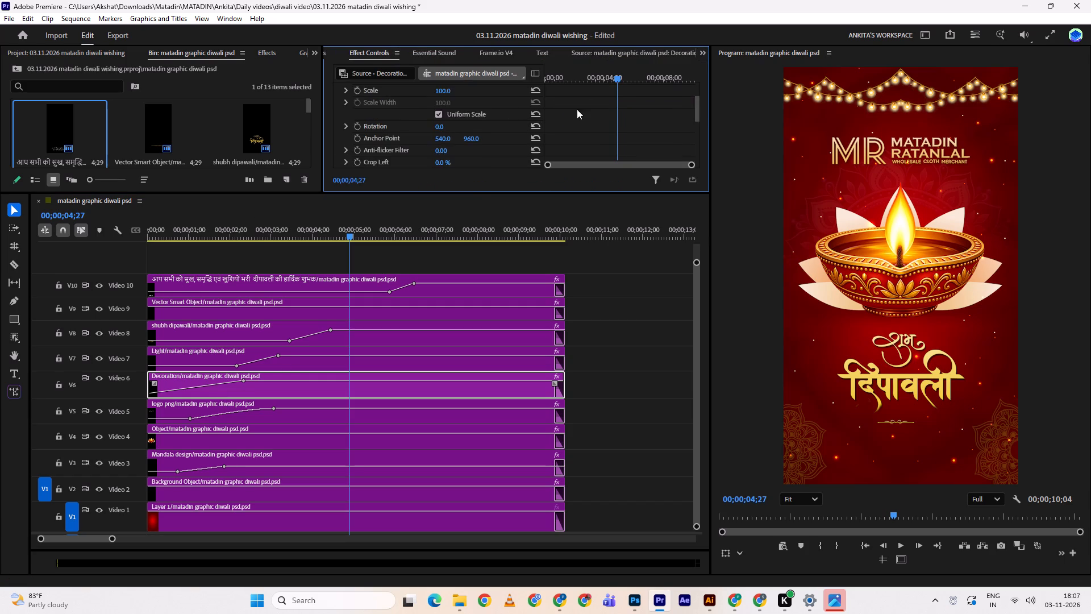
scroll(577, 109, "down", 8)
left_click_drag(600, 77, 494, 81)
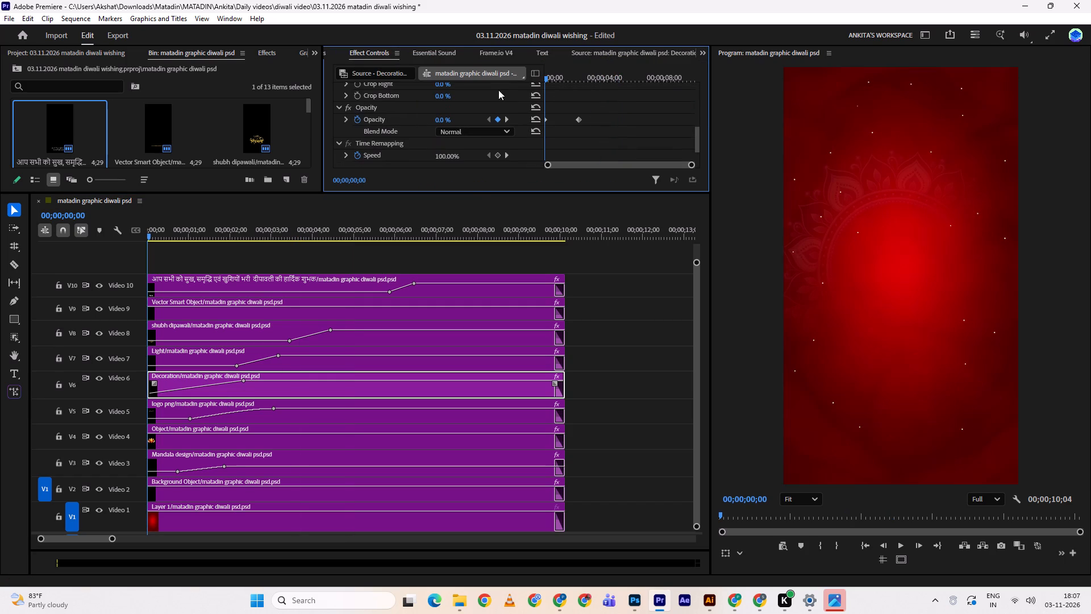
left_click(546, 122)
right_click(546, 122)
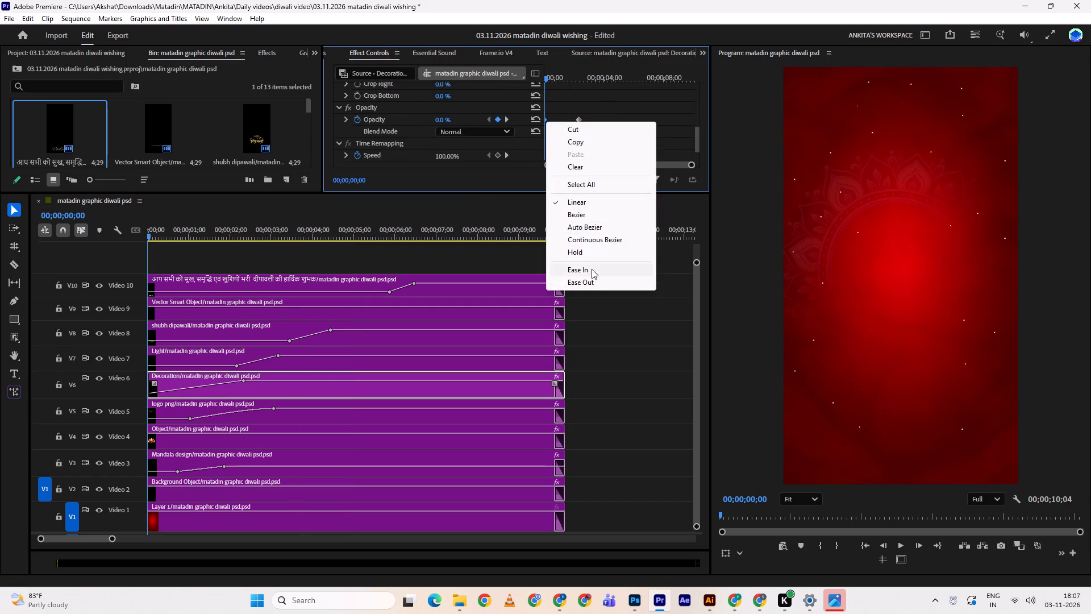
left_click(589, 271)
left_click(578, 119)
right_click(578, 119)
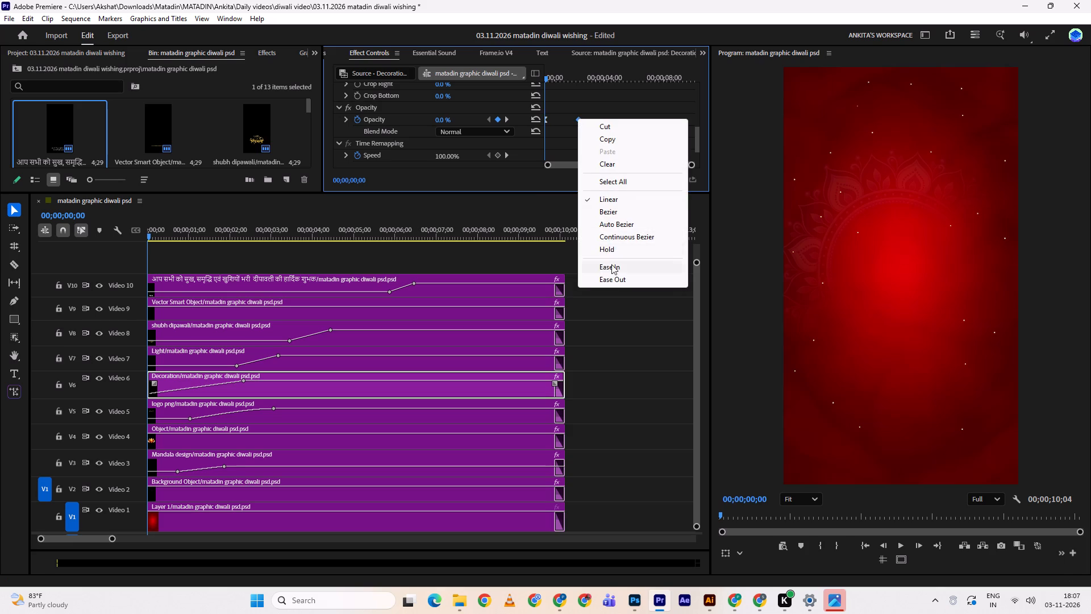
double_click(612, 275)
key("space")
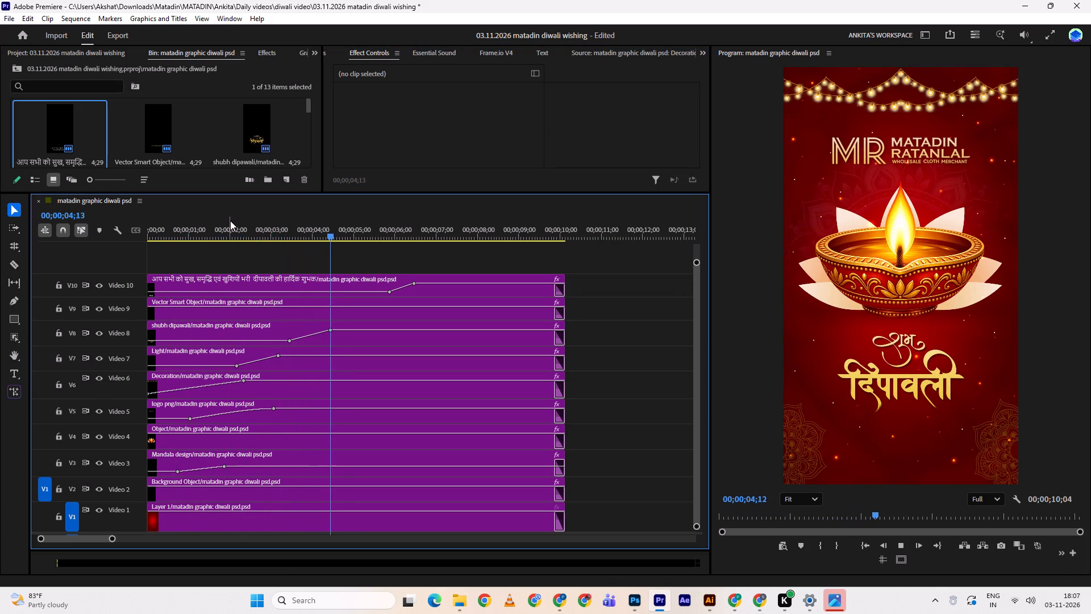
key("space")
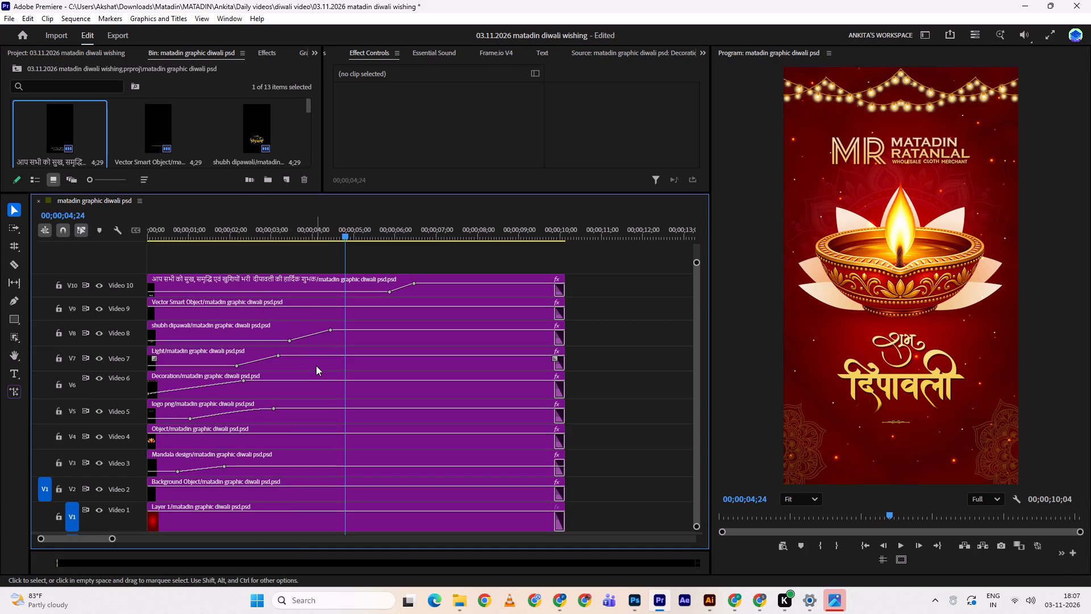
Open the Light clip on Video 7 in the Source monitor to check its artwork.
double_click(316, 362)
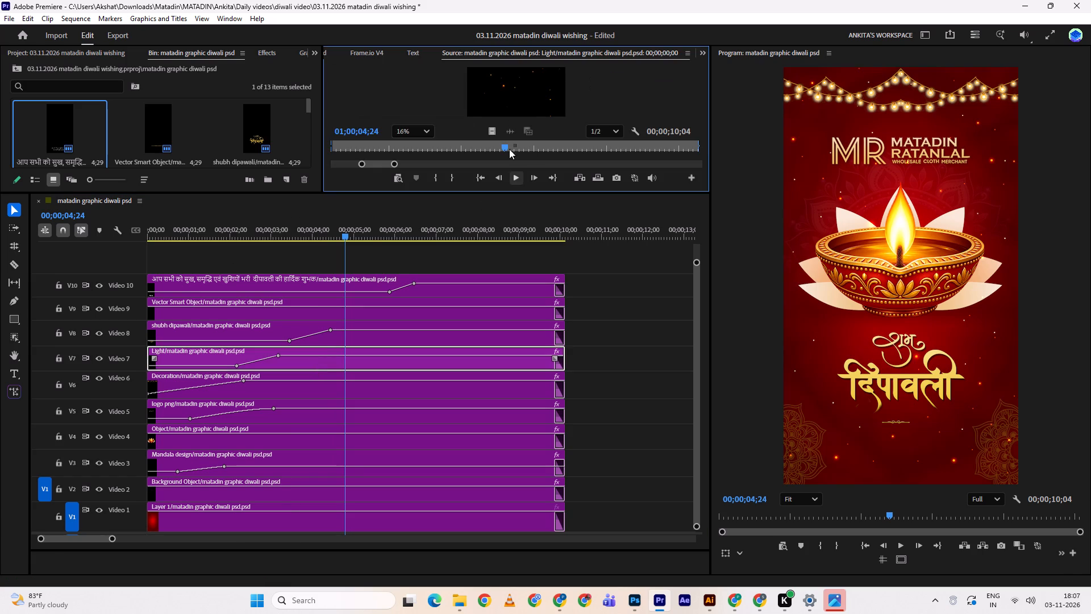
Apply Ease In to the first and Ease Out to the last opacity keyframe of the shubh dipawali clip, and preview its fade.
left_click(307, 338)
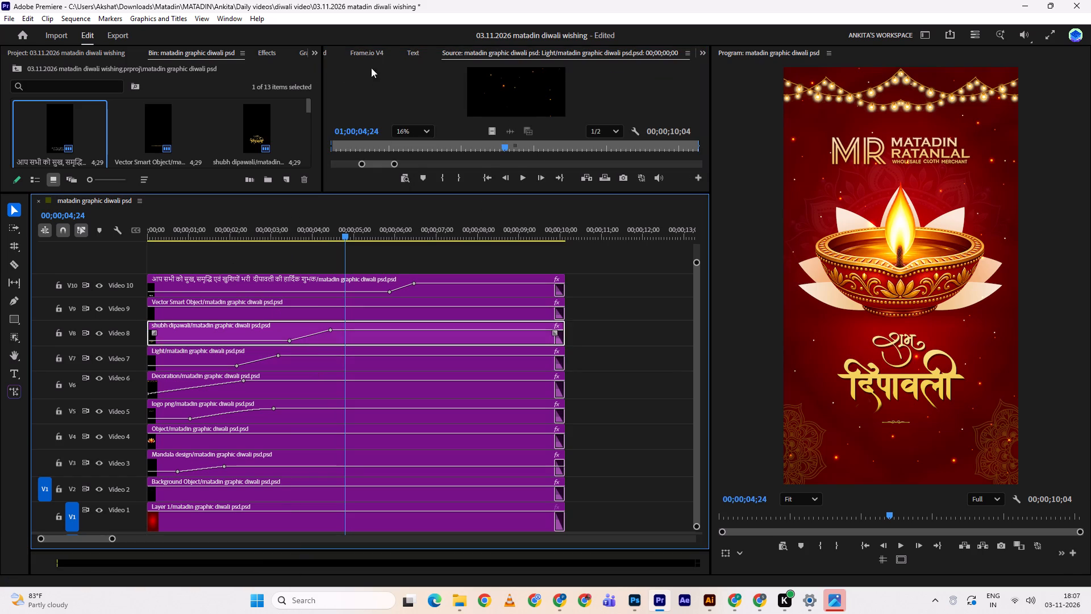
scroll(366, 52, "up", 5)
scroll(355, 52, "down", 1)
scroll(601, 128, "down", 1)
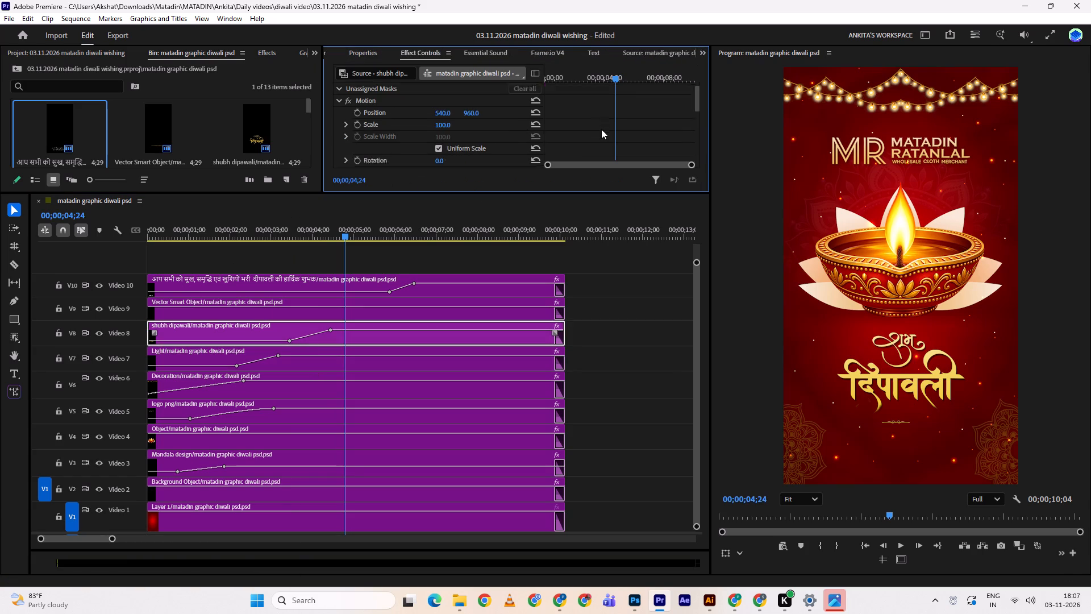
scroll(601, 129, "down", 10)
key("space")
key("space")
left_click_drag(605, 70, 591, 73)
left_click(591, 73)
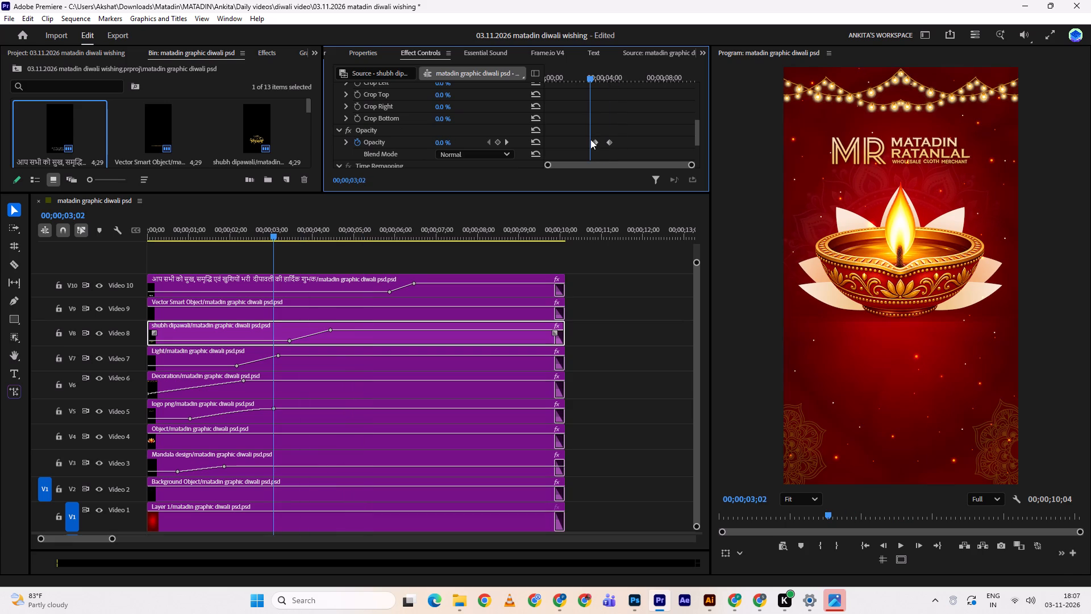
left_click(594, 145)
right_click(594, 145)
left_click(625, 293)
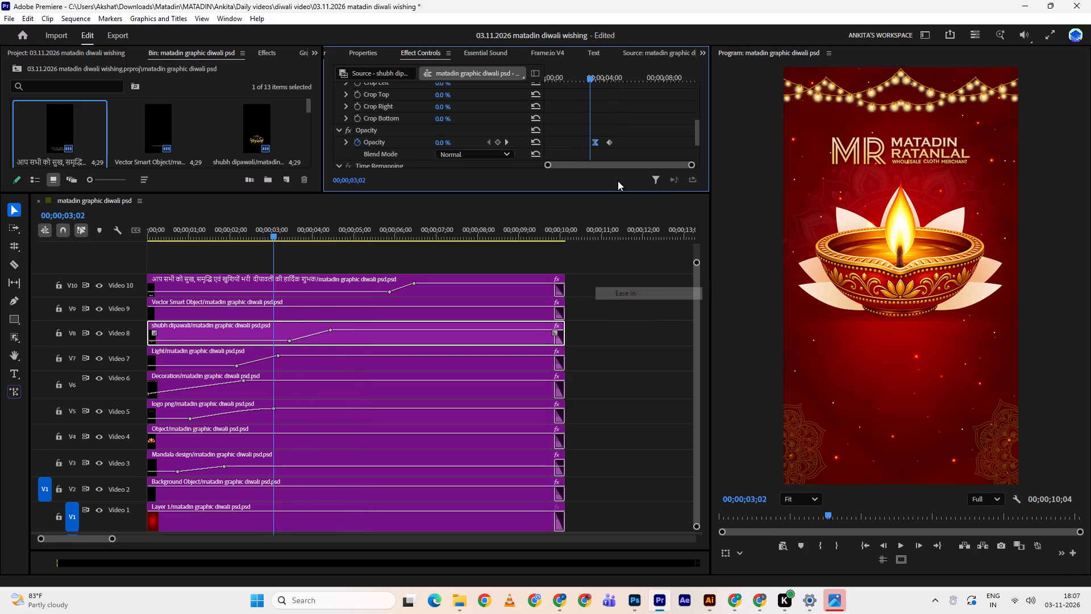
right_click(610, 141)
double_click(652, 301)
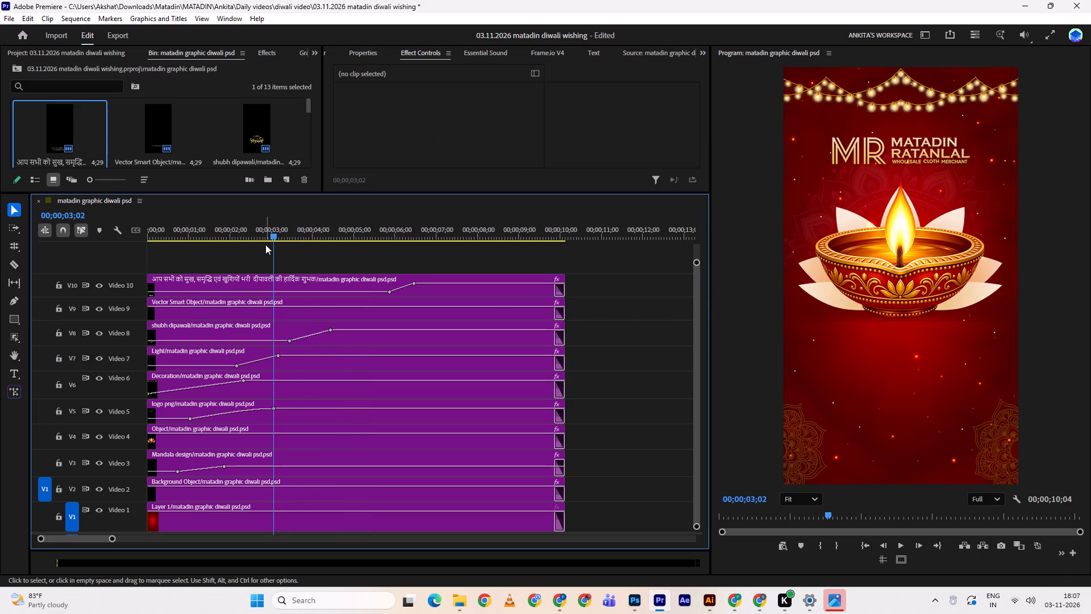
key("space")
key("space")
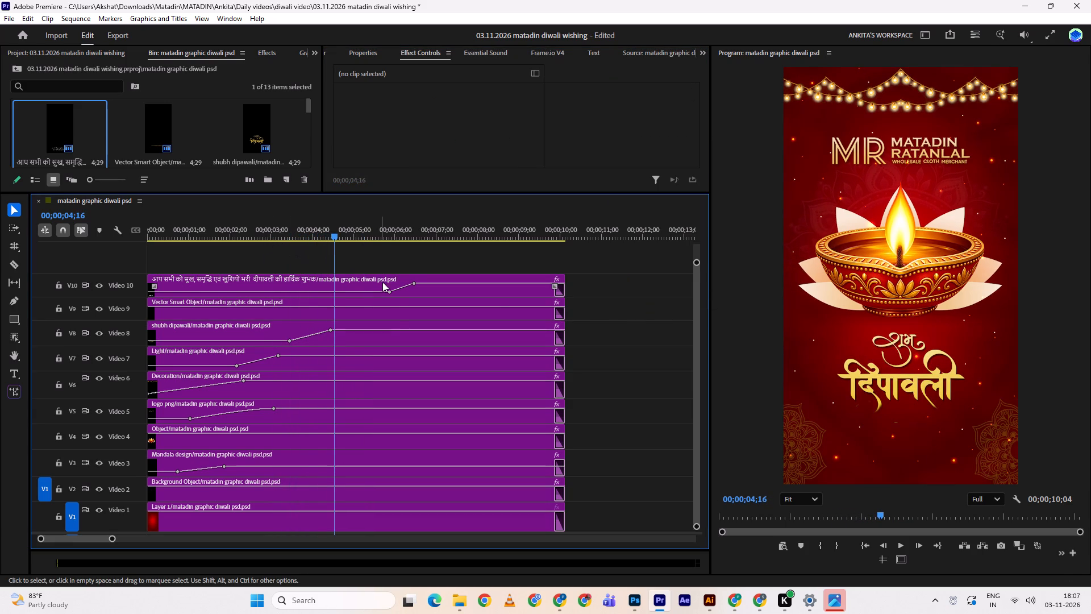
Toggle the visibility of the Video 9 track off and on to check which artwork the Vector Smart Object clip holds.
double_click(103, 308)
left_click(103, 308)
left_click(100, 308)
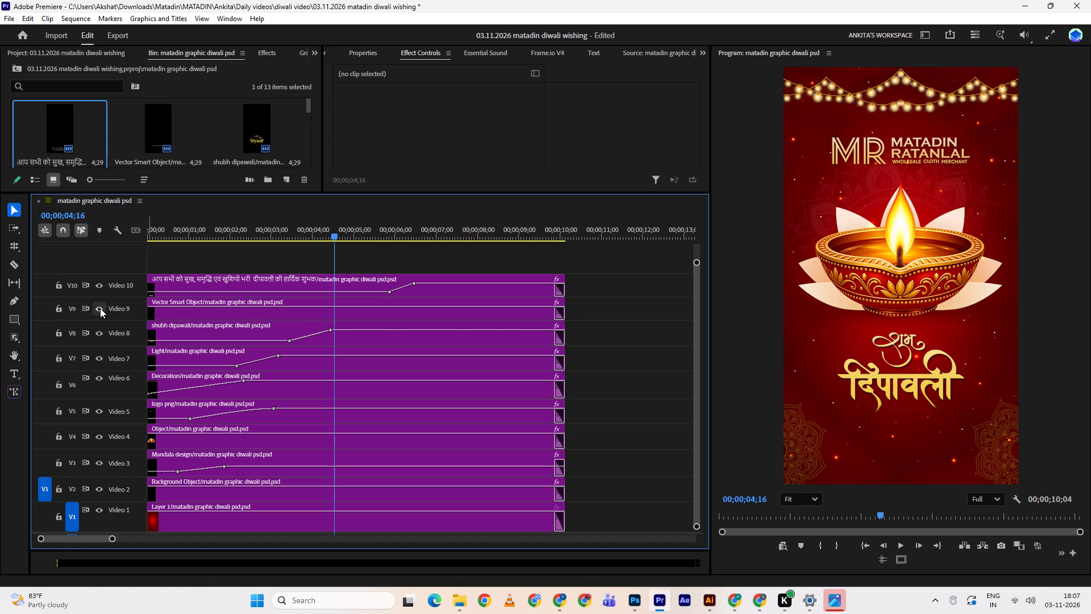
left_click(100, 308)
left_click(100, 308)
left_click(100, 308)
left_click(100, 308)
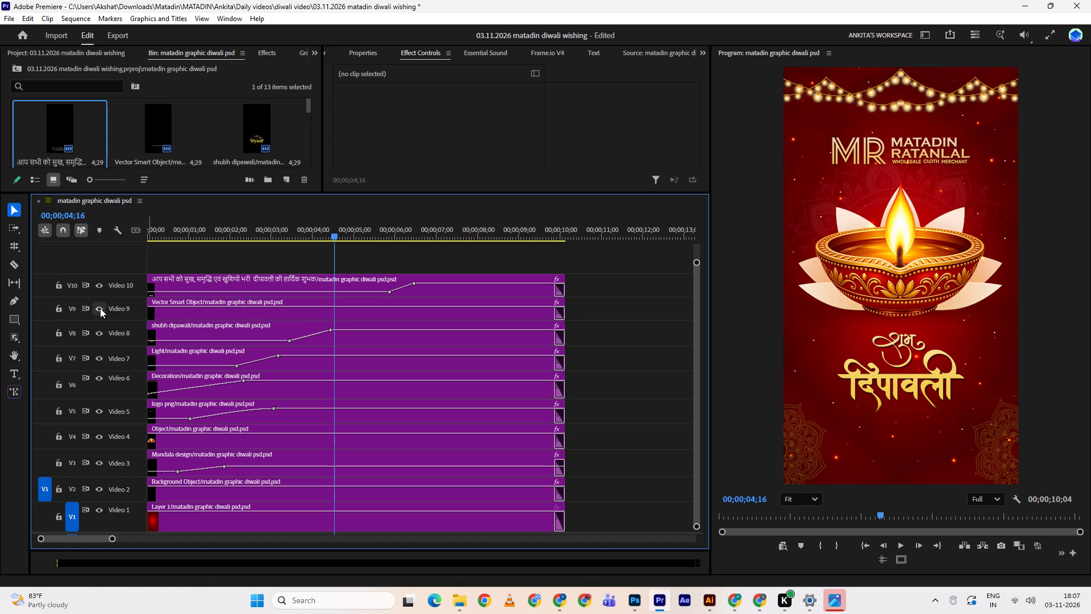
left_click(100, 308)
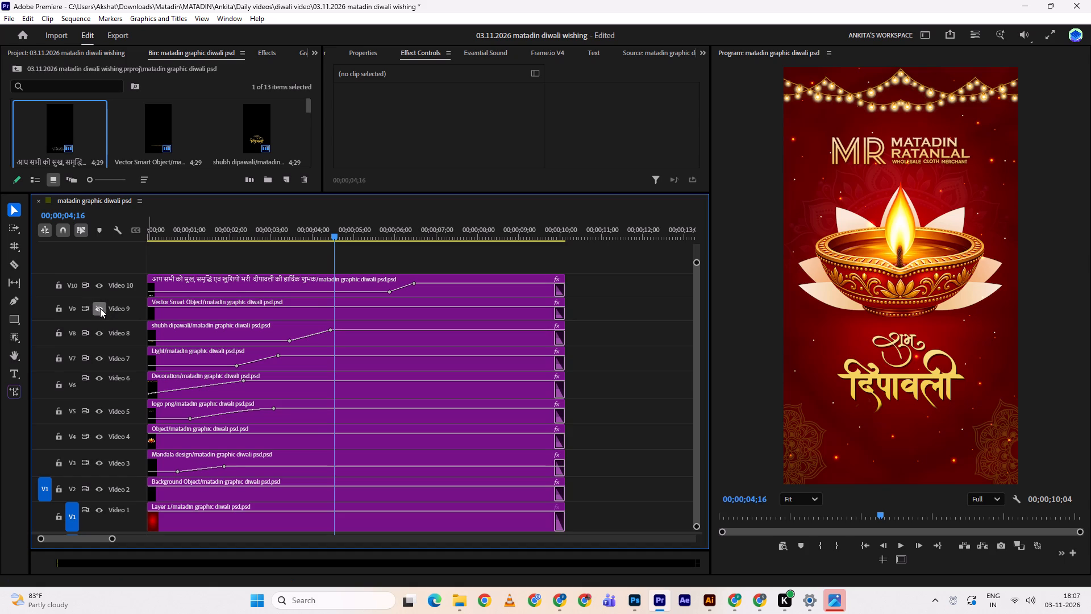
left_click(100, 308)
left_click(100, 308)
left_click(100, 308)
Apply Ease In to the first and Ease Out to the last Scale keyframe of the Vector Smart Object clip, and preview the ornament's growth.
key("space")
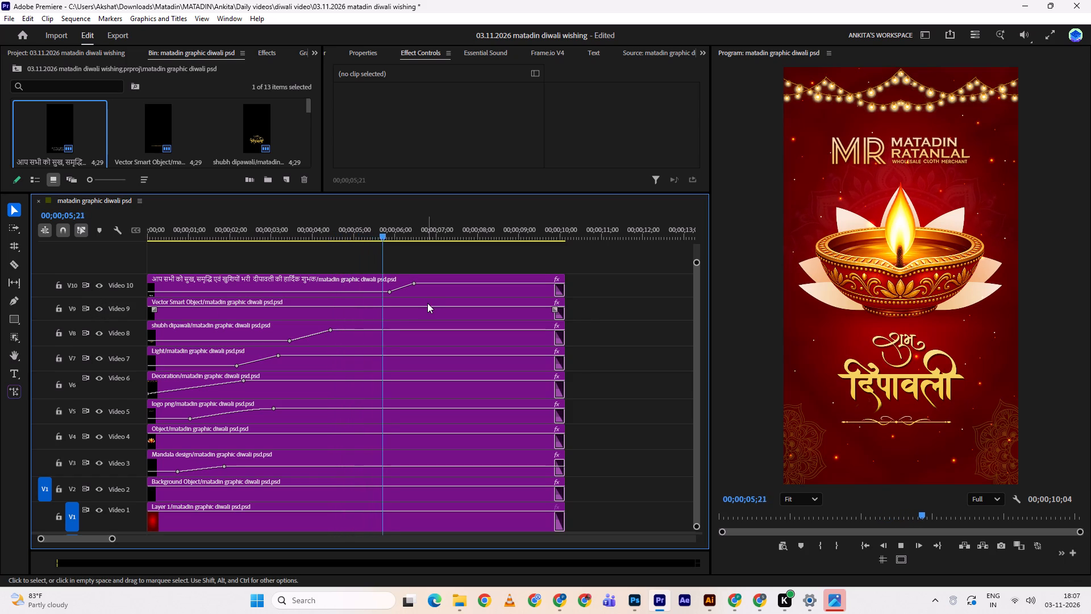
key("space")
left_click(427, 303)
scroll(534, 126, "down", 1)
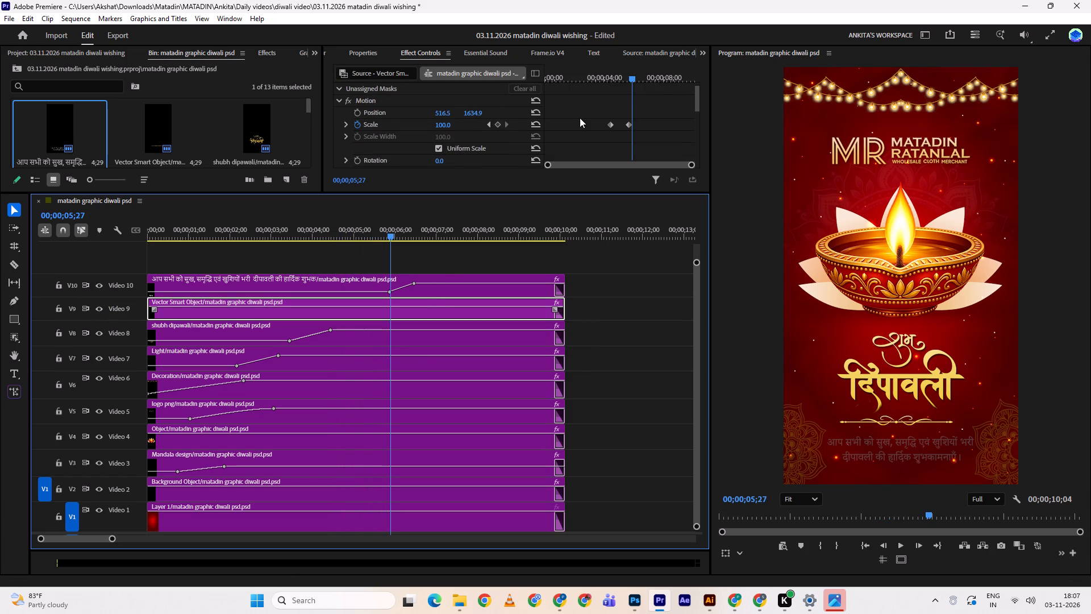
scroll(580, 118, "down", 2)
left_click(610, 104)
right_click(610, 104)
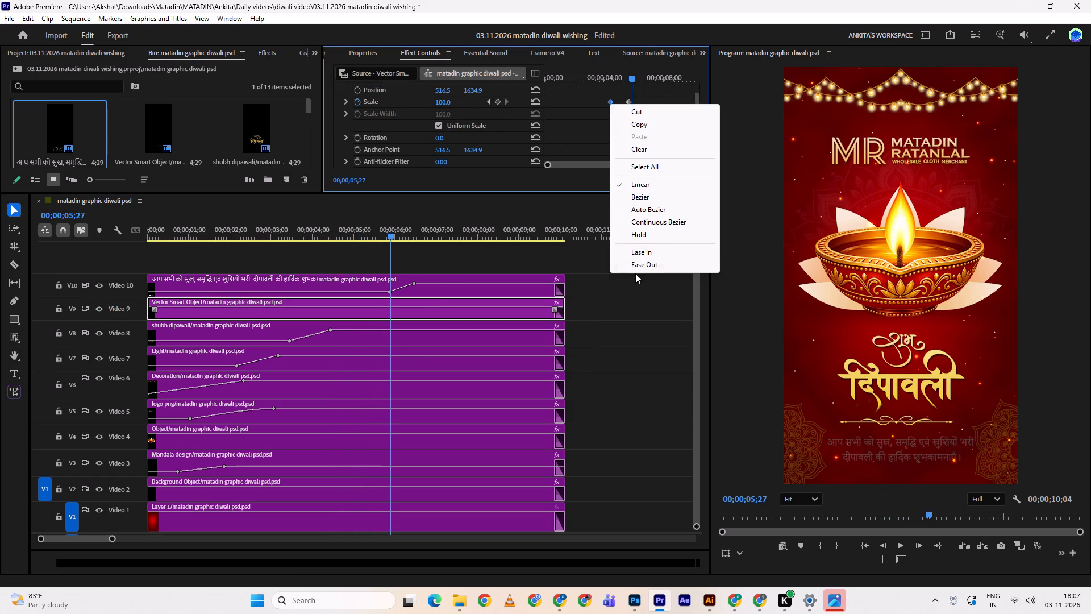
left_click(642, 254)
right_click(627, 100)
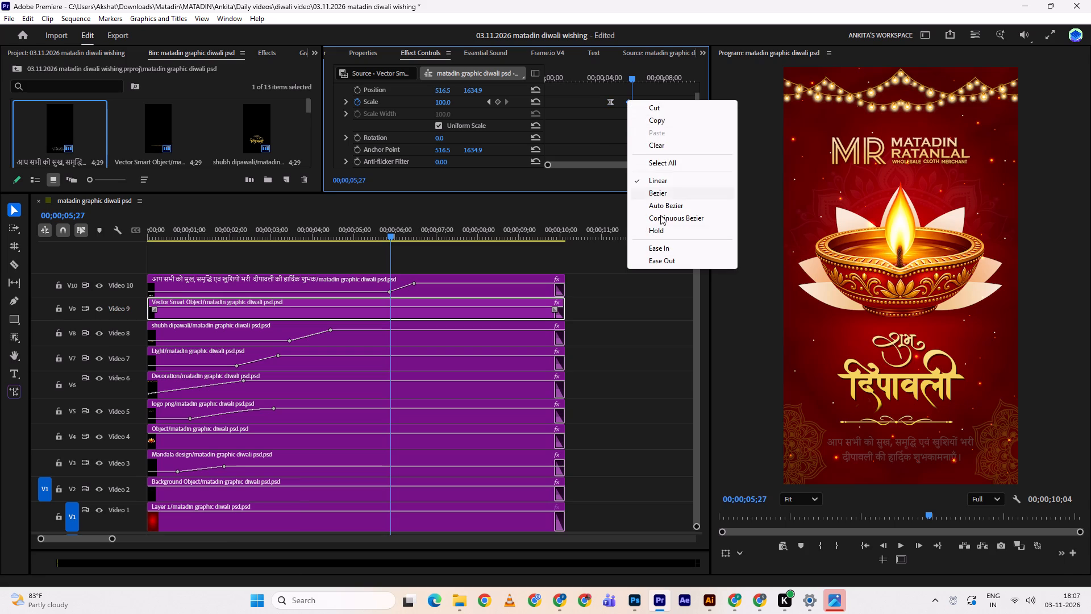
left_click(668, 257)
left_click_drag(381, 222, 331, 235)
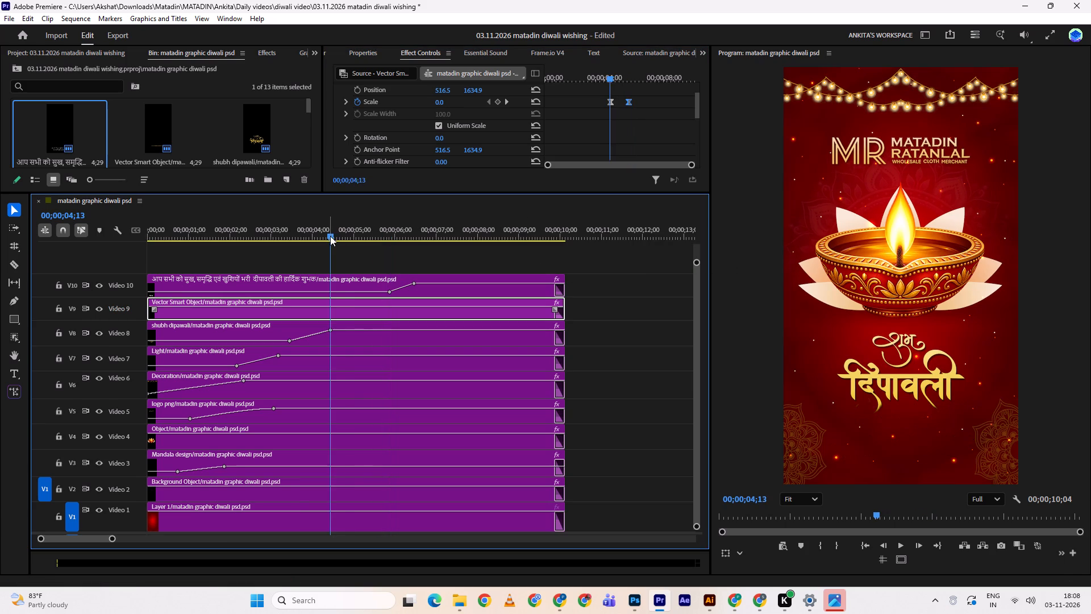
key("space")
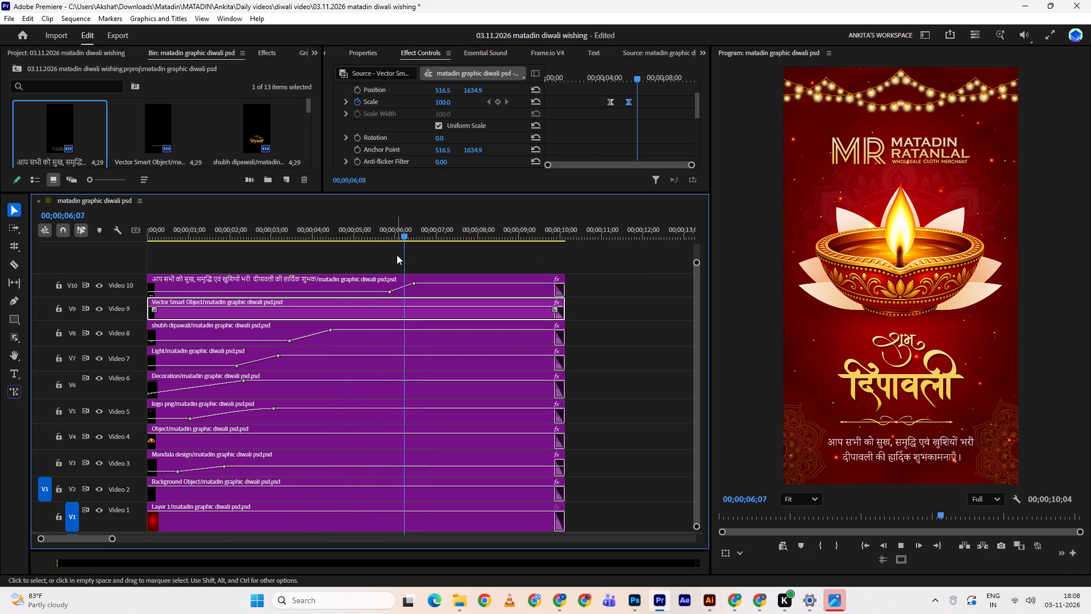
key("space")
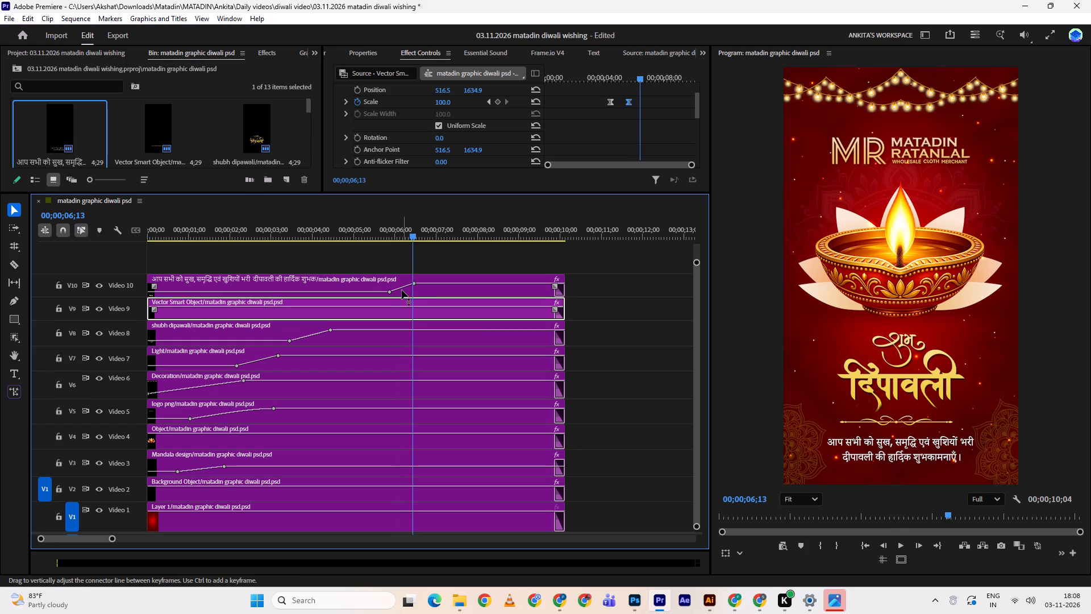
Apply Ease In to the first and Ease Out to the last opacity keyframe of the Hindi greeting text clip on Video 10, and scrub back.
left_click(389, 293)
scroll(596, 125, "down", 2)
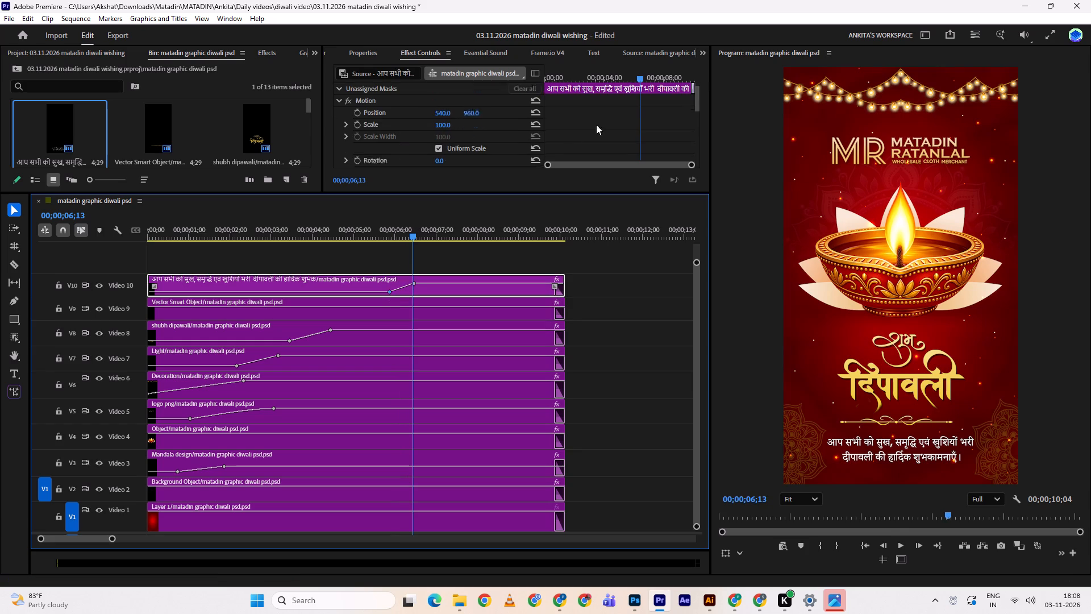
scroll(596, 125, "down", 12)
right_click(631, 106)
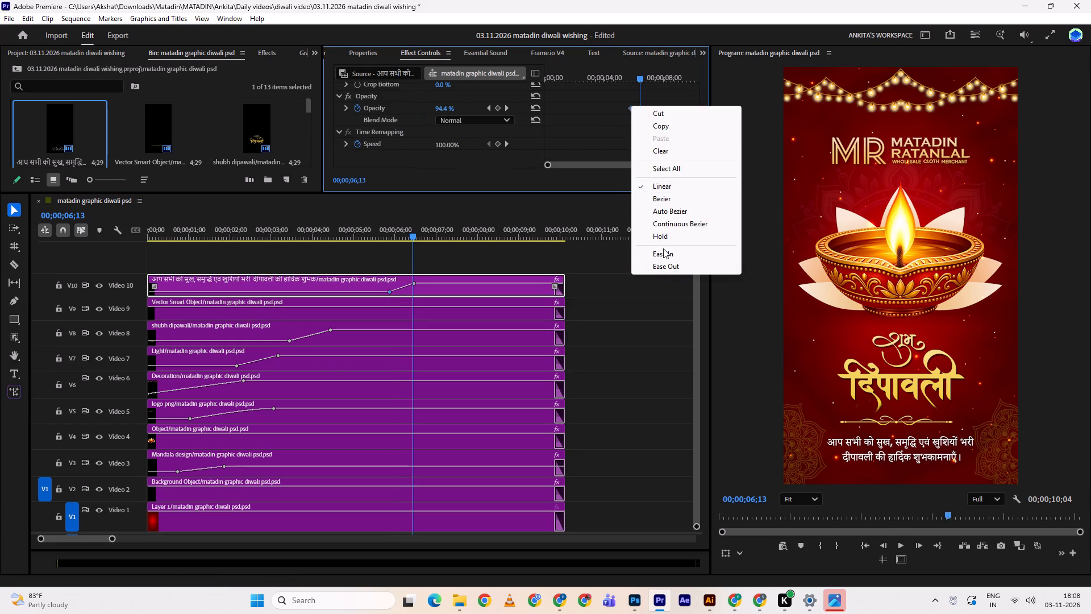
left_click(666, 251)
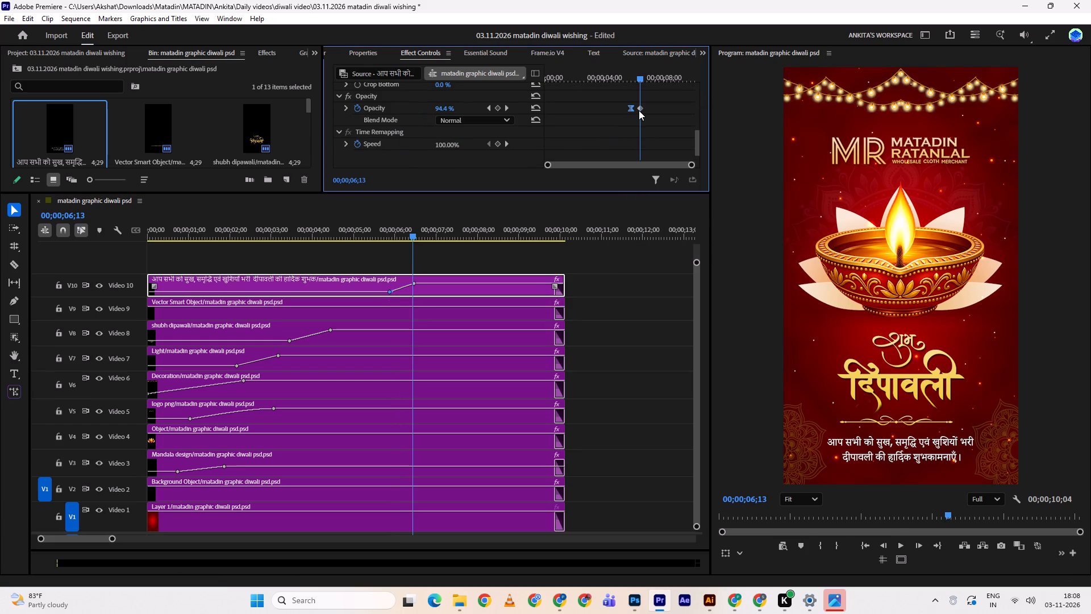
right_click(639, 110)
left_click(684, 272)
left_click_drag(411, 218, 360, 234)
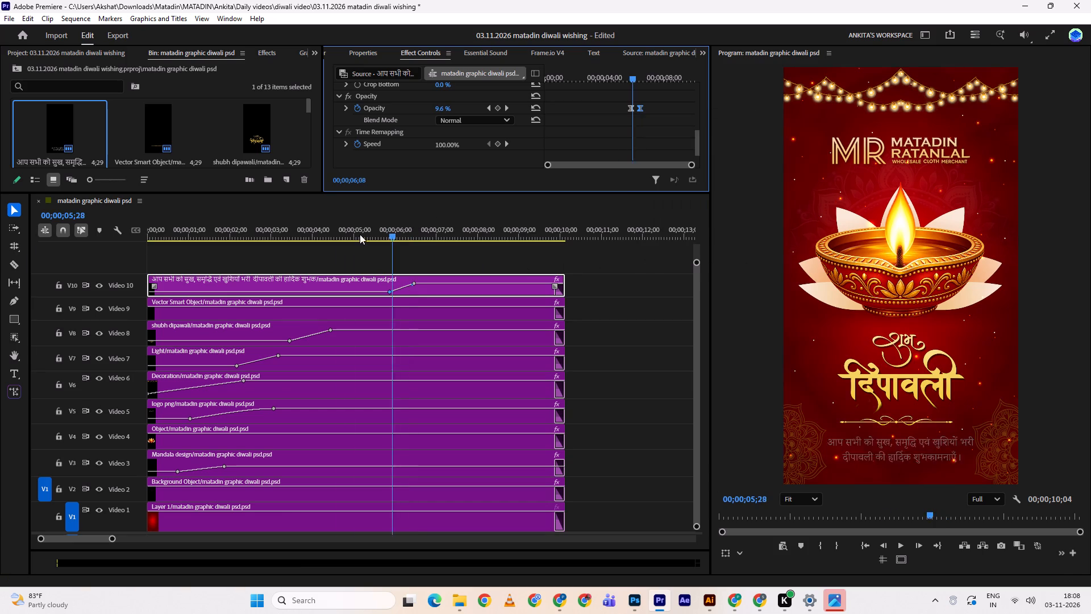
left_click_drag(360, 234, 342, 239)
Deselect the clip and save the project.
left_click(648, 270)
key("ctrl+s")
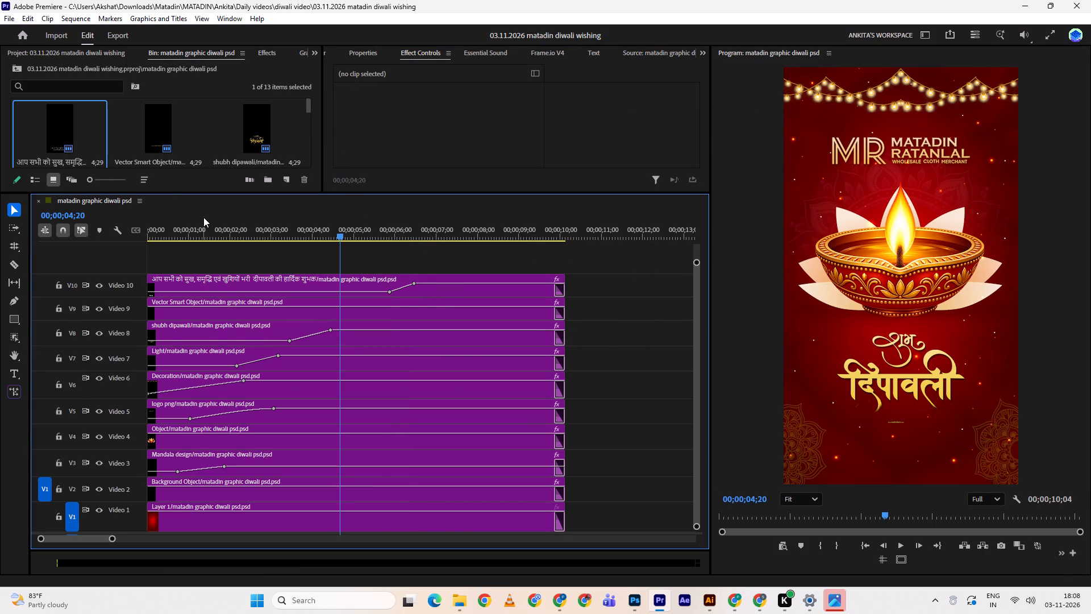
Play the sequence from its start to review all the eased reveals, and scrub through the opening seconds again.
left_click_drag(204, 221, 89, 239)
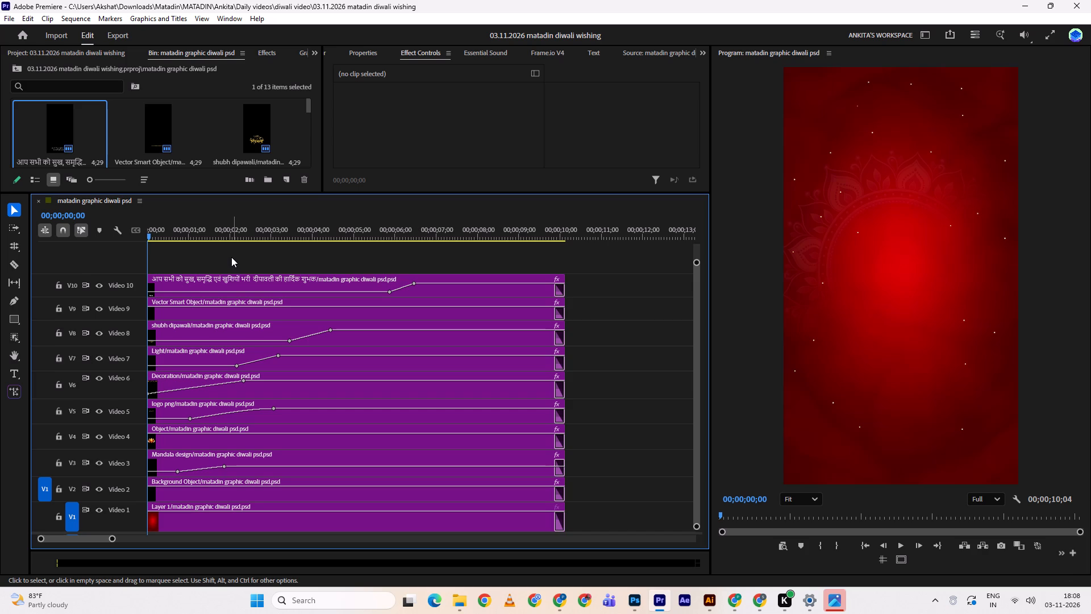
key("Return")
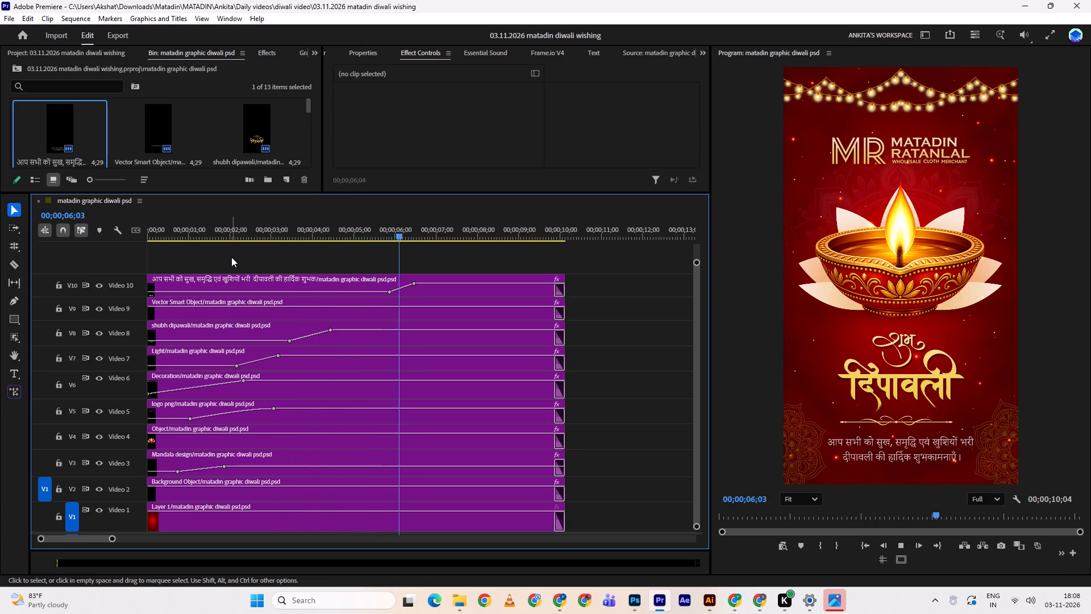
key("space")
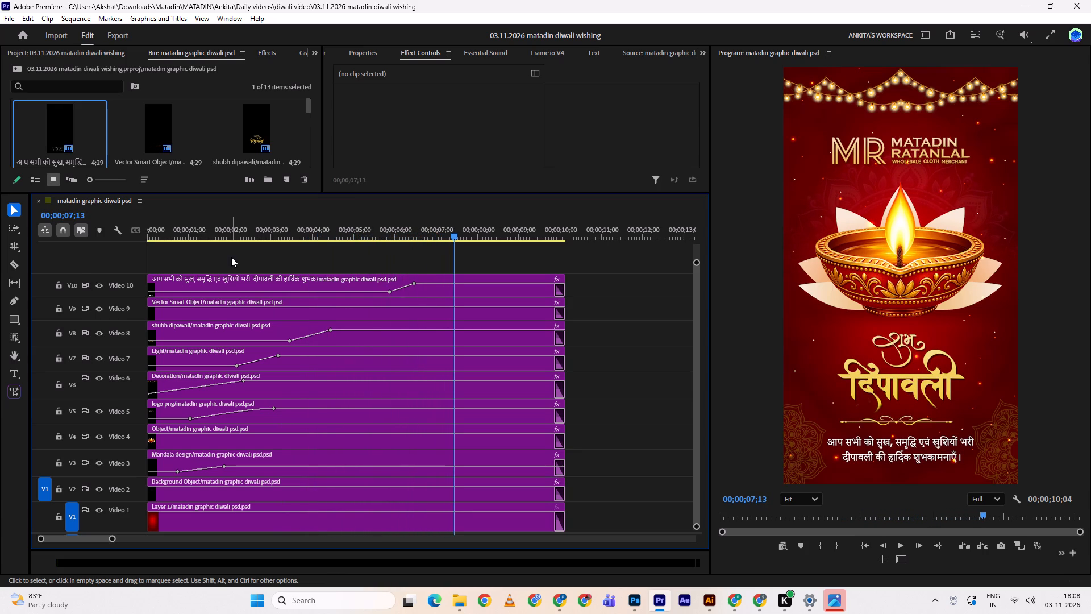
key("space")
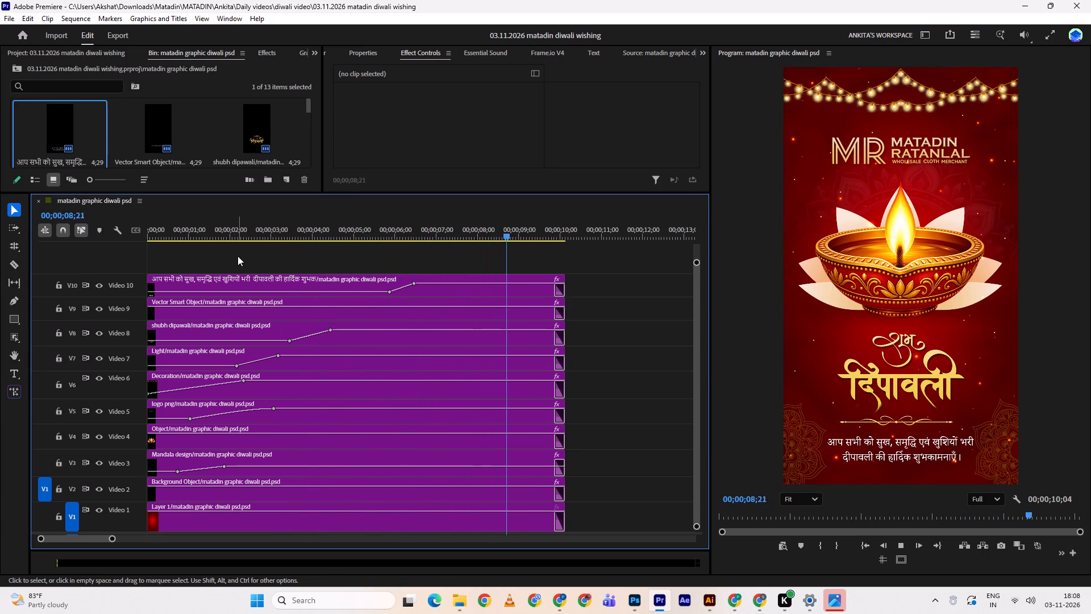
key("space")
left_click_drag(223, 237, 180, 246)
double_click(180, 246)
left_click_drag(185, 245, 241, 242)
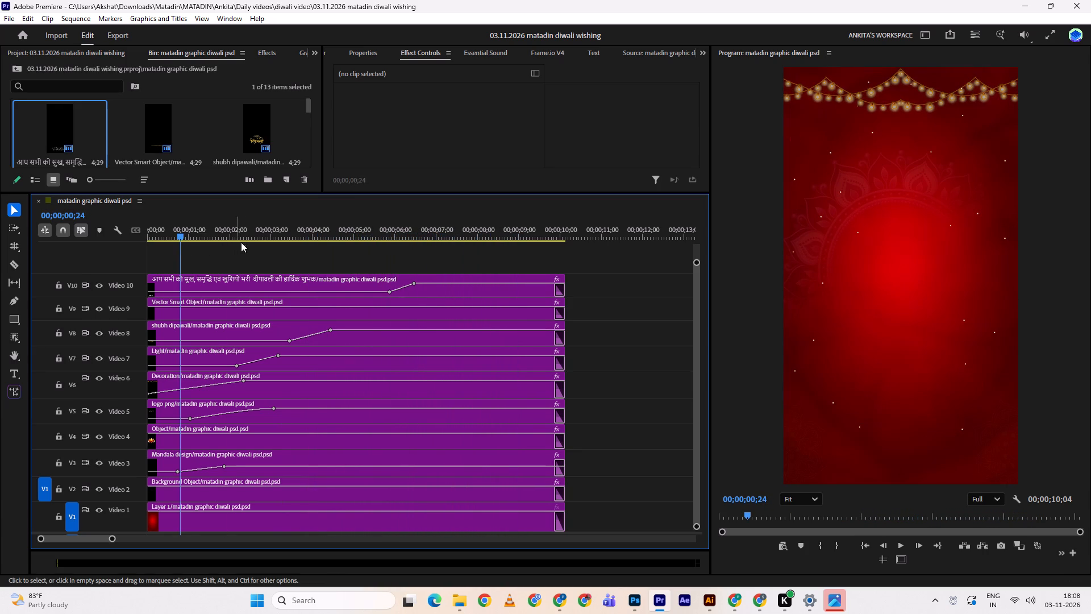
Play the sequence from the opening seconds and scrub over the diya's crop reveal around the 2 to 3 second mark.
left_click_drag(241, 242, 255, 241)
key("space")
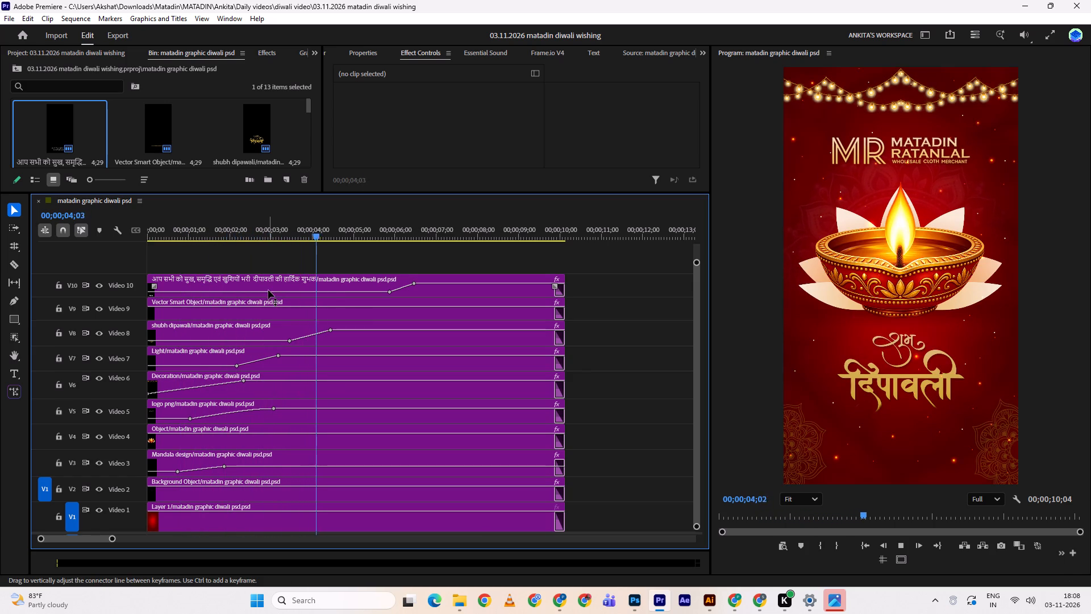
key("space")
left_click_drag(256, 233, 253, 231)
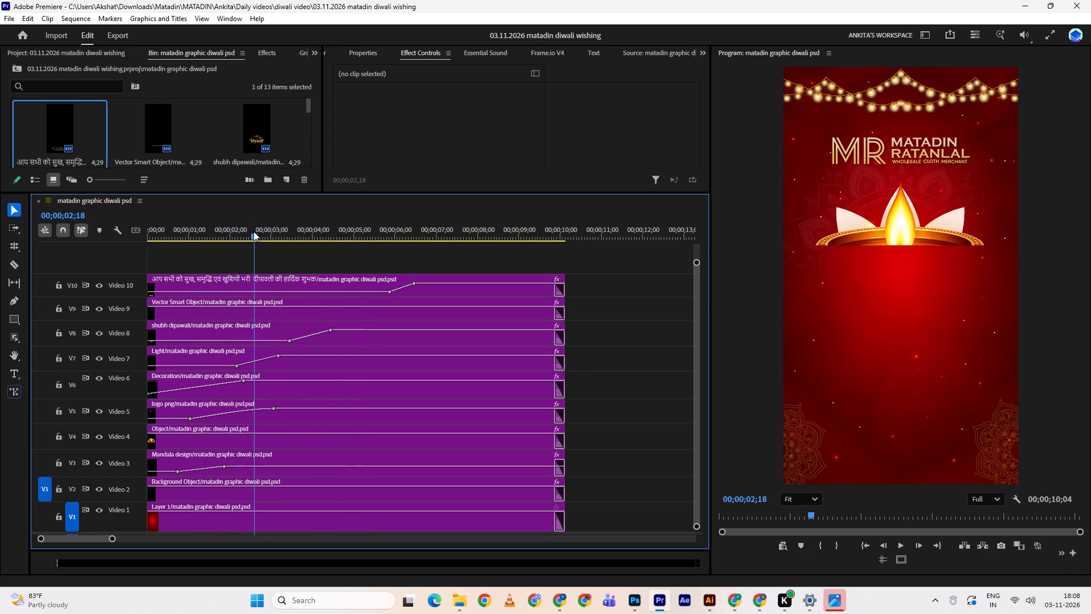
left_click_drag(253, 231, 279, 212)
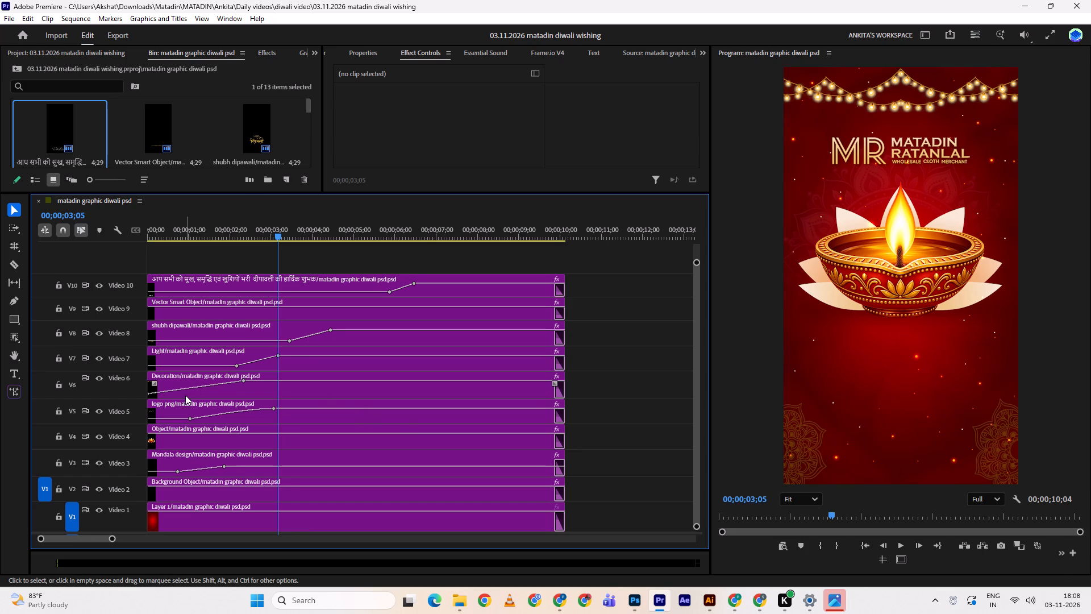
Inspect the Motion properties of the Object clip on Video 4, and scrub ahead to the closing seconds.
left_click(179, 440)
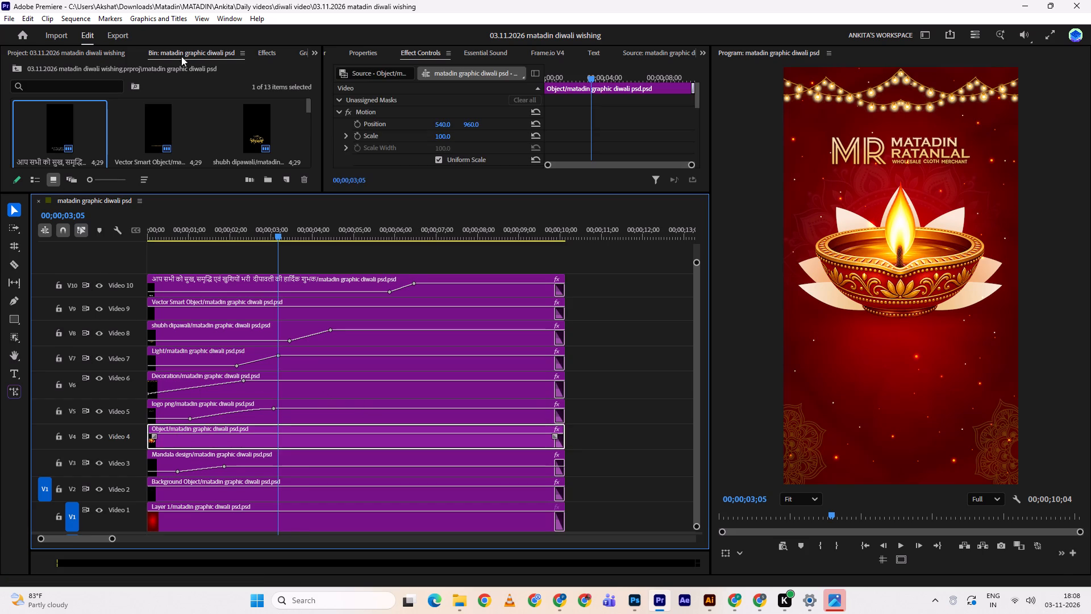
left_click(274, 52)
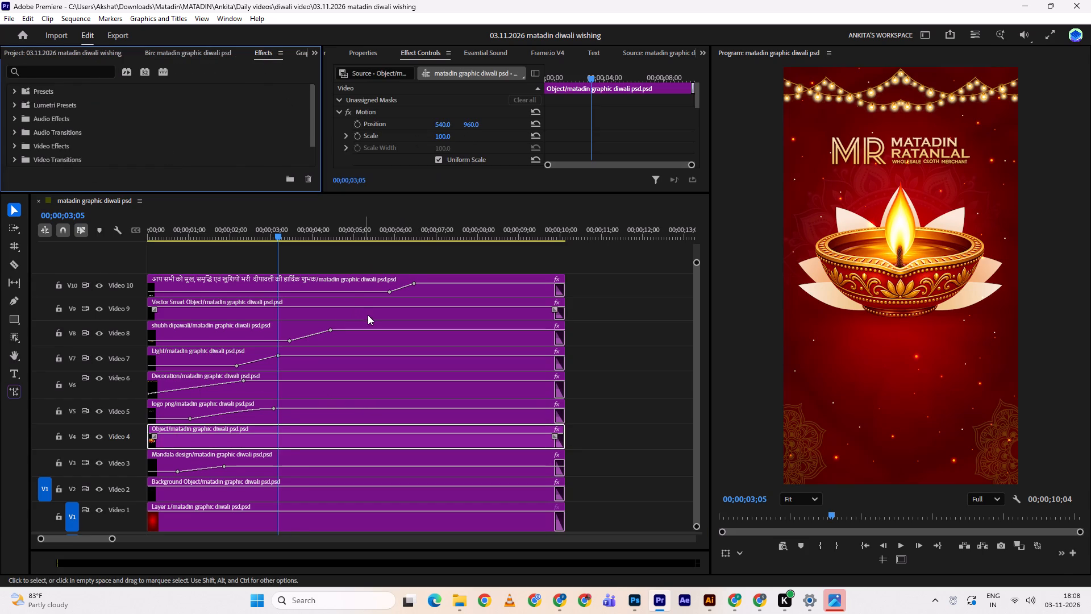
scroll(472, 136, "down", 5)
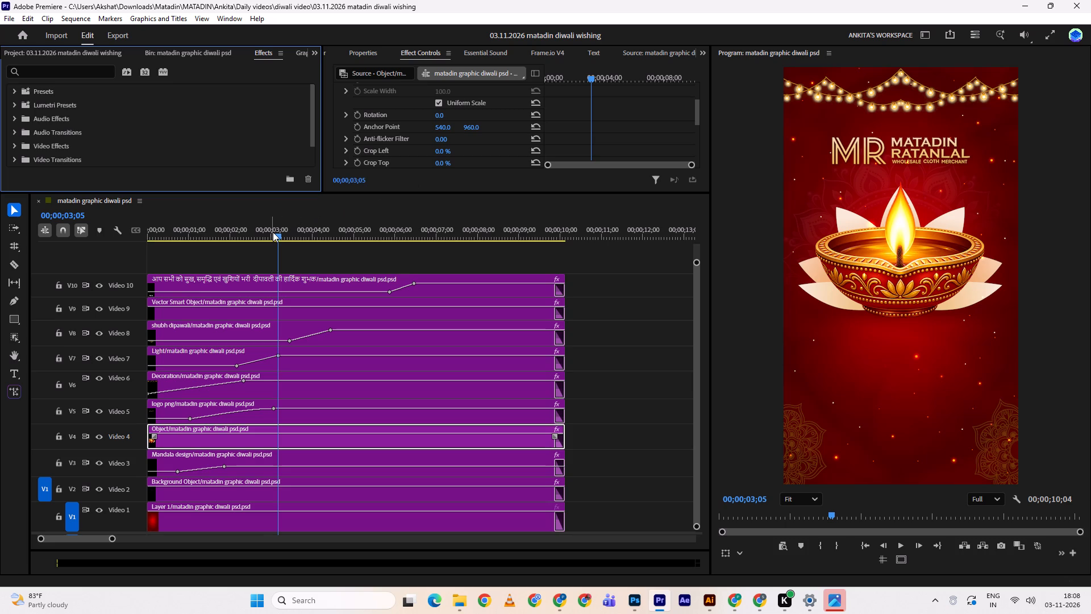
left_click_drag(273, 233, 332, 233)
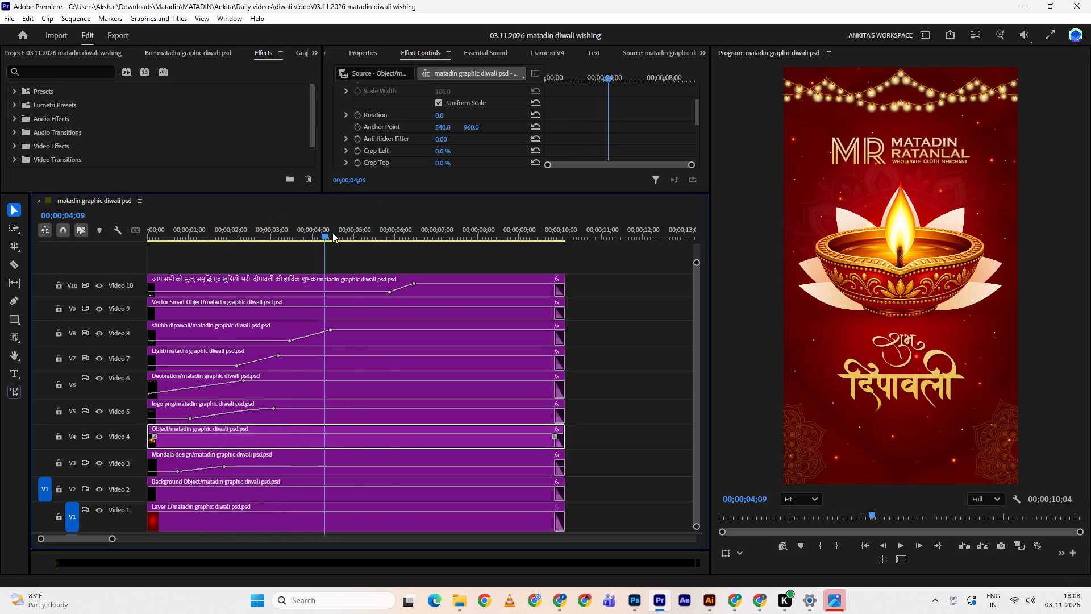
left_click_drag(332, 233, 514, 246)
Deselect the Object clip and save the project.
left_click(616, 316)
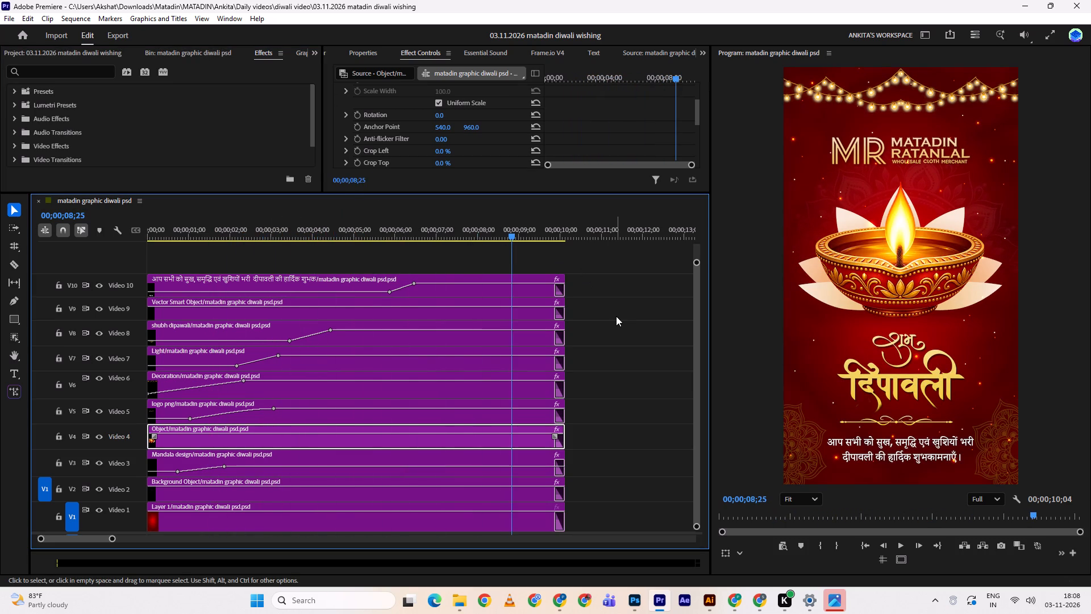
key("ctrl+s")
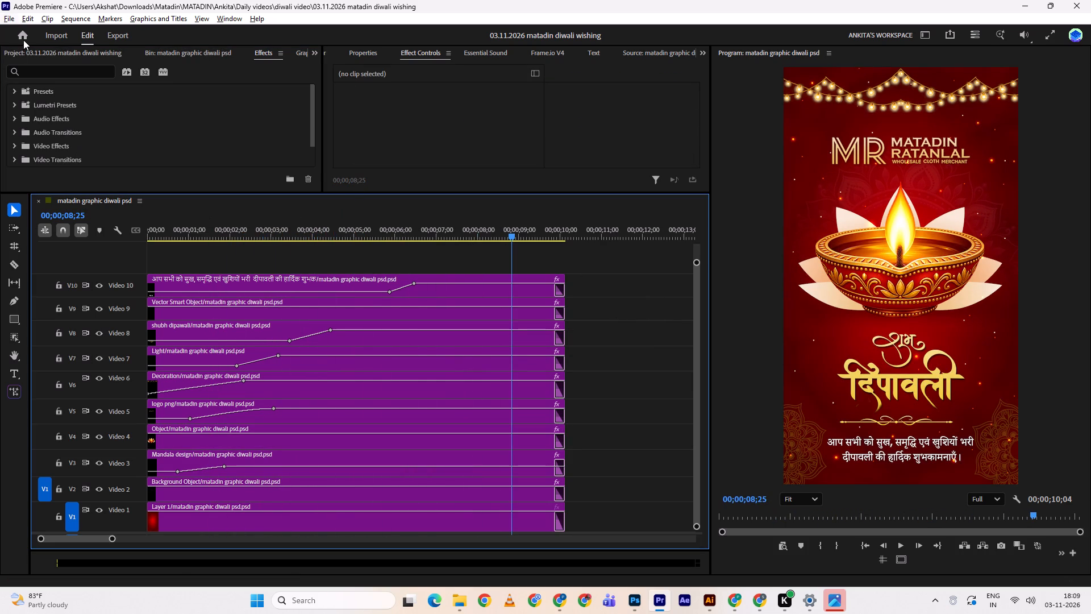
Play the sequence from its start, and scrub through the first two seconds to check the lights and logo reveals.
left_click_drag(226, 234, 121, 236)
key("space")
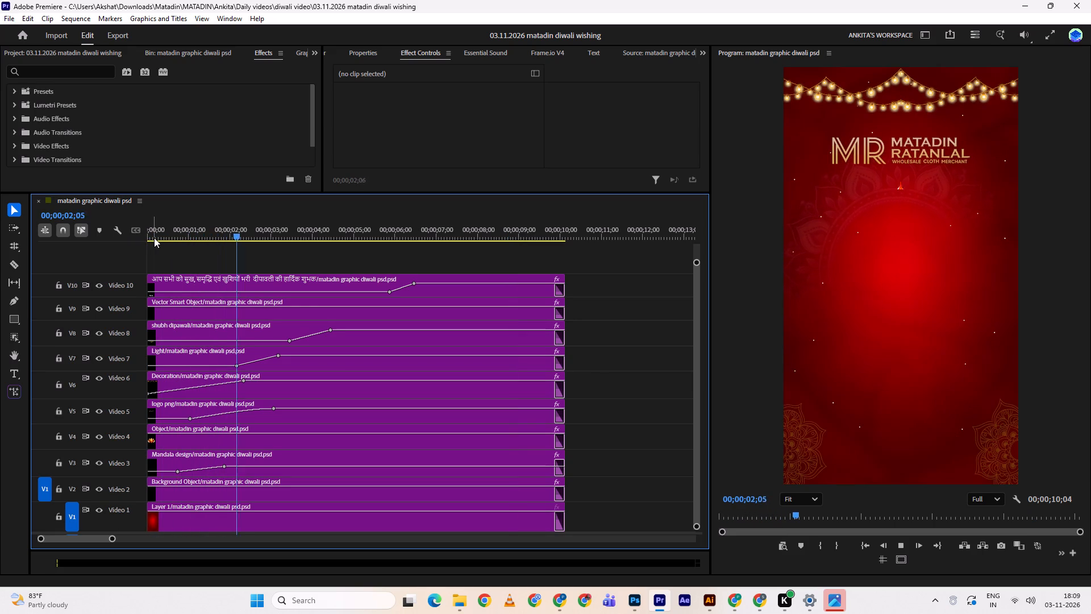
key("space")
left_click_drag(180, 232, 144, 240)
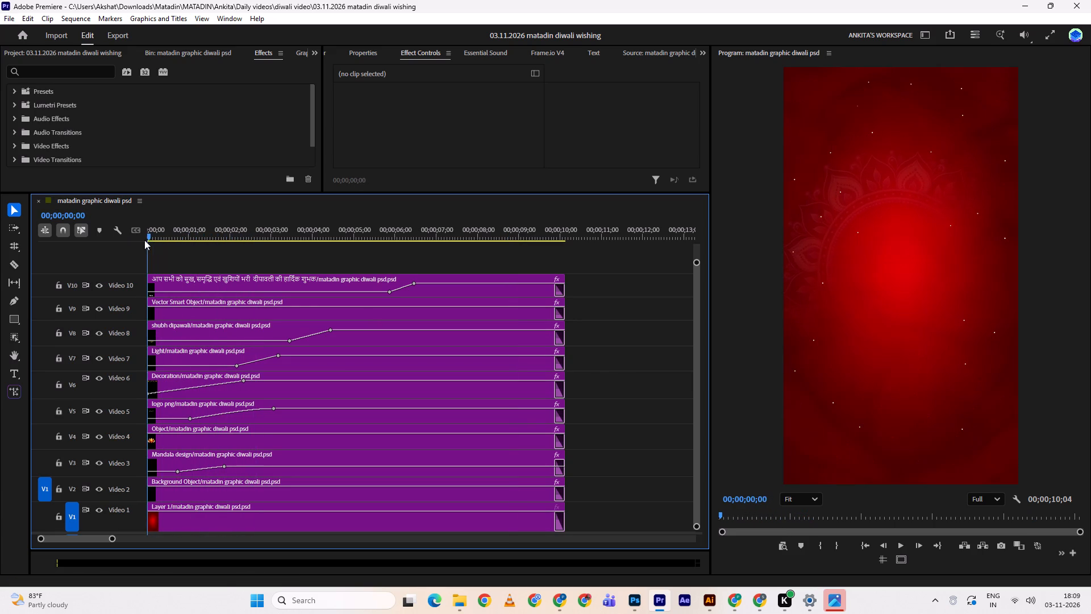
left_click_drag(144, 240, 187, 238)
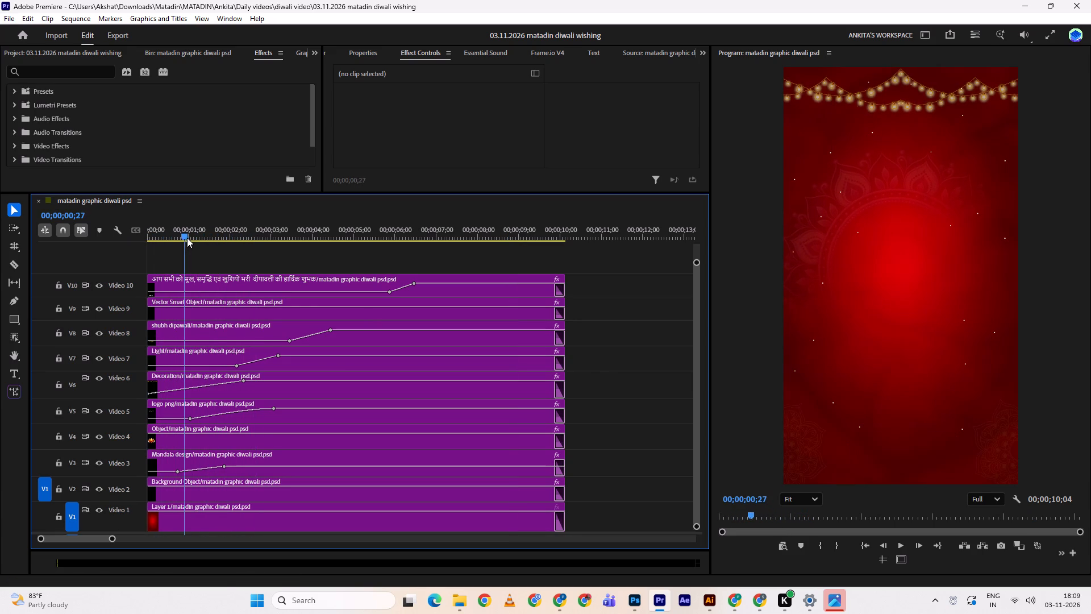
left_click_drag(187, 238, 214, 231)
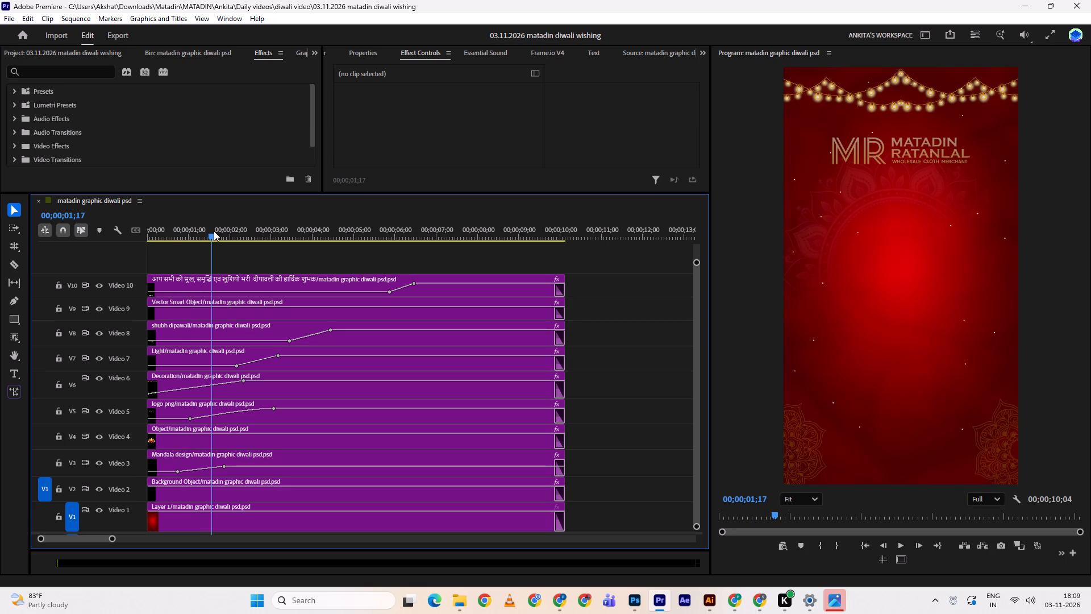
left_click_drag(214, 231, 116, 217)
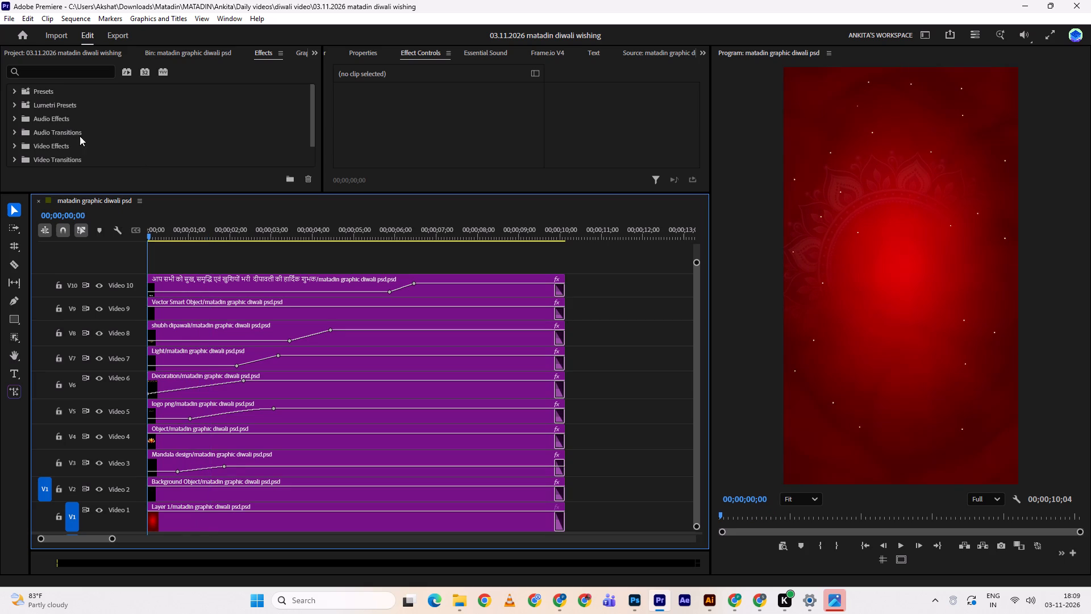
Open the recent project 03.10.2026 ratandeep dhanteras from the home screen.
left_click(23, 38)
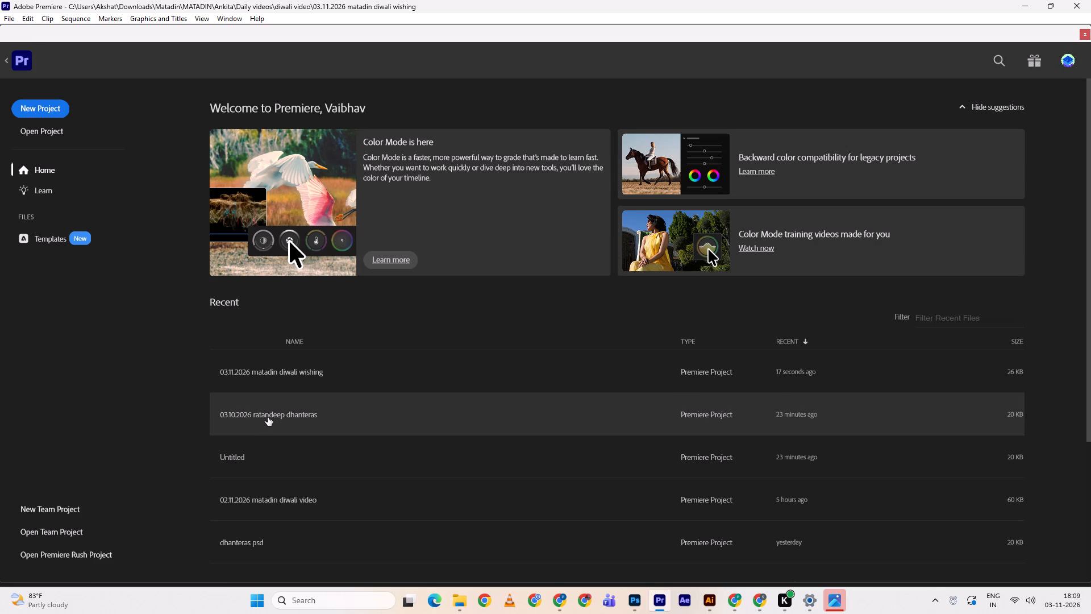
key("alt+Tab")
key("alt+grave")
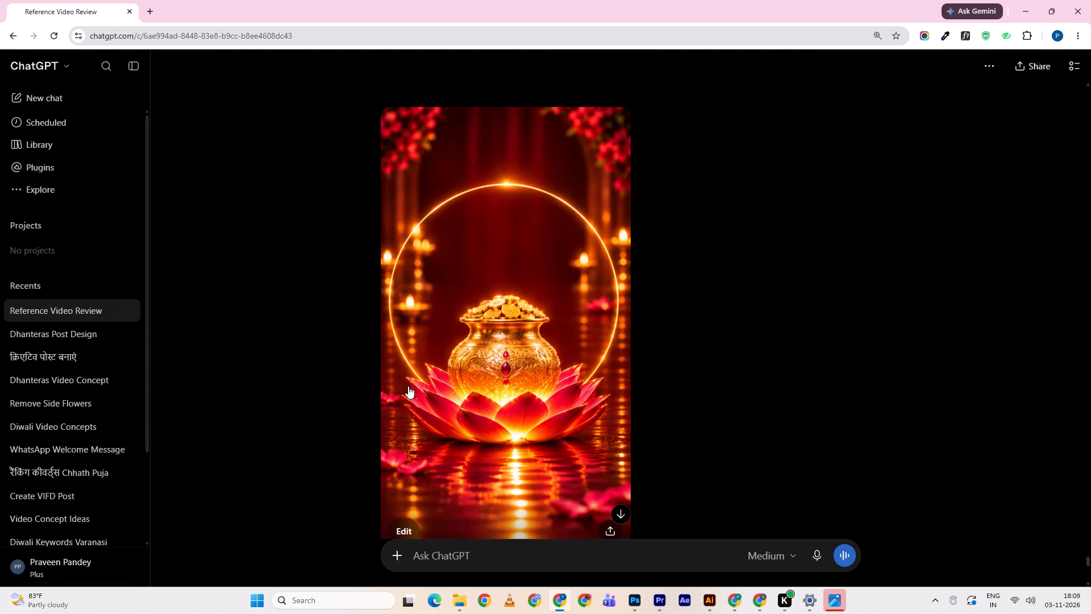
key("alt+Tab")
left_click(270, 392)
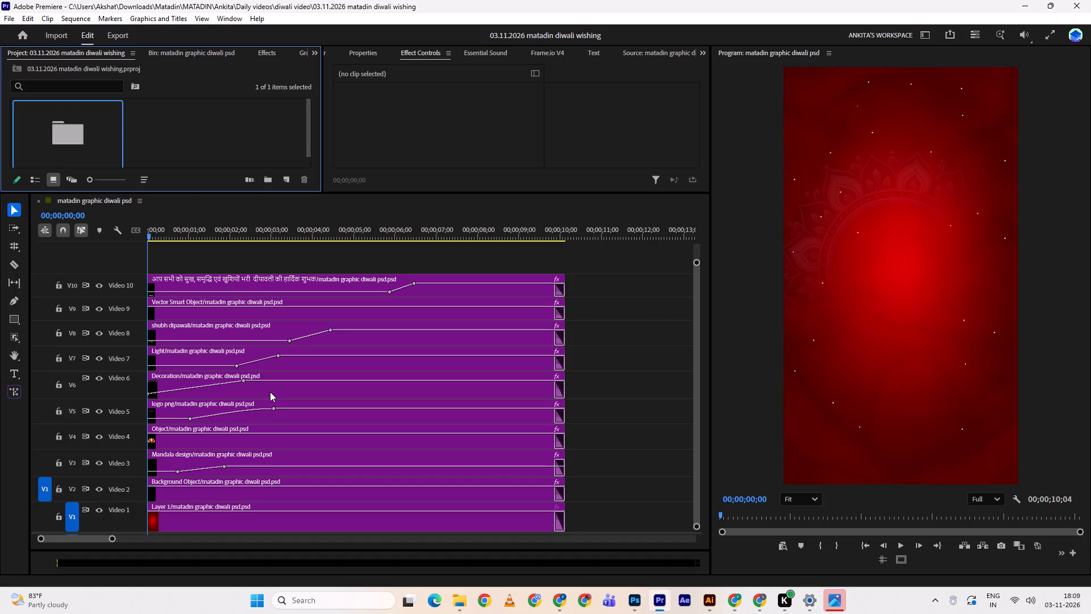
left_click(19, 33)
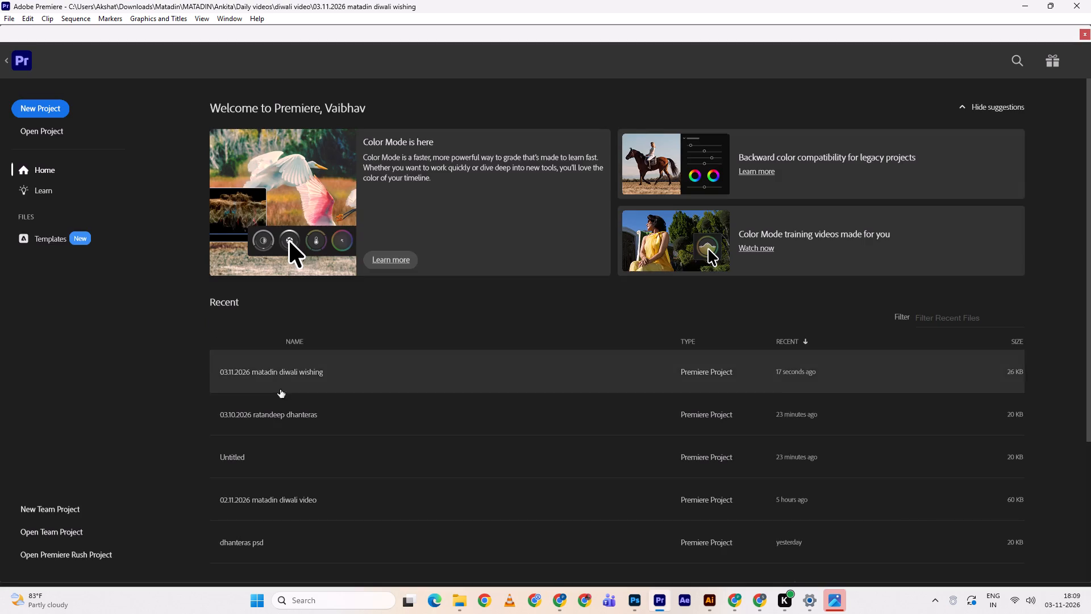
left_click(291, 420)
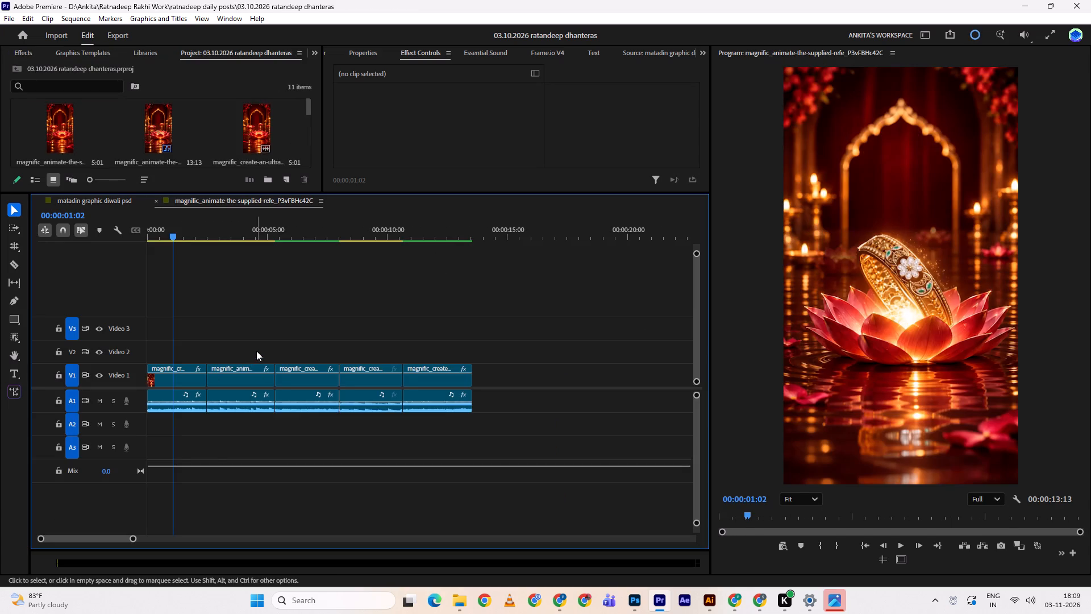
Switch to the Reference Video Review chat in Chrome and look back through the generated Dhanteras kalash and lotus images.
key("alt+Tab")
scroll(389, 316, "up", 11)
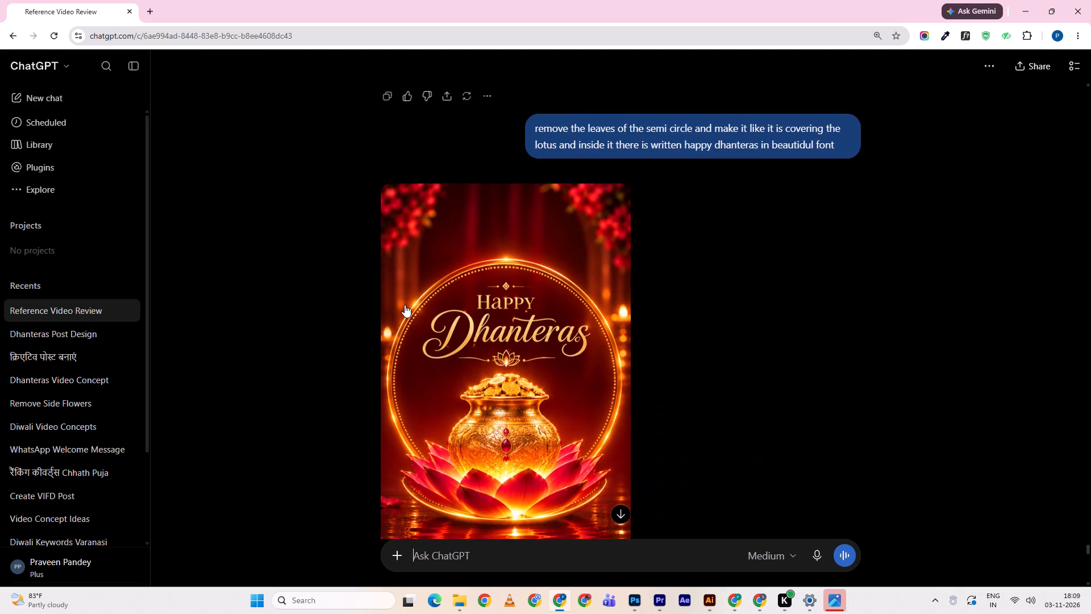
scroll(405, 305, "up", 18)
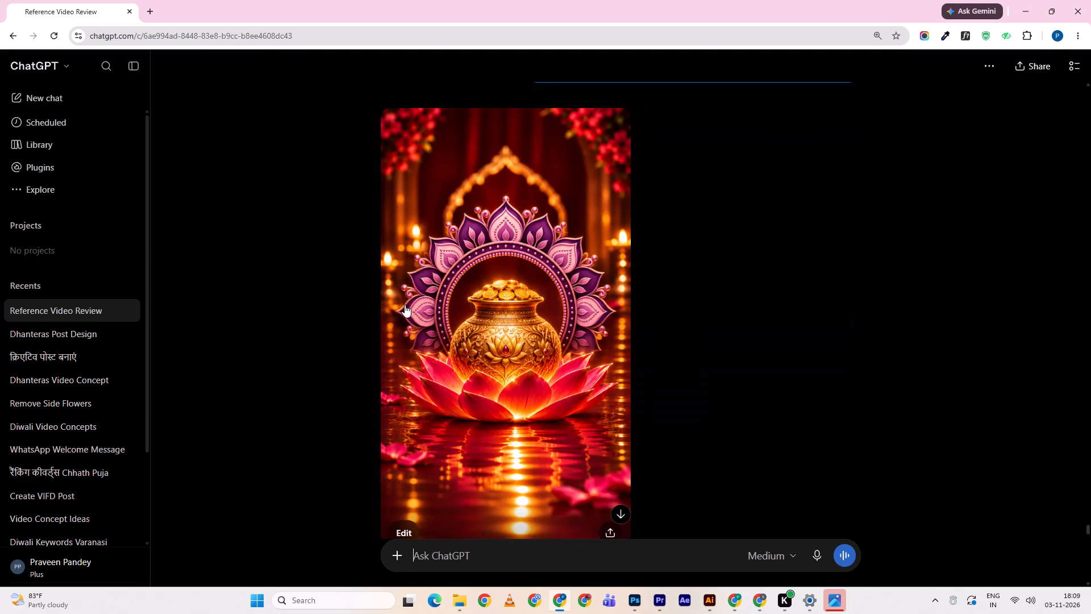
scroll(405, 305, "up", 9)
scroll(405, 305, "up", 12)
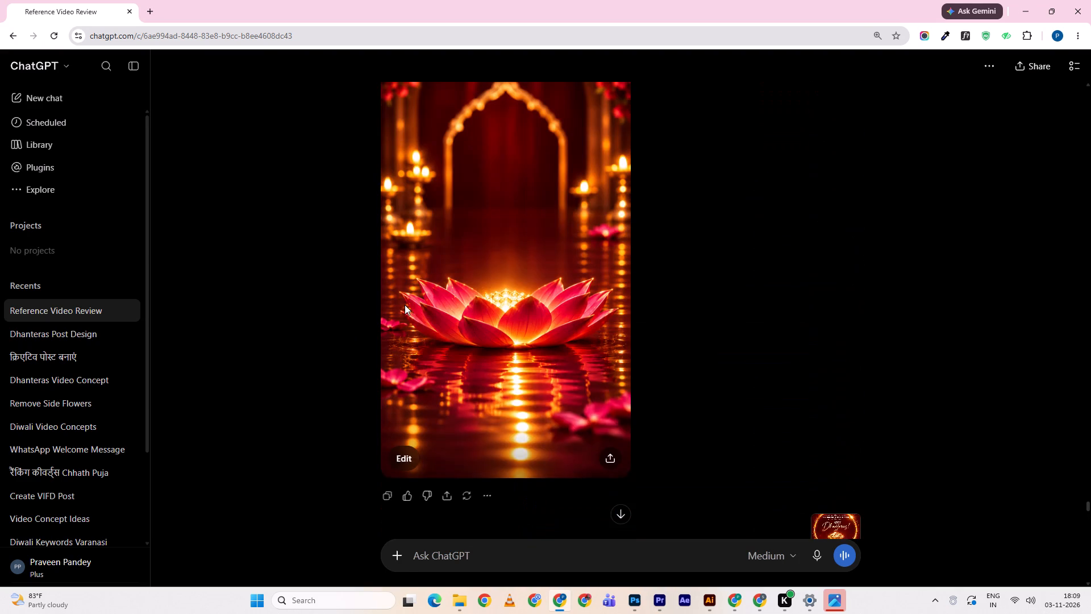
scroll(405, 305, "up", 1)
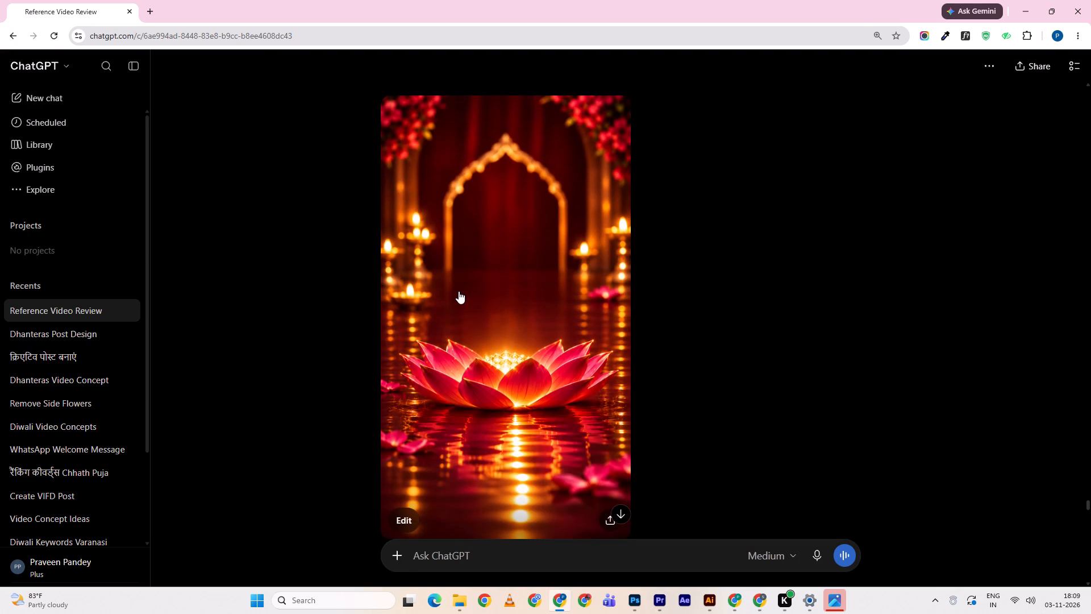
Return to Premiere and play the Dhanteras jewellery sequence from its start through the final earrings clip.
key("alt+Tab")
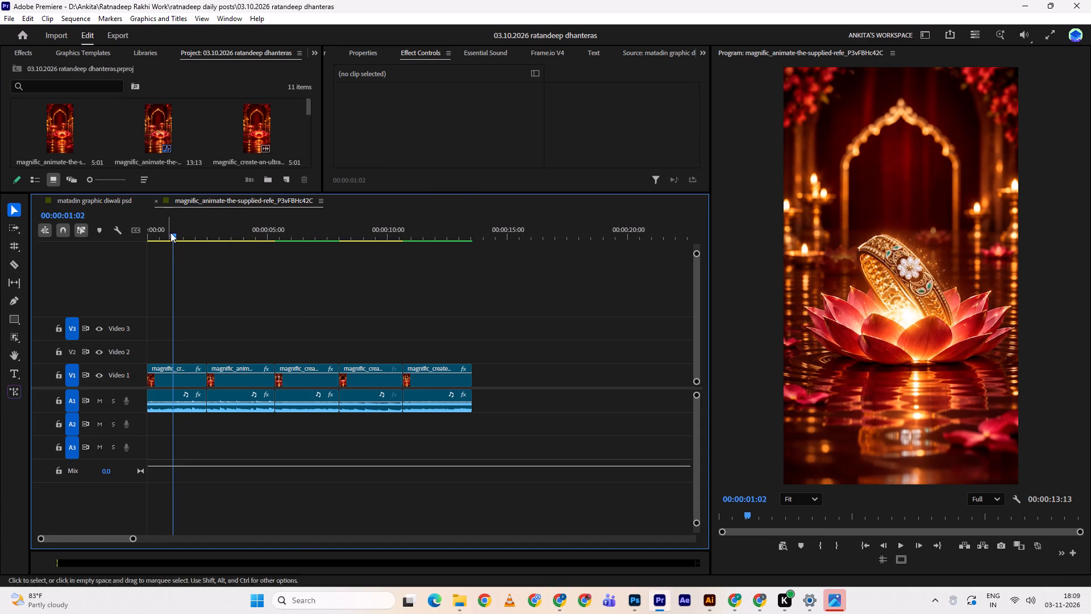
left_click_drag(170, 233, 125, 236)
key("space")
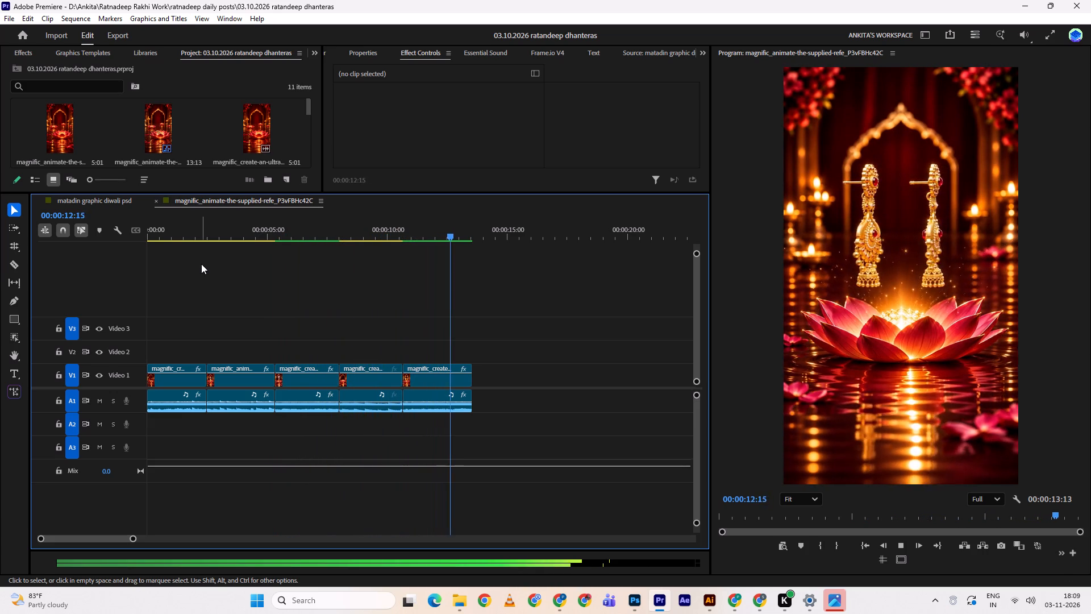
key("space")
Switch to the ChatGPT conversation in Chrome and compare the generated kalash images and circle variations down to the latest Happy Dhanteras version.
key("alt+Tab")
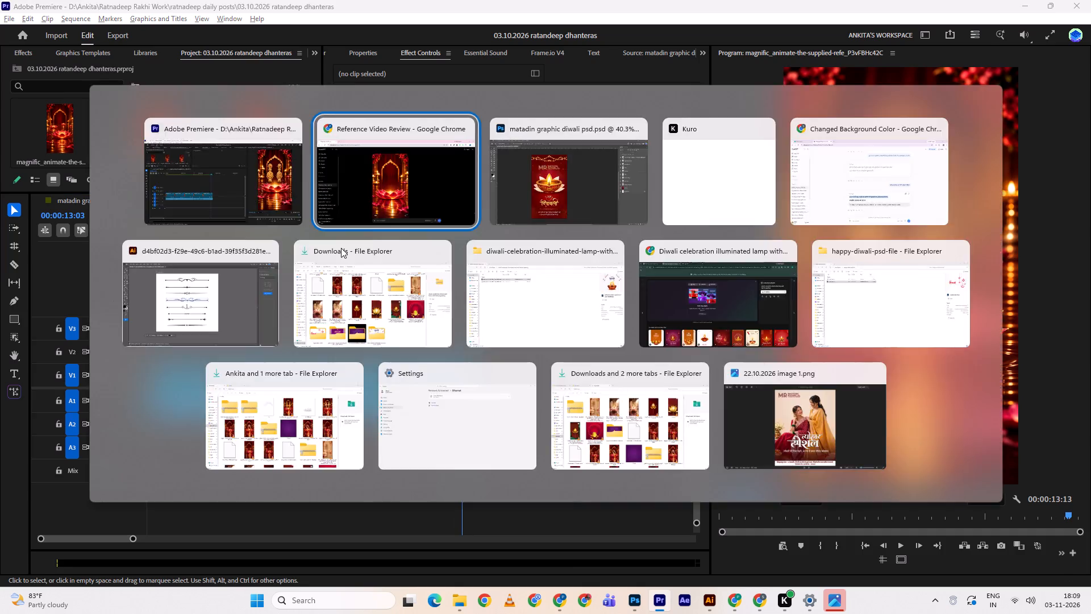
scroll(490, 303, "down", 7)
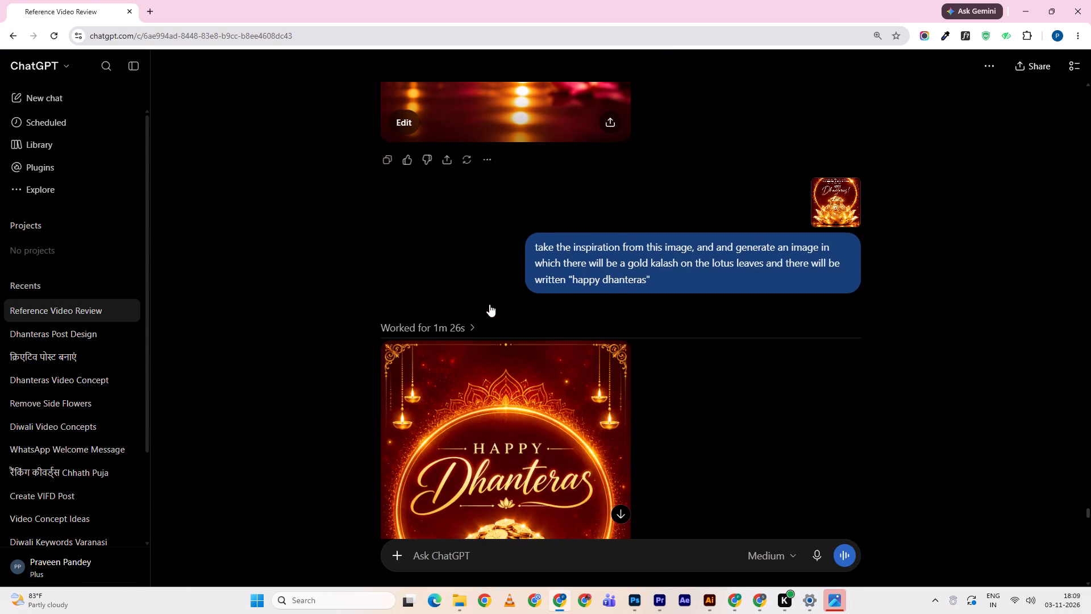
scroll(488, 305, "down", 15)
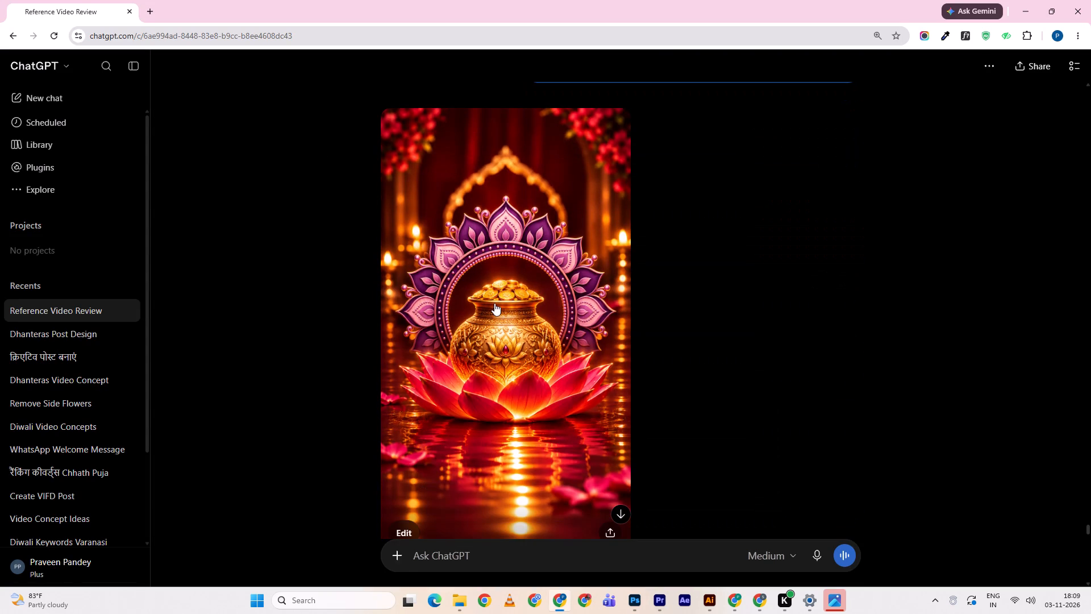
scroll(478, 329, "down", 4)
scroll(528, 304, "down", 4)
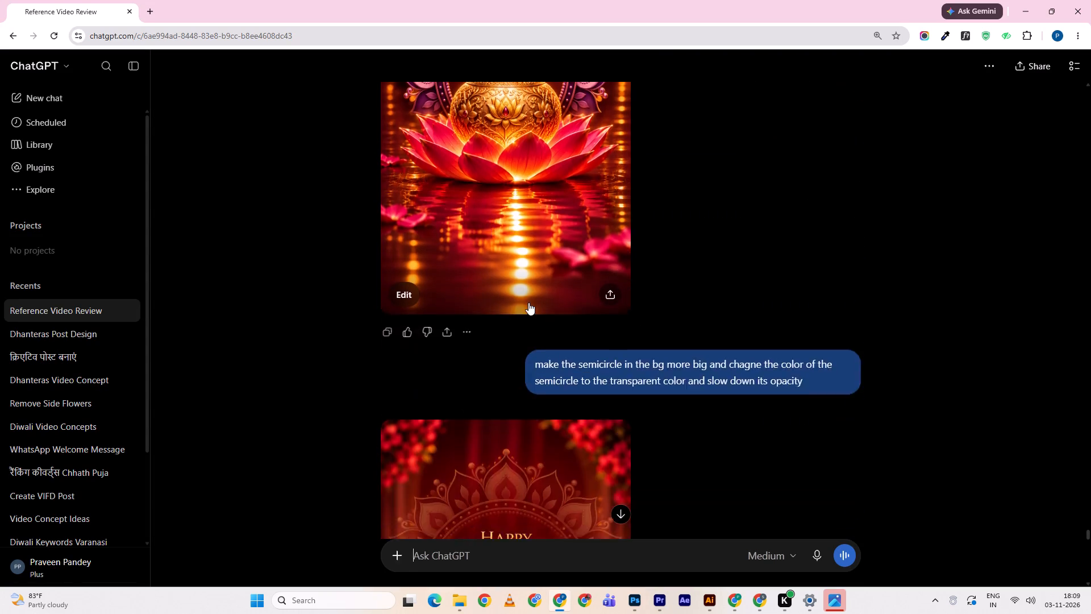
scroll(528, 301, "down", 20)
scroll(528, 301, "down", 3)
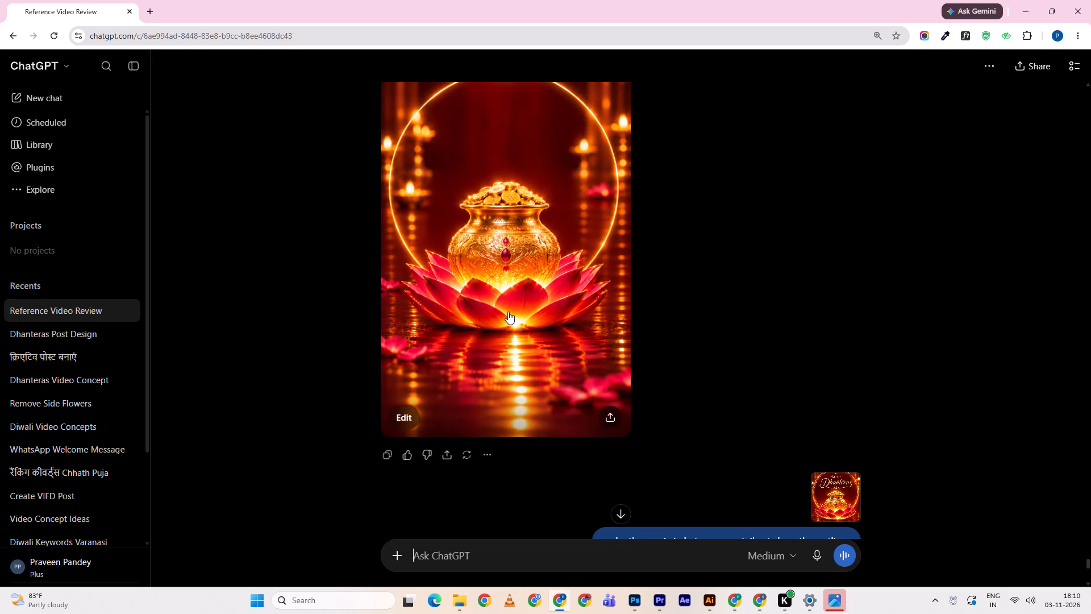
scroll(508, 310, "down", 4)
scroll(507, 308, "up", 4)
scroll(507, 308, "down", 16)
scroll(512, 302, "up", 13)
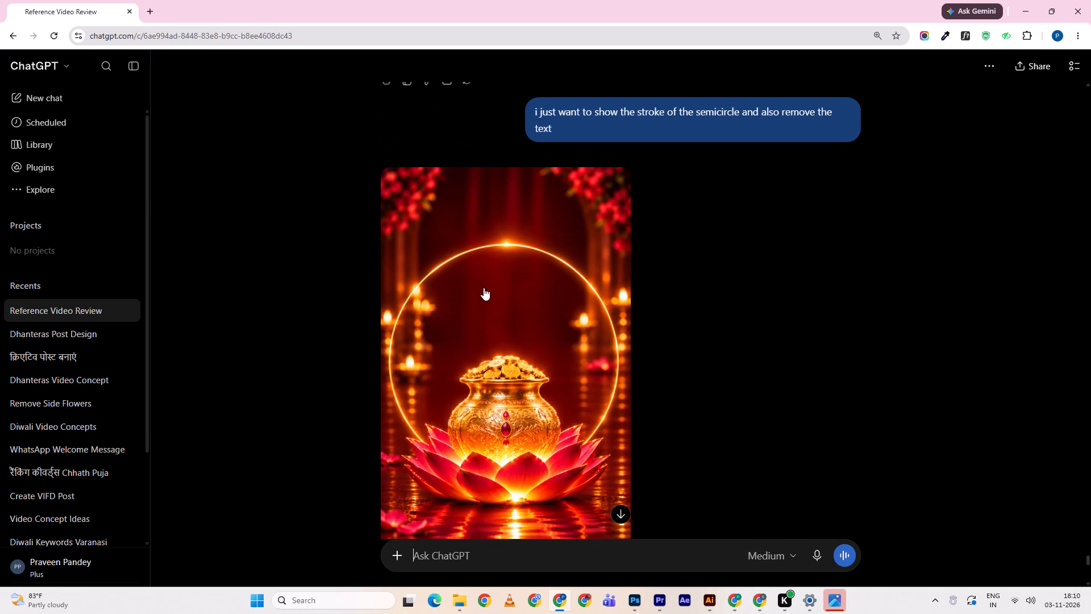
scroll(492, 284, "down", 2)
scroll(430, 271, "down", 7)
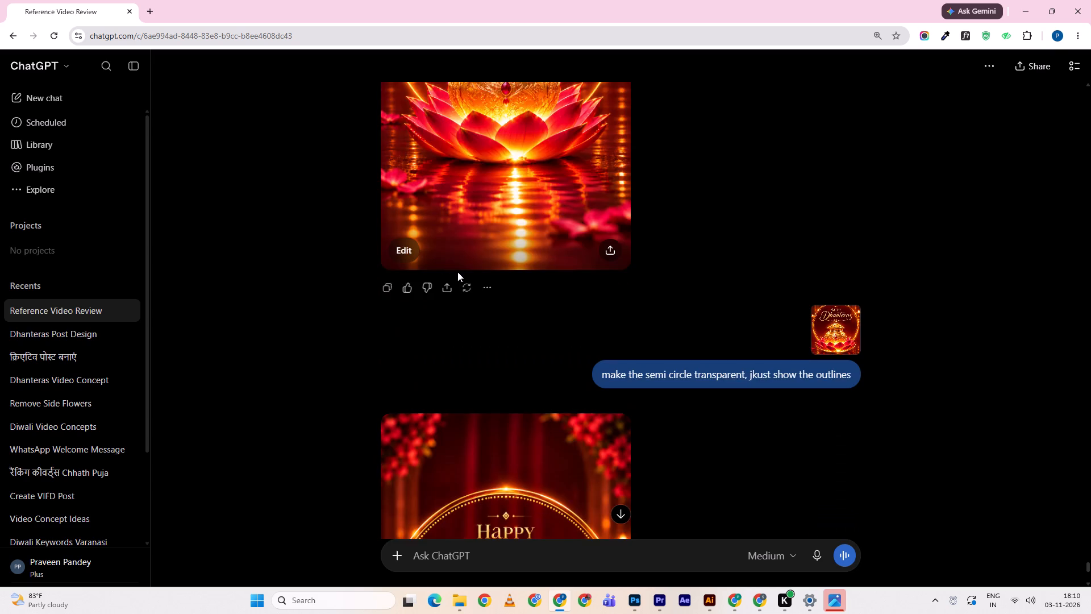
scroll(457, 272, "down", 2)
scroll(459, 272, "up", 1)
scroll(459, 275, "down", 3)
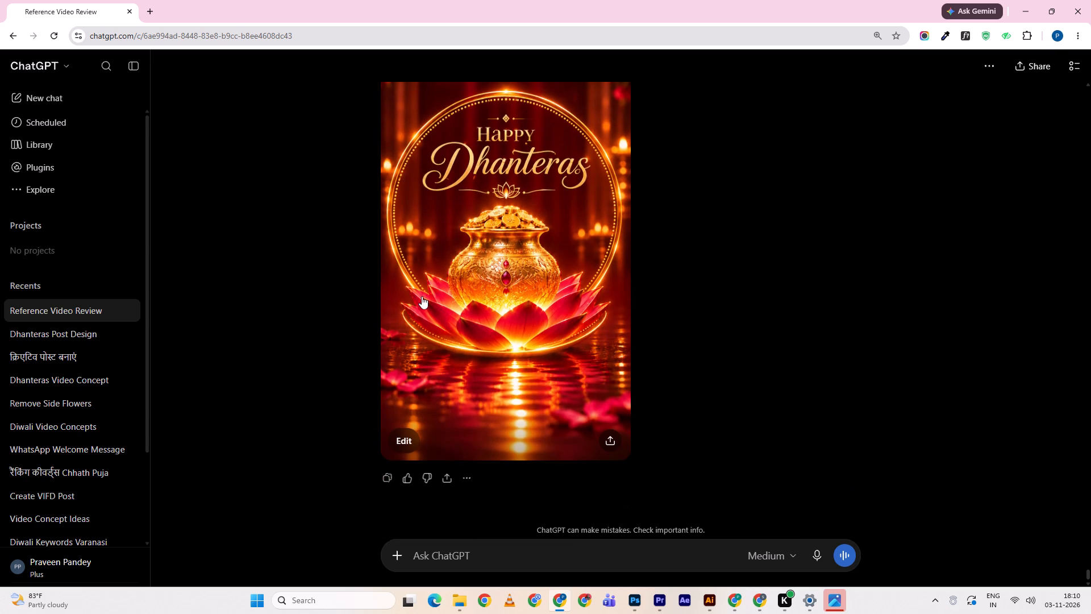
scroll(422, 296, "up", 2)
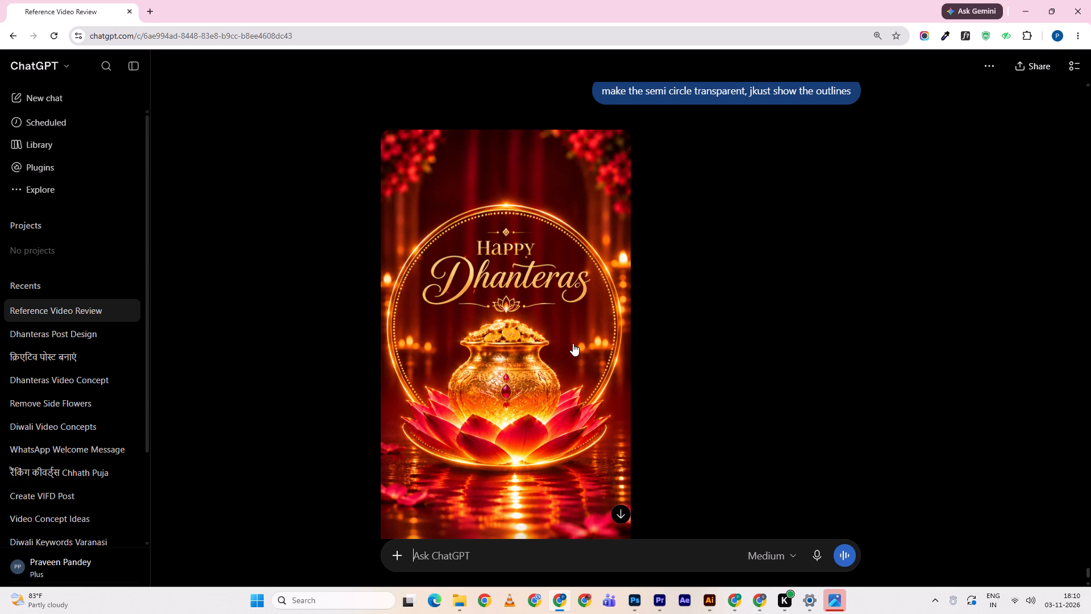
key("alt+Tab")
left_click_drag(468, 233, 418, 233)
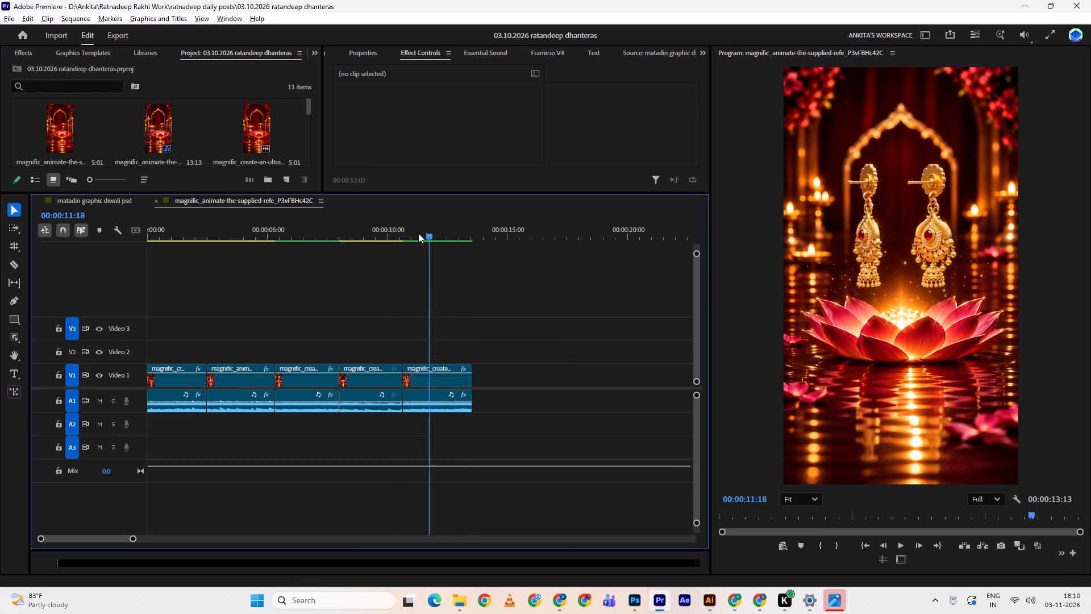
left_click_drag(418, 233, 322, 231)
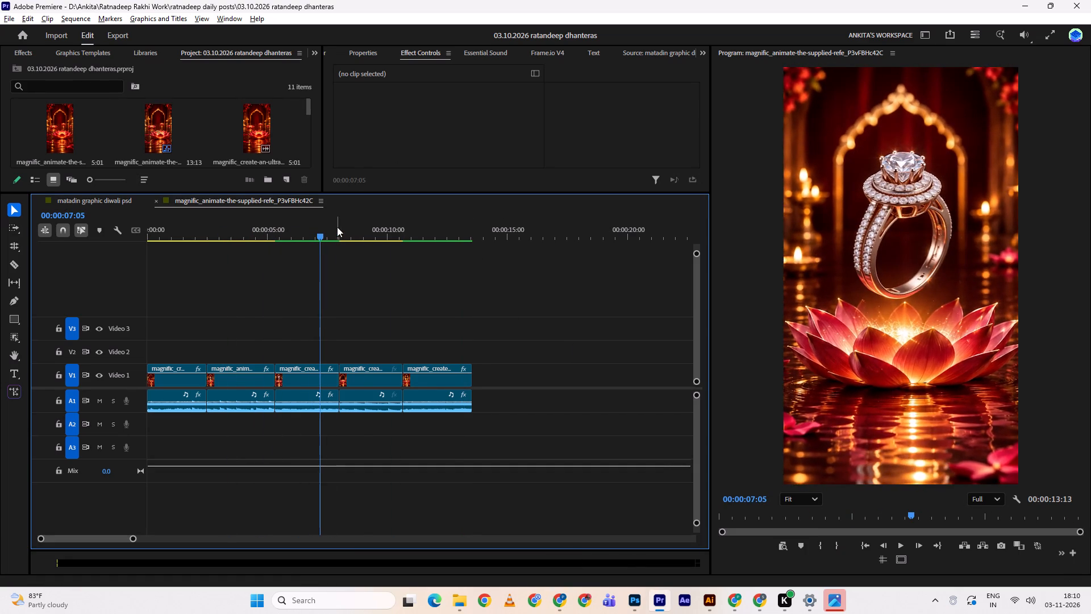
left_click_drag(332, 228, 97, 259)
key("space")
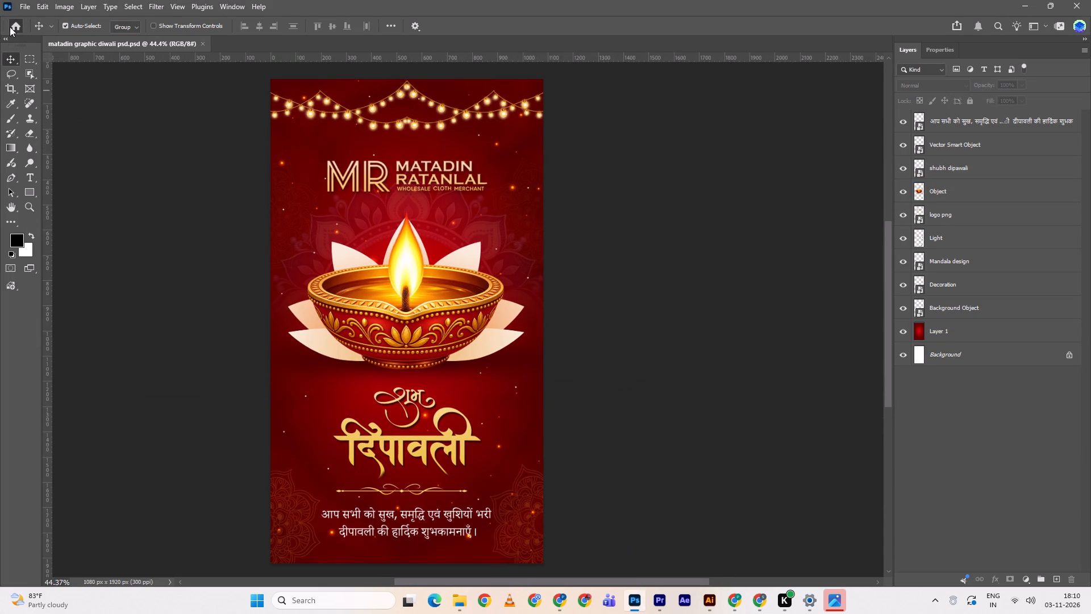
double_click(48, 90)
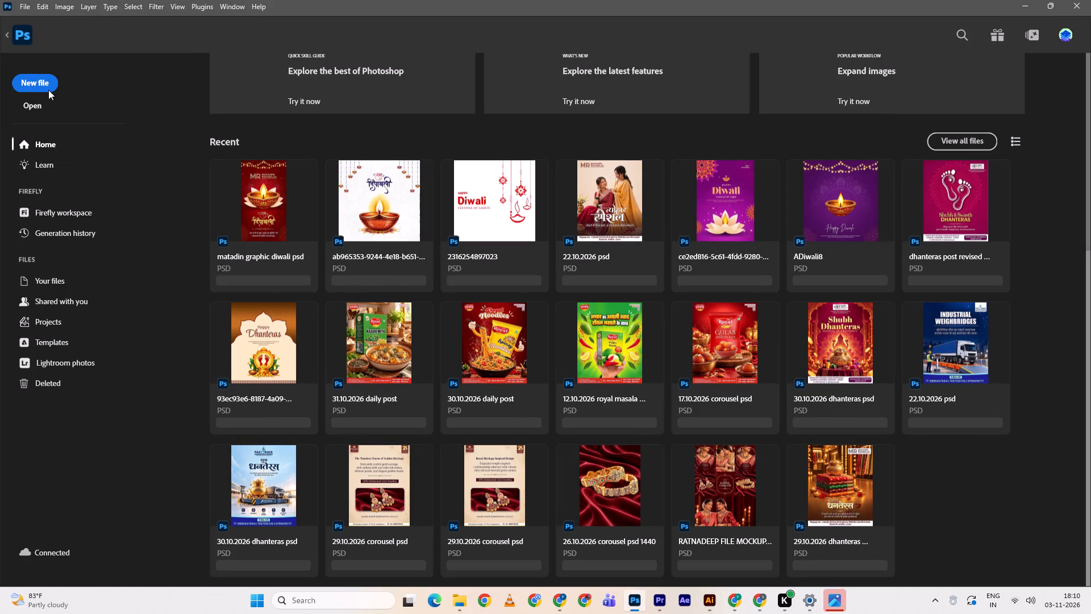
left_click(410, 200)
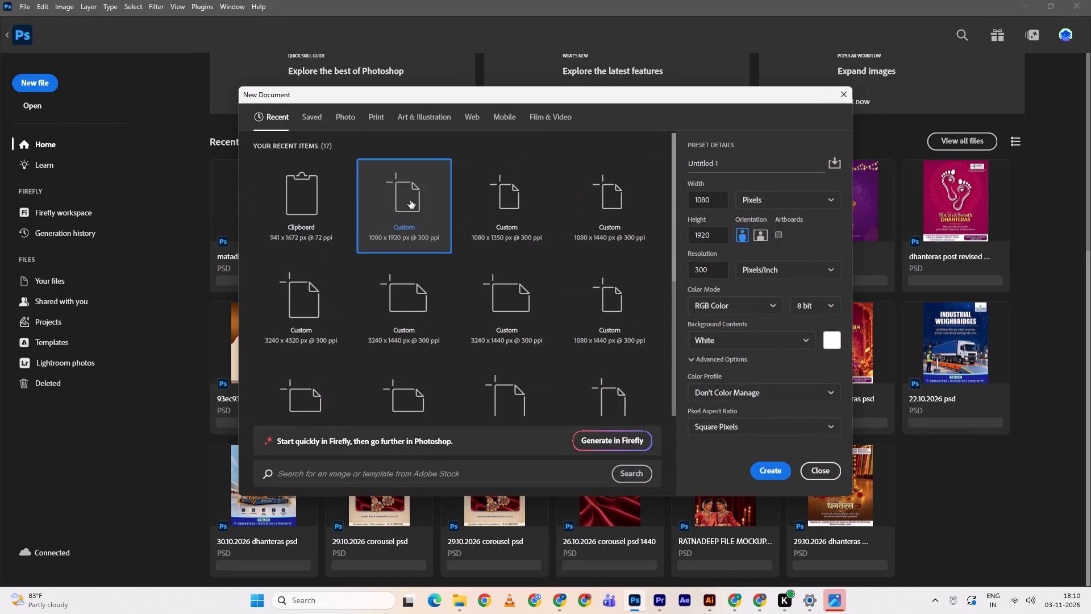
left_click(776, 474)
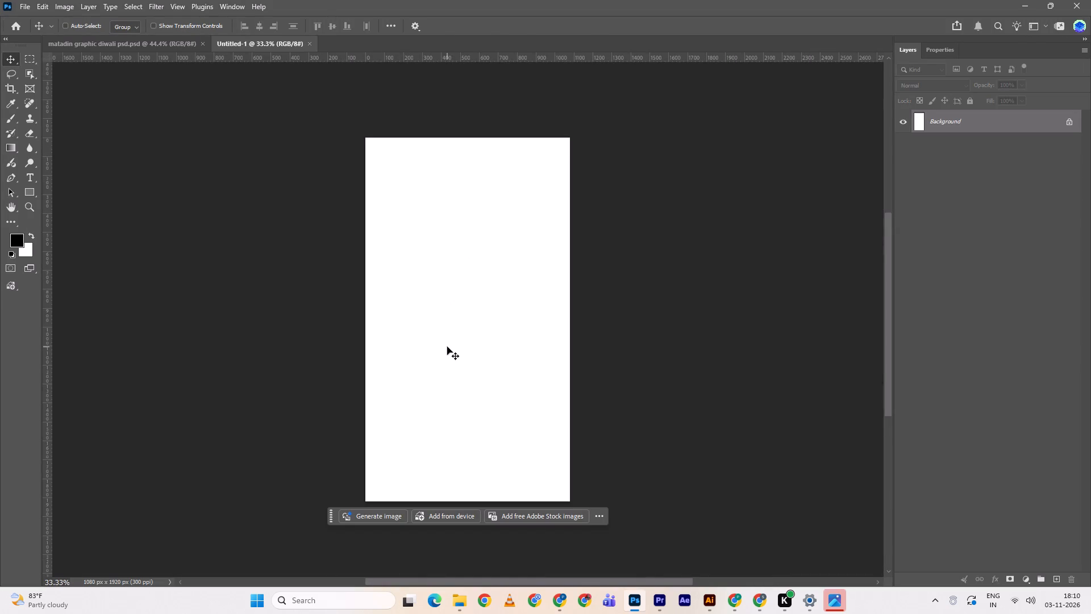
Paste the copied Happy Dhanteras kalash image and scale it up to fill the canvas.
key("ctrl+v")
key("ctrl+t")
left_click_drag(559, 324, 572, 321, "alt")
left_click(561, 24)
scroll(504, 285, "up", 1, "alt")
scroll(503, 285, "down", 4, "ctrl")
Lasso the Happy Dhanteras lettering with its ornaments inside the circle and remove it from the image.
left_click(9, 73)
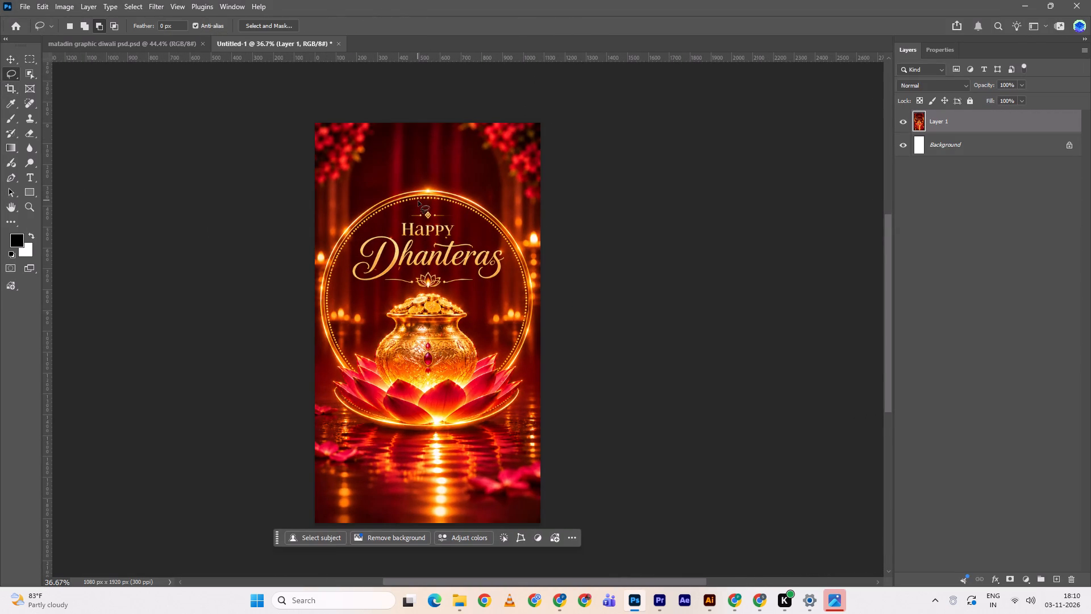
left_click(419, 209)
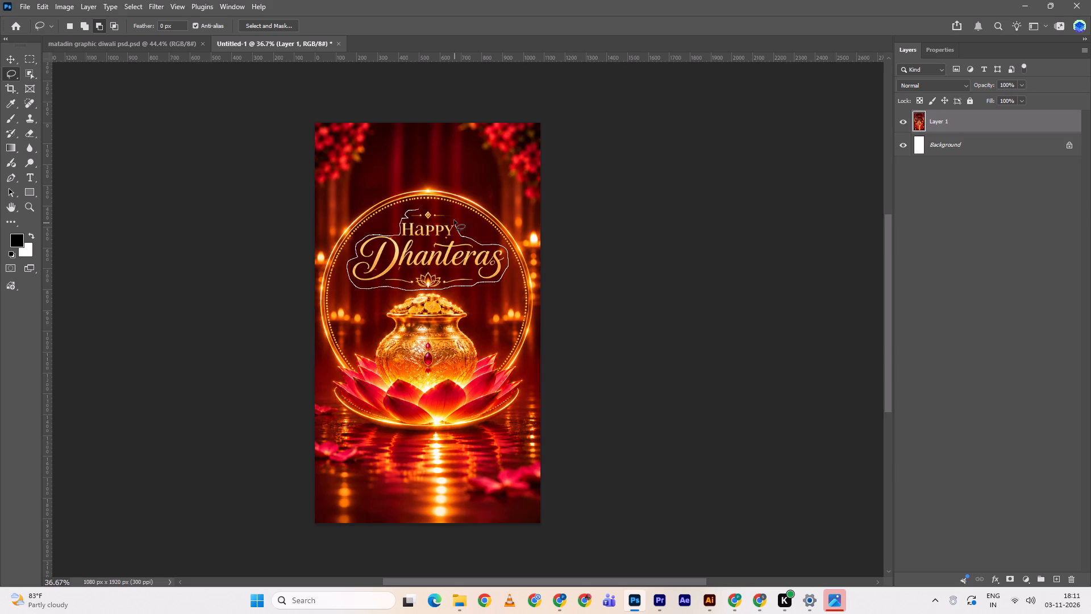
double_click(401, 300)
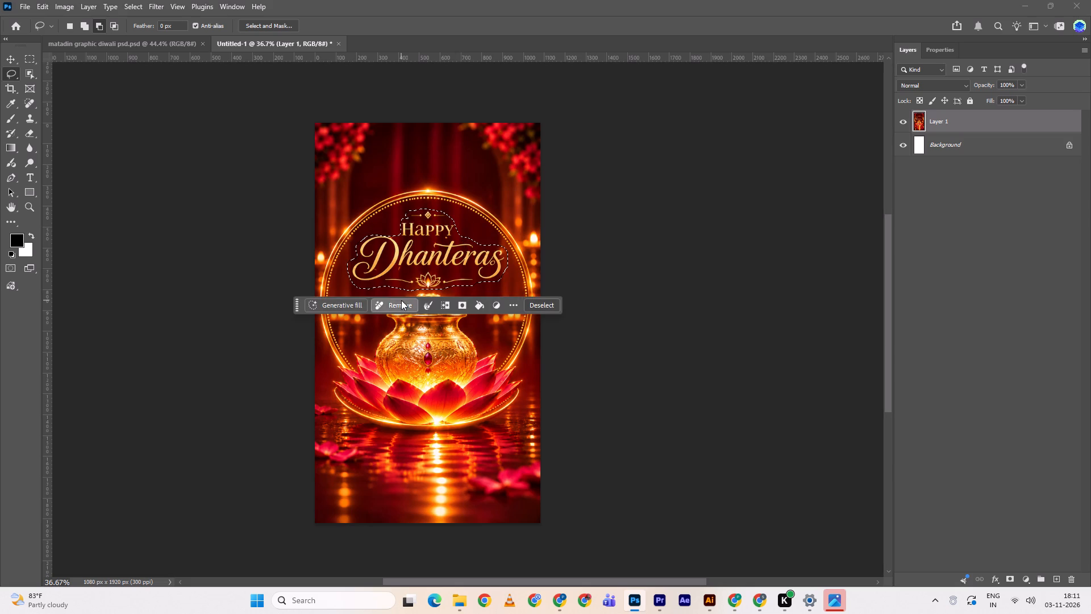
Switch to Premiere, start a media export of the matadin graphic diwali psd sequence and choose Downloads as its location.
key("alt+Tab")
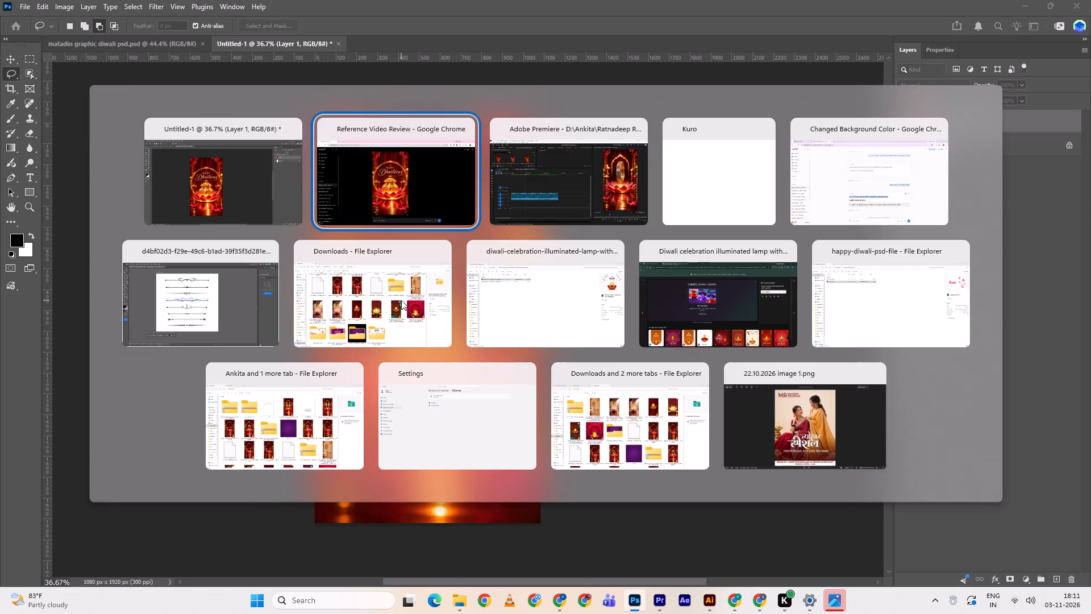
key("alt+Tab")
left_click(99, 204)
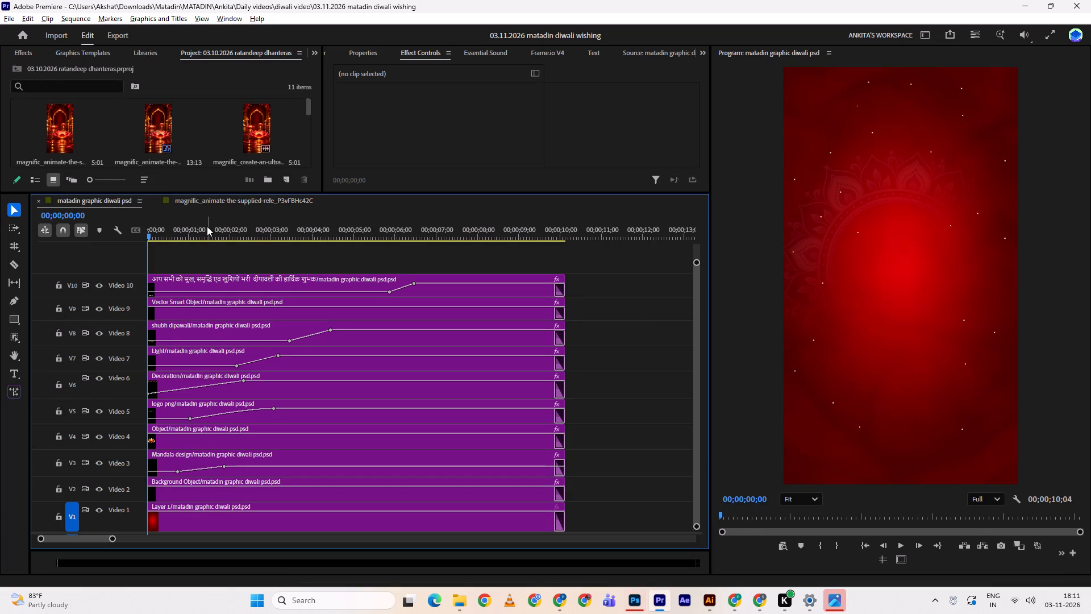
key("ctrl+m")
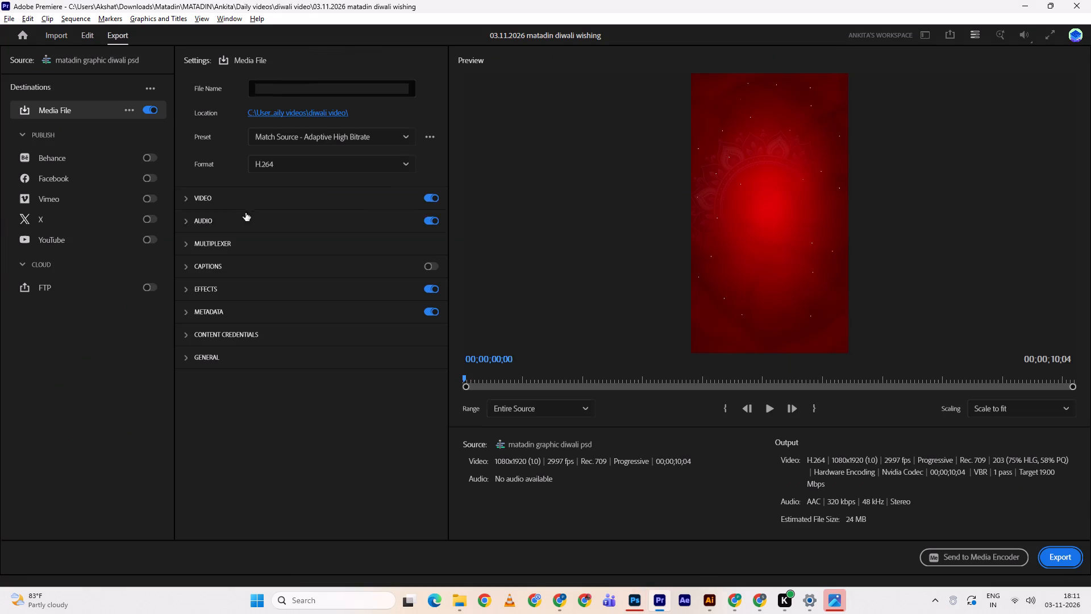
left_click(295, 115)
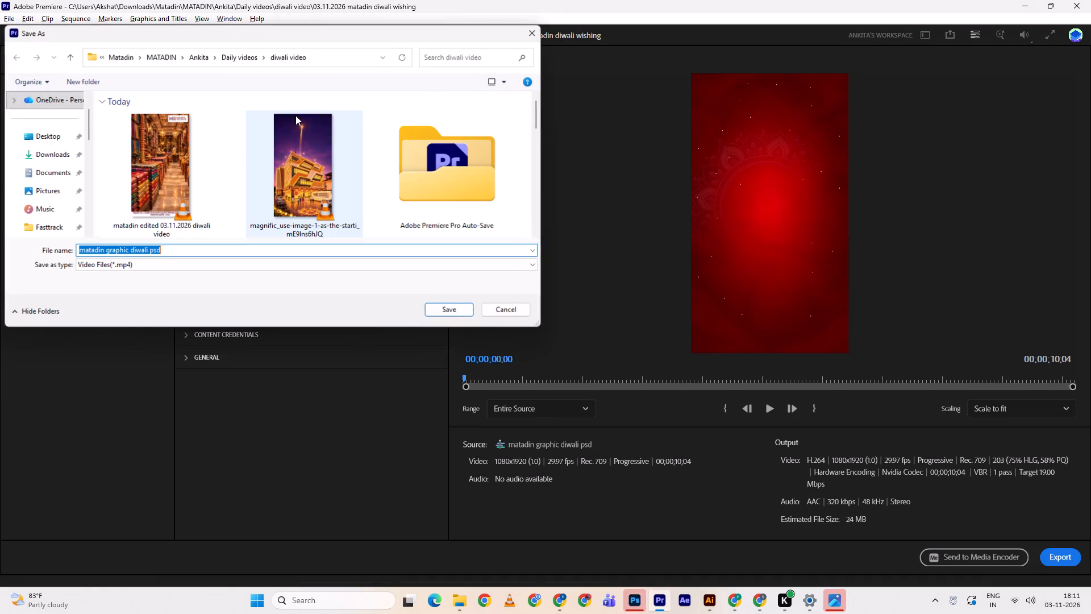
scroll(47, 193, "up", 3)
left_click(51, 198)
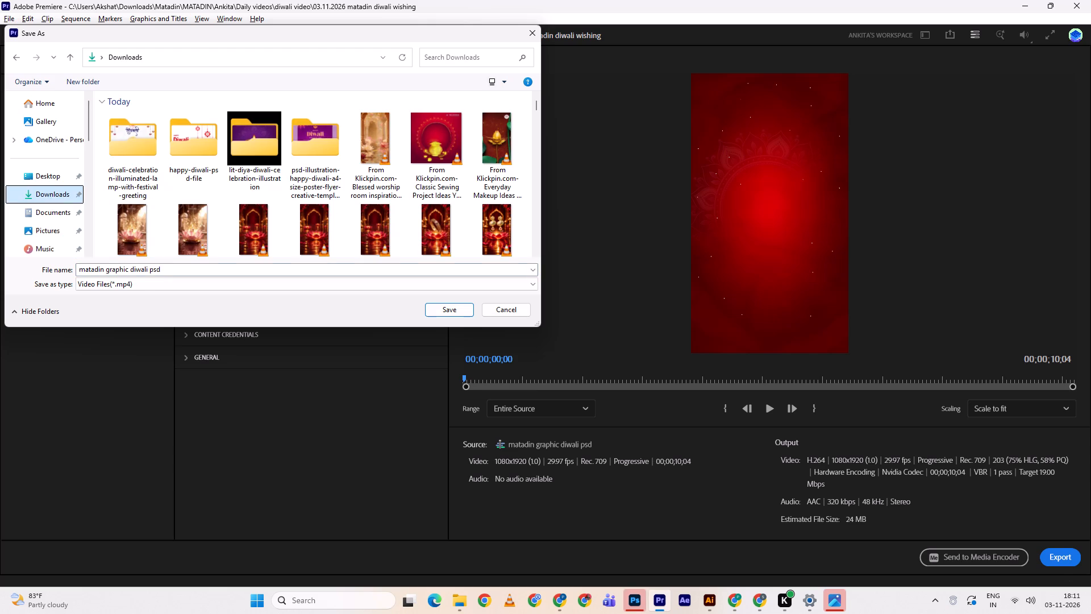
Name the output file "matadin graphic diwali video trial" and export the sequence as an H.264 video.
left_click(172, 272)
left_click(172, 272)
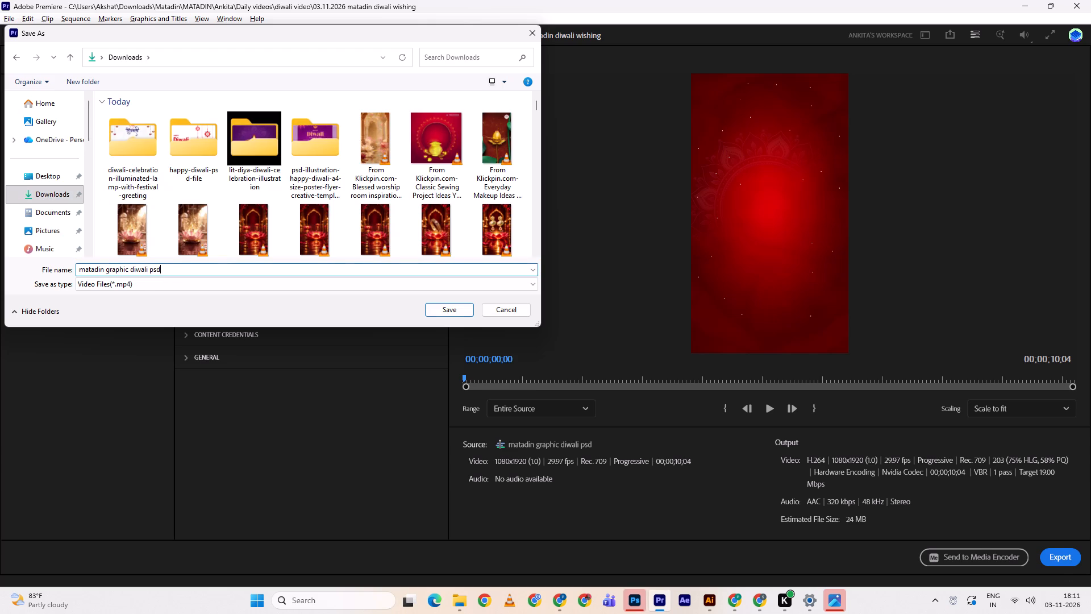
key("BackSpace")
key("BackSpace")
key("BackSpace")
key("i")
key("BackSpace")
type("video t")
type("rial")
key("Return")
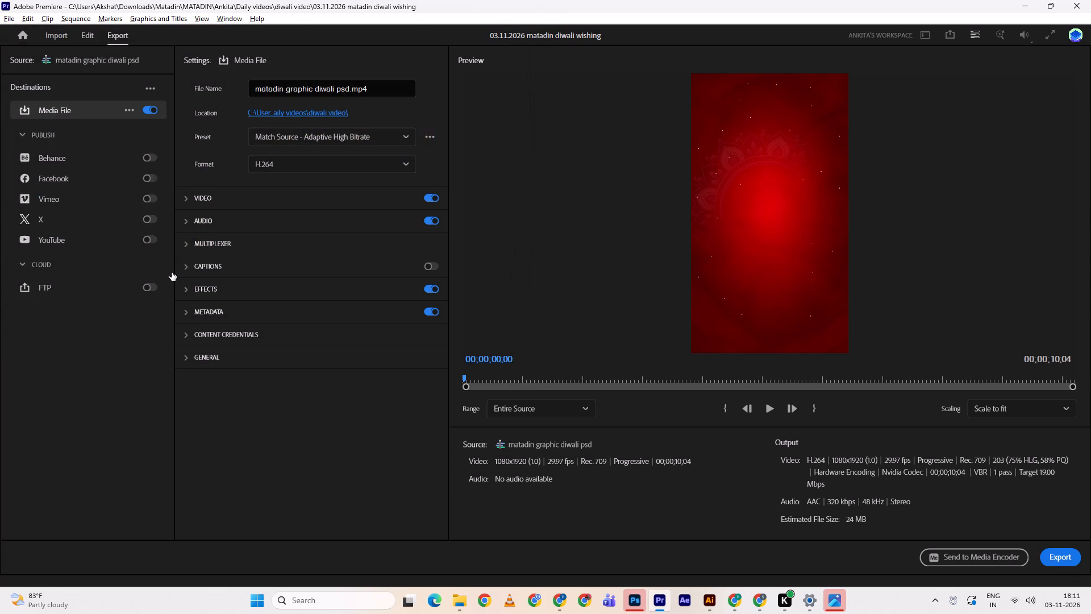
key("Return")
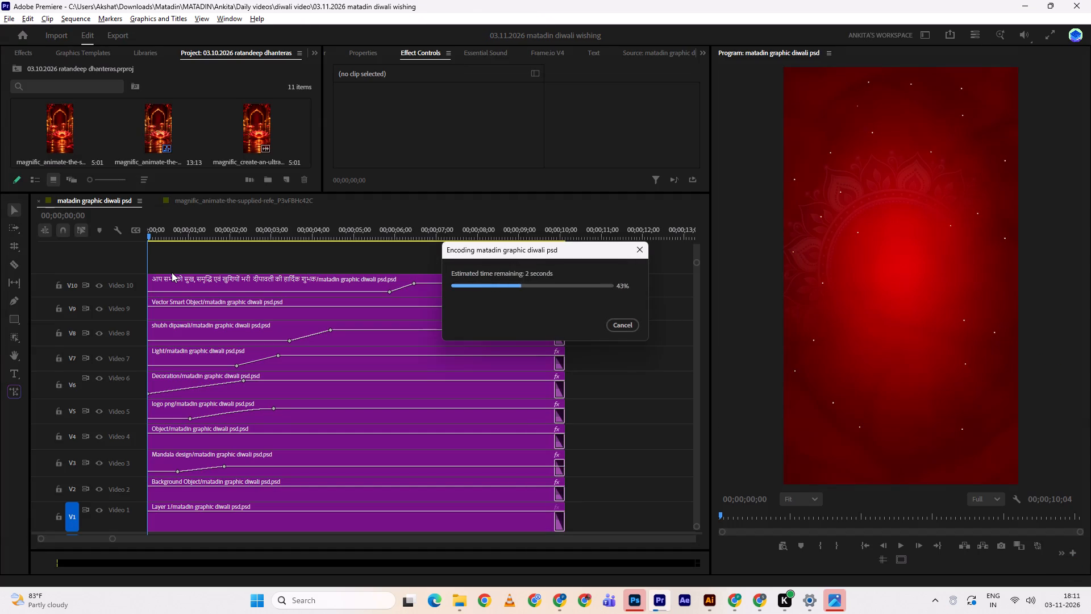
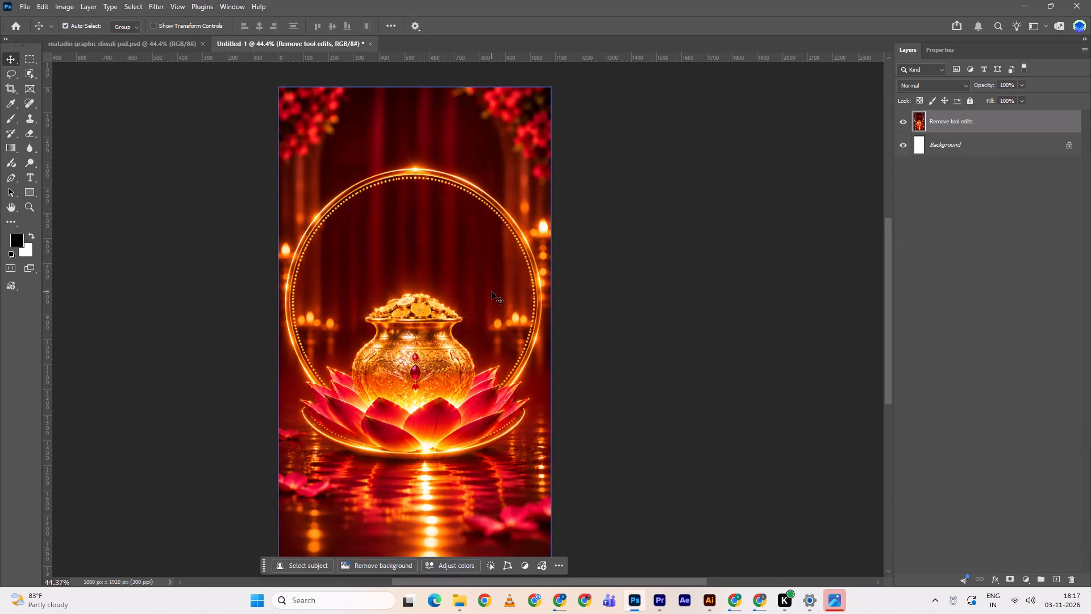
scroll(492, 292, "down", 2, "ctrl")
scroll(495, 291, "up", 4)
scroll(496, 291, "up", 3, "ctrl")
scroll(496, 291, "down", 5)
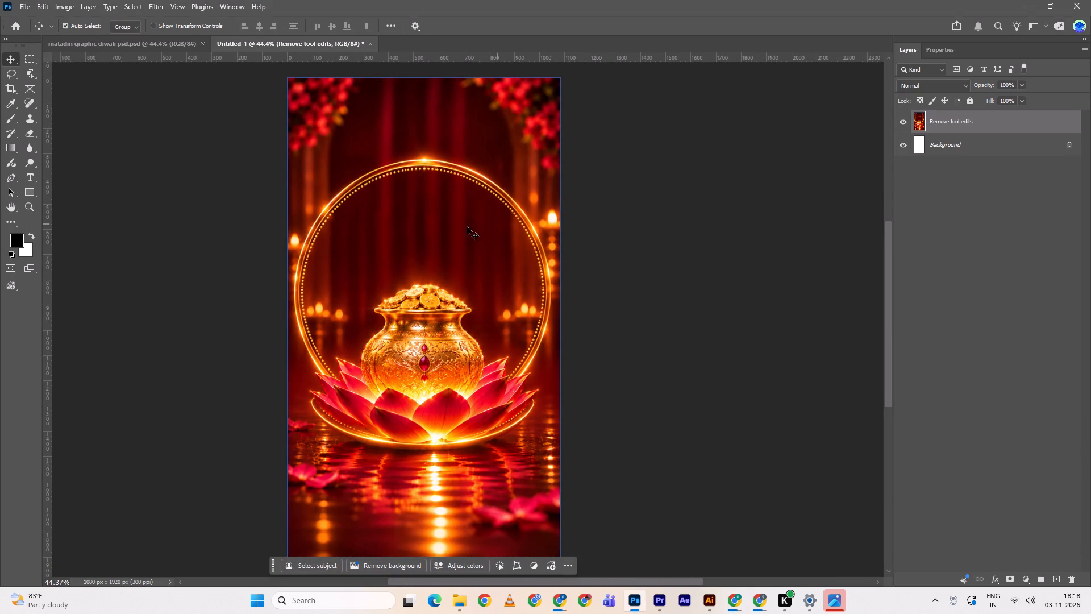
key("alt+Tab")
key("alt+Tab")
Export the kalash image as a PNG named "ratnadeep last" in the Downloads folder.
key("ctrl+w")
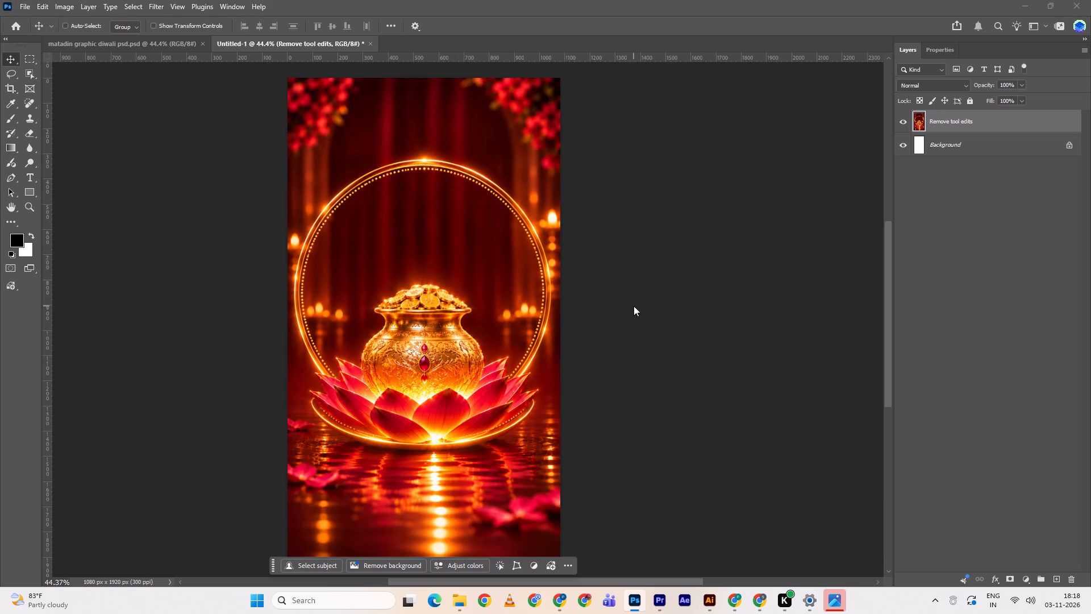
left_click(132, 241)
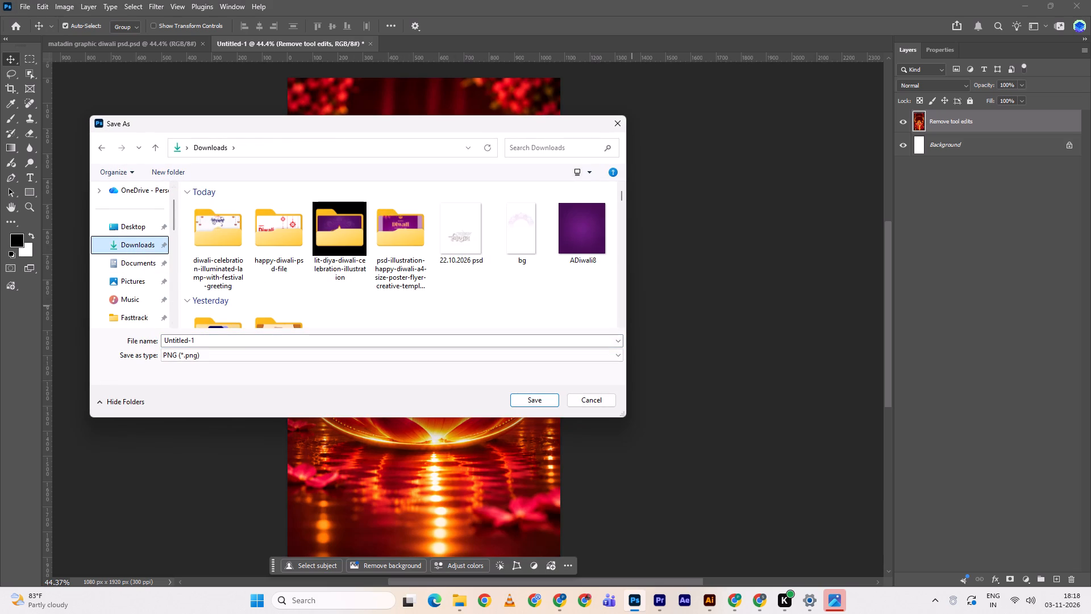
left_click(221, 342)
type("rat")
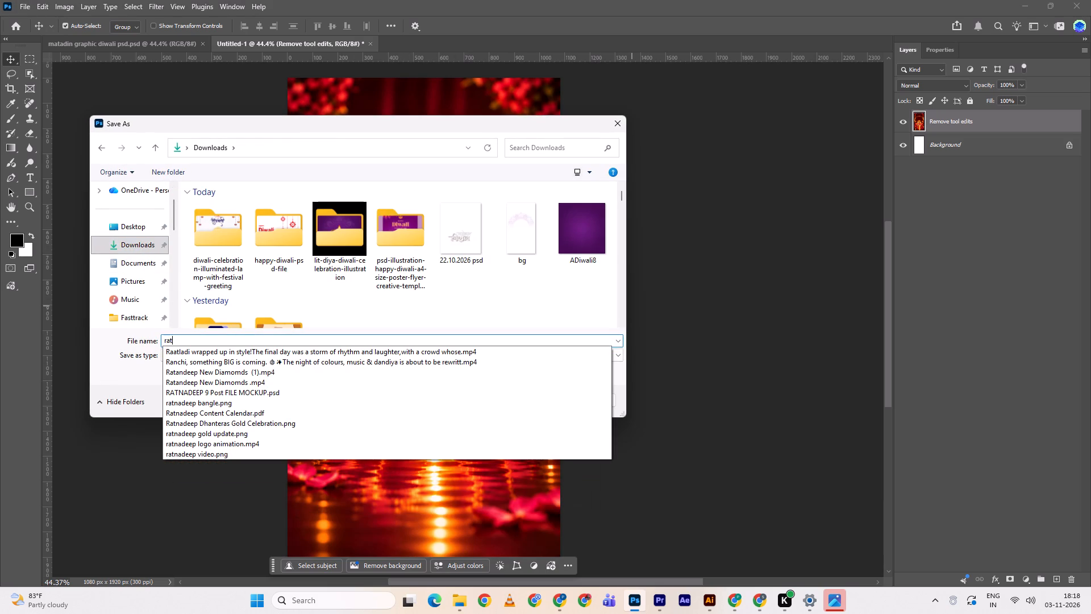
type("nadeep")
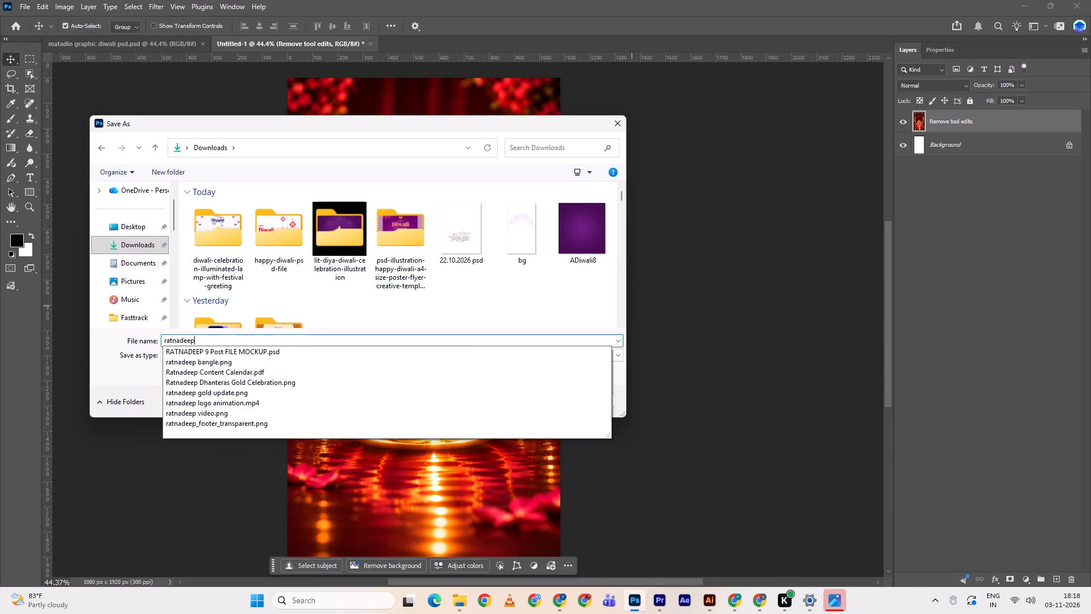
key("space")
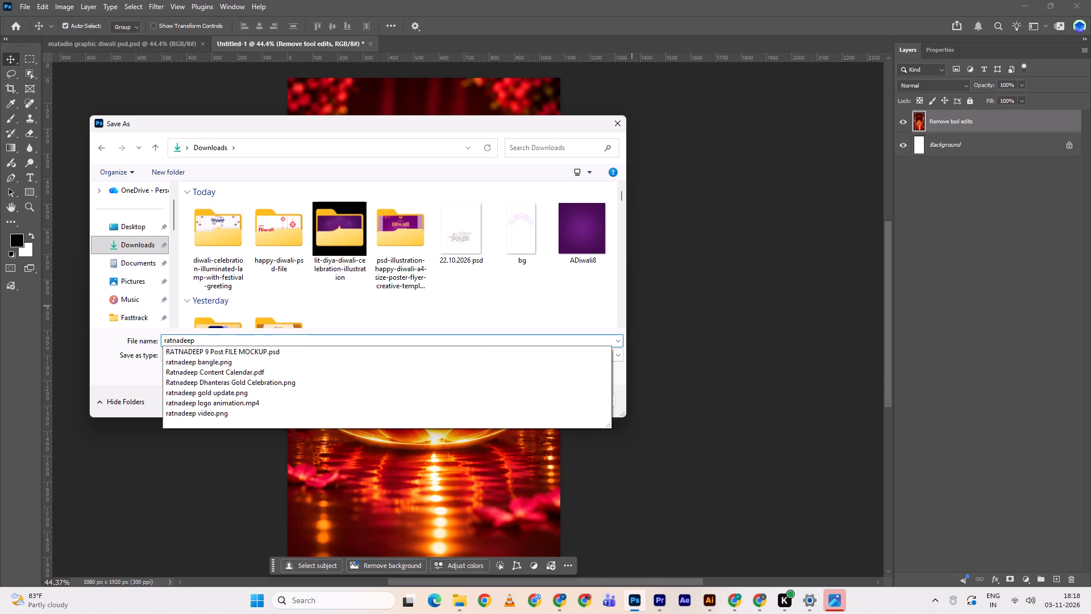
type("last")
key("Return")
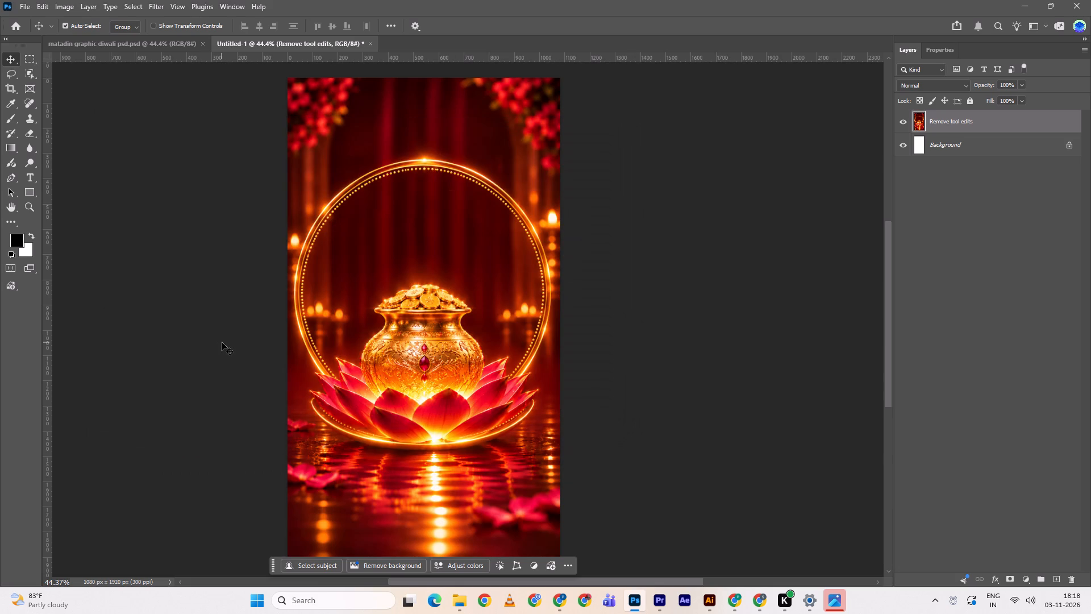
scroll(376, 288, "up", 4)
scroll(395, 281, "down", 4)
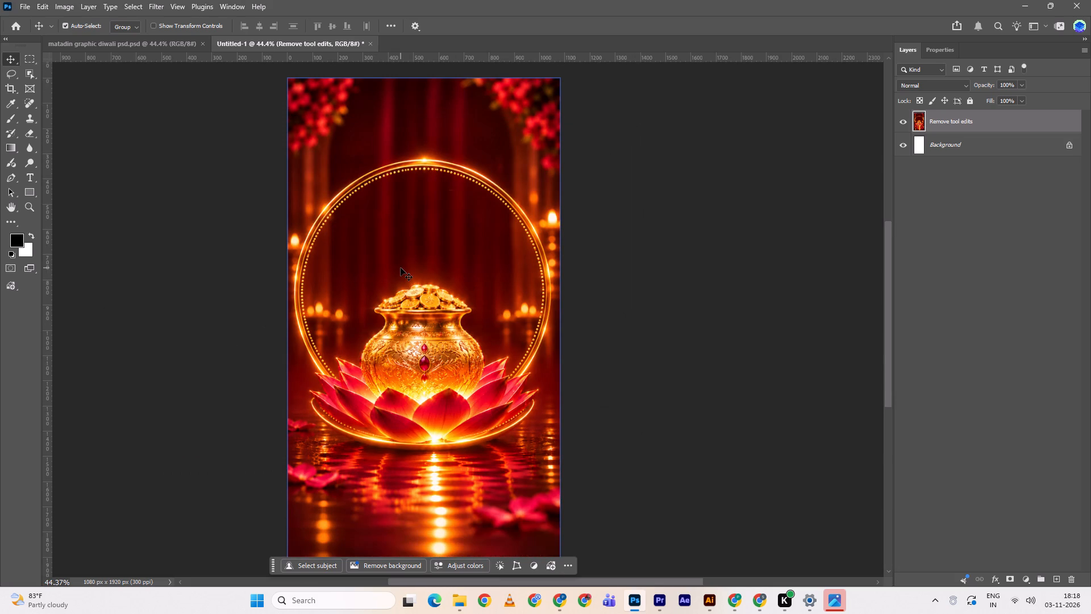
Switch to Premiere and play the Matadin Diwali sequence from the start to review the animation timing.
key("alt+Tab")
key("alt+Tab")
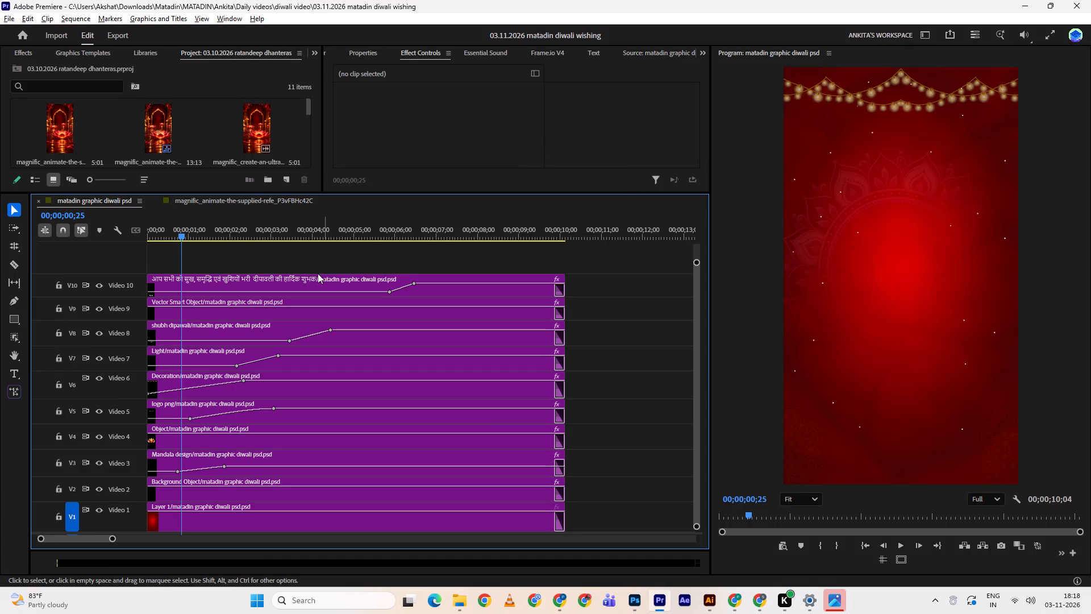
left_click_drag(198, 238, 83, 241)
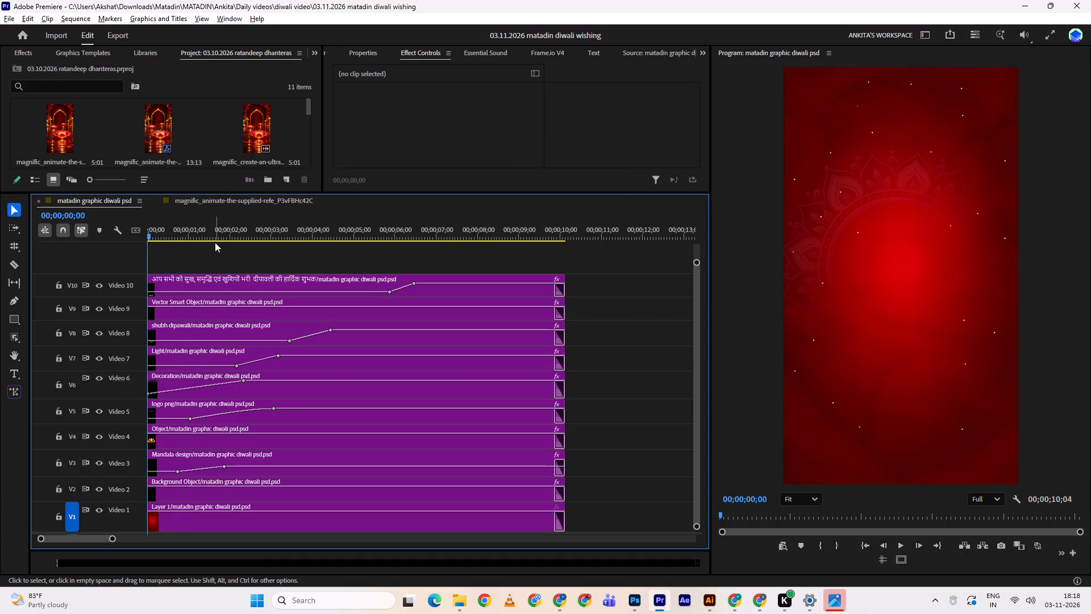
key("space")
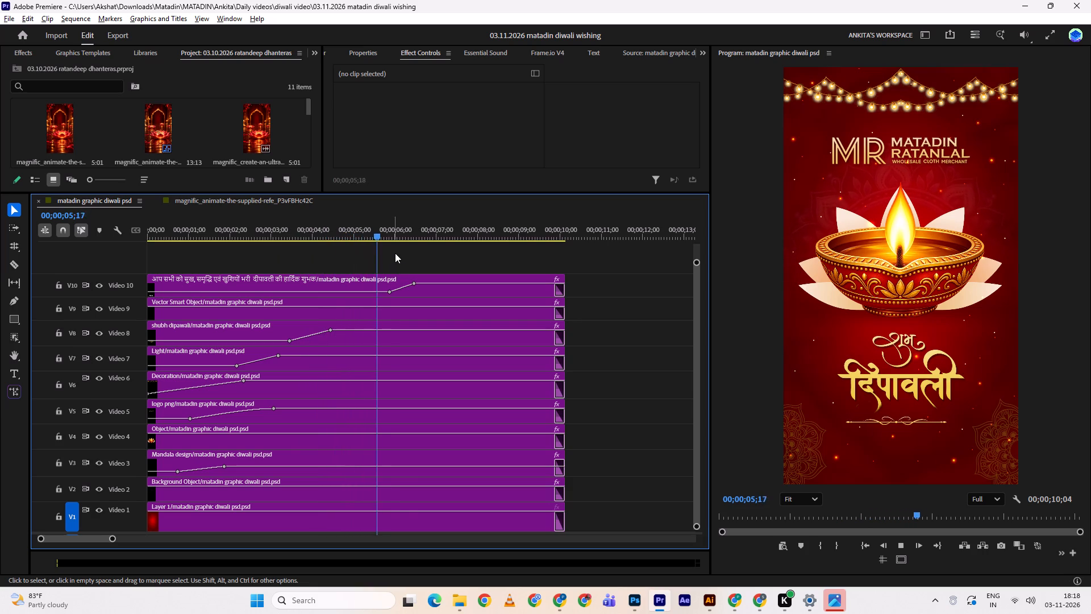
left_click_drag(409, 238, 312, 239)
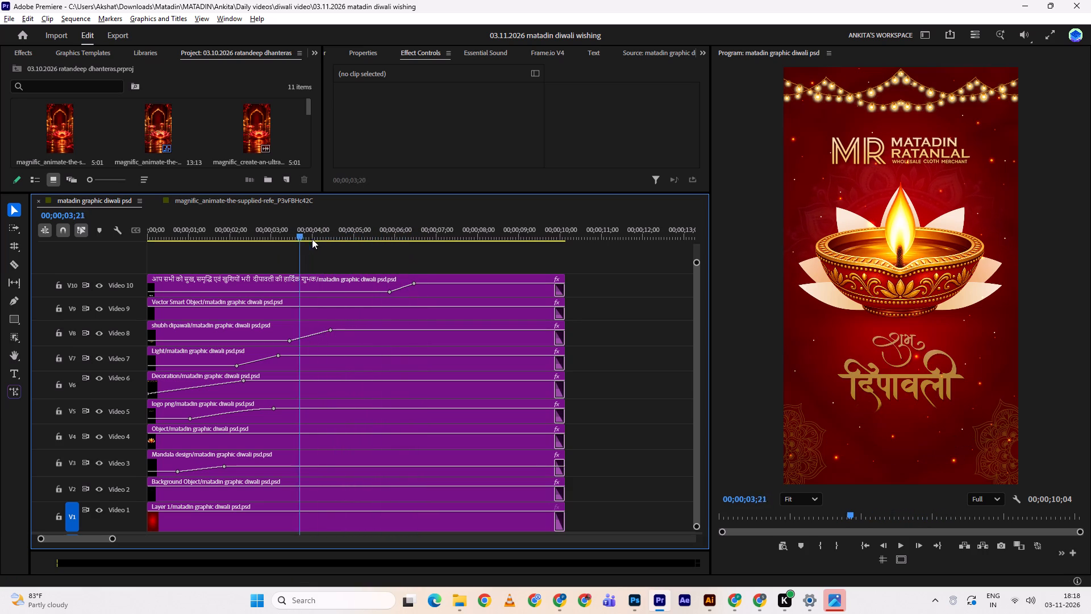
left_click_drag(312, 239, 346, 244)
Move both Scale keyframes of the Vector Smart Object ornament clip earlier, with the animation starting at about 00;00;03;27.
left_click(351, 313)
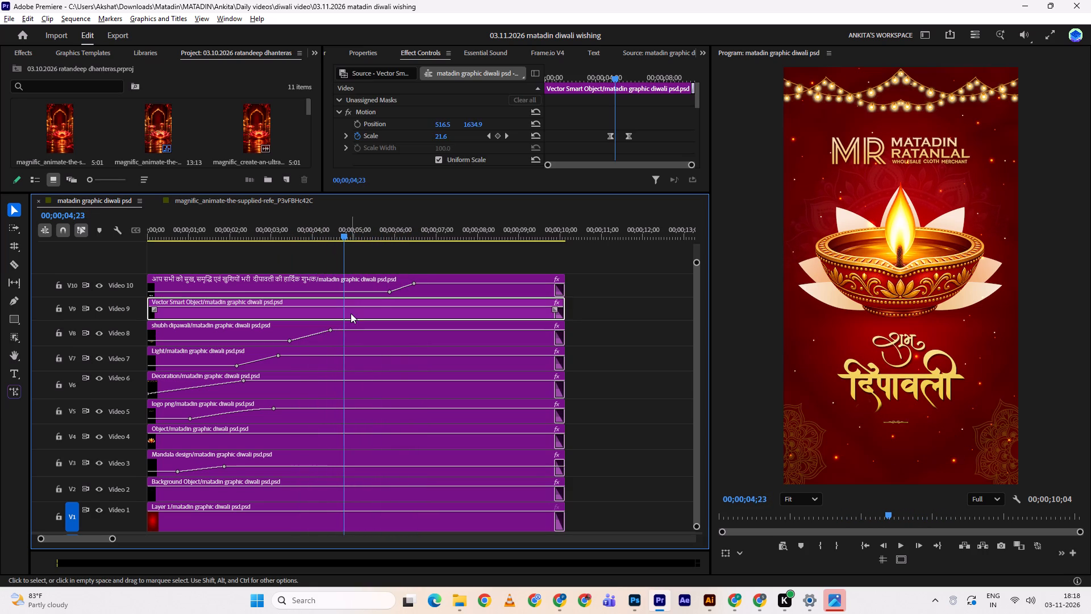
key("space")
key("space")
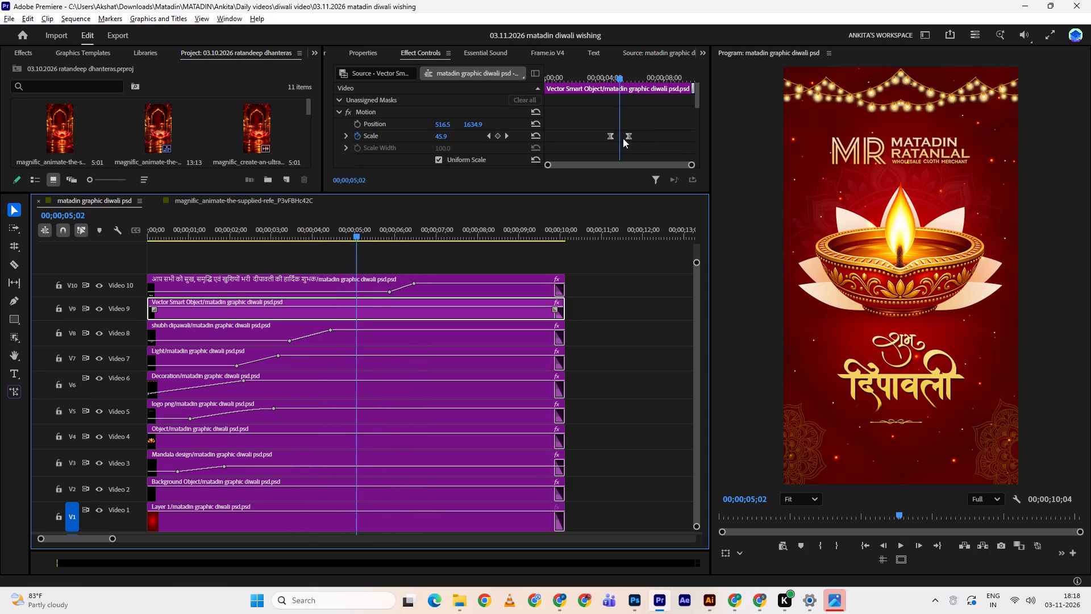
left_click_drag(609, 135, 603, 135)
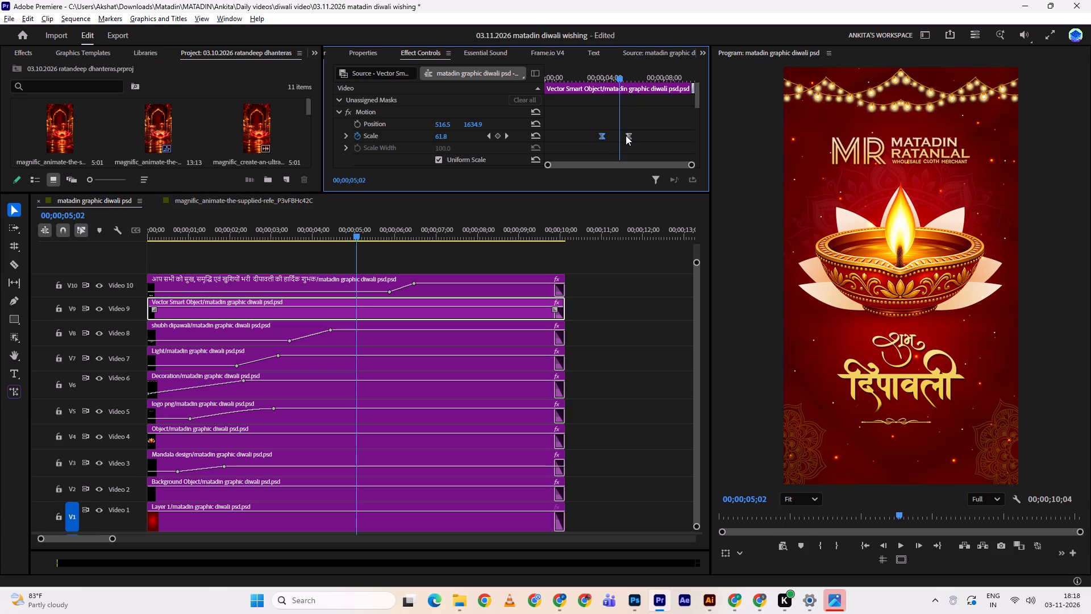
left_click(626, 135)
left_click_drag(622, 68, 594, 72)
key("space")
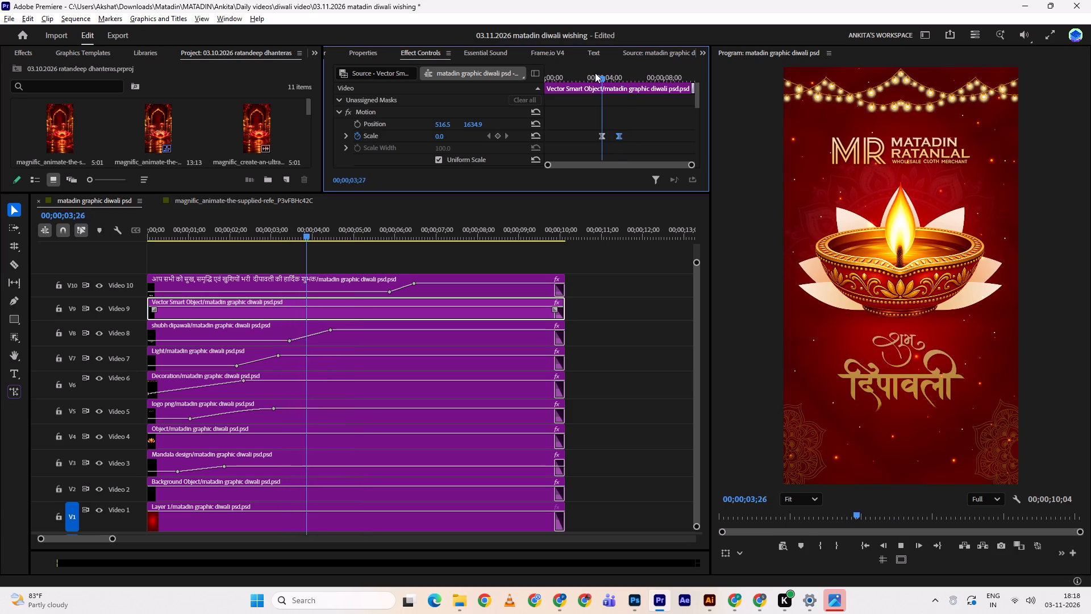
key("space")
left_click_drag(596, 74, 606, 77)
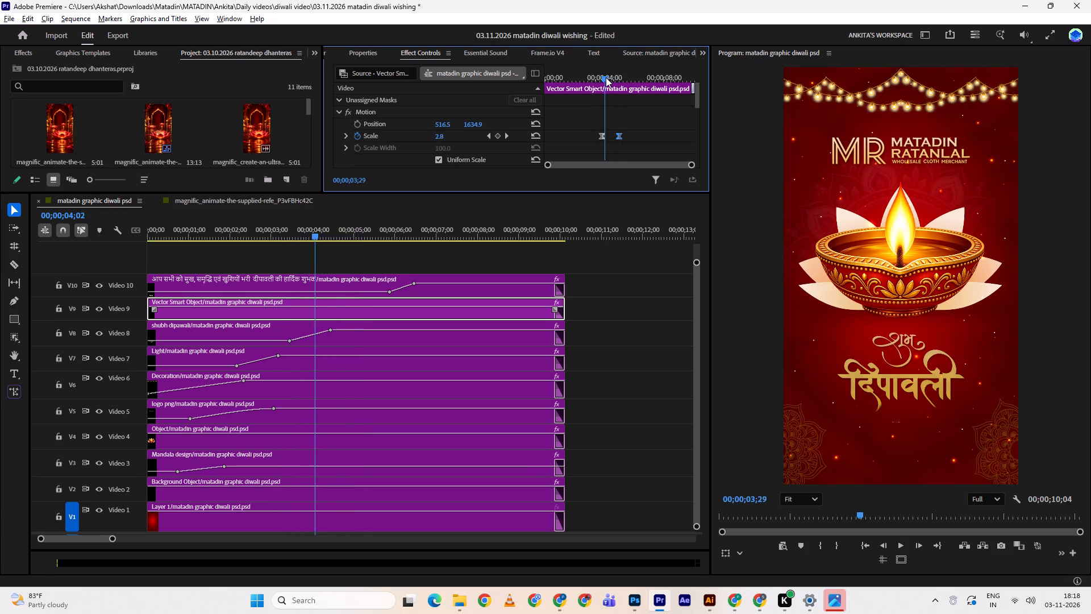
Move the ornament's ending Scale keyframe slightly earlier, to about 00;00;04;24, and preview the faster scale-up.
left_click_drag(606, 77, 617, 78)
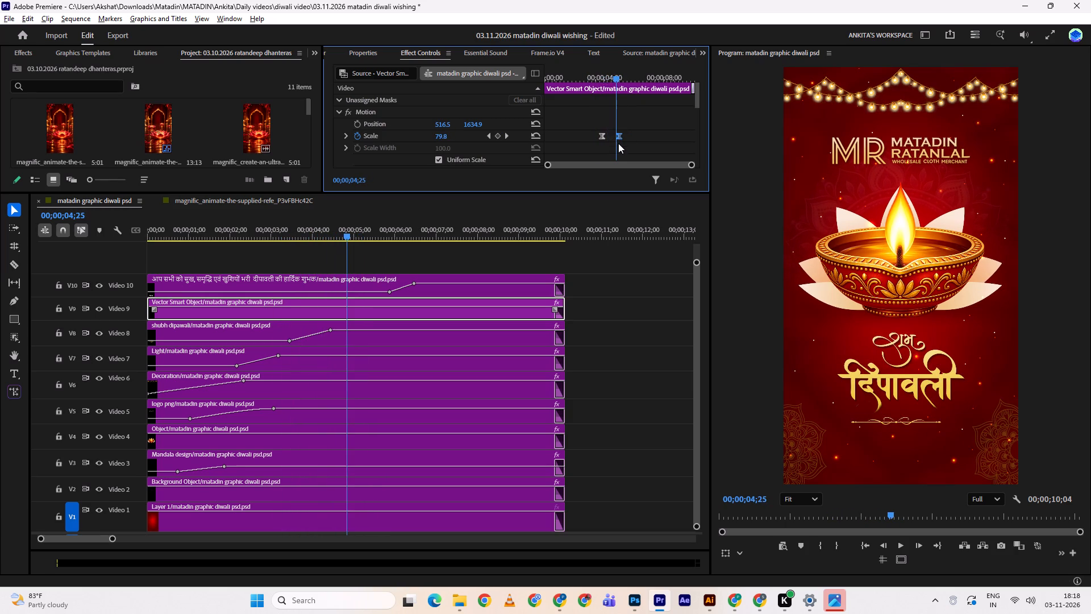
left_click(621, 138)
left_click_drag(621, 74, 599, 72)
key("space")
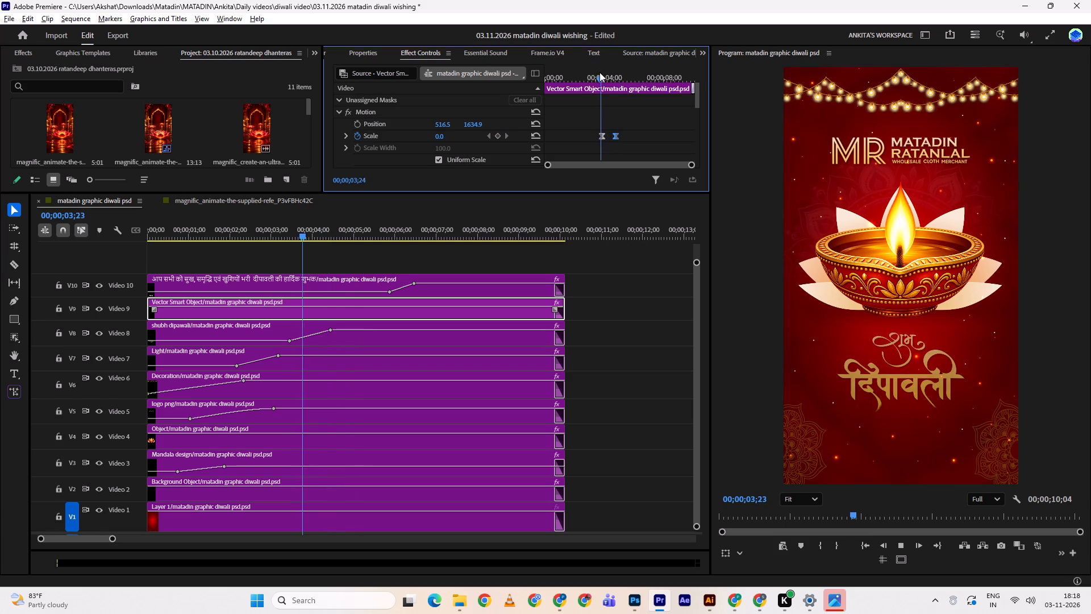
key("space")
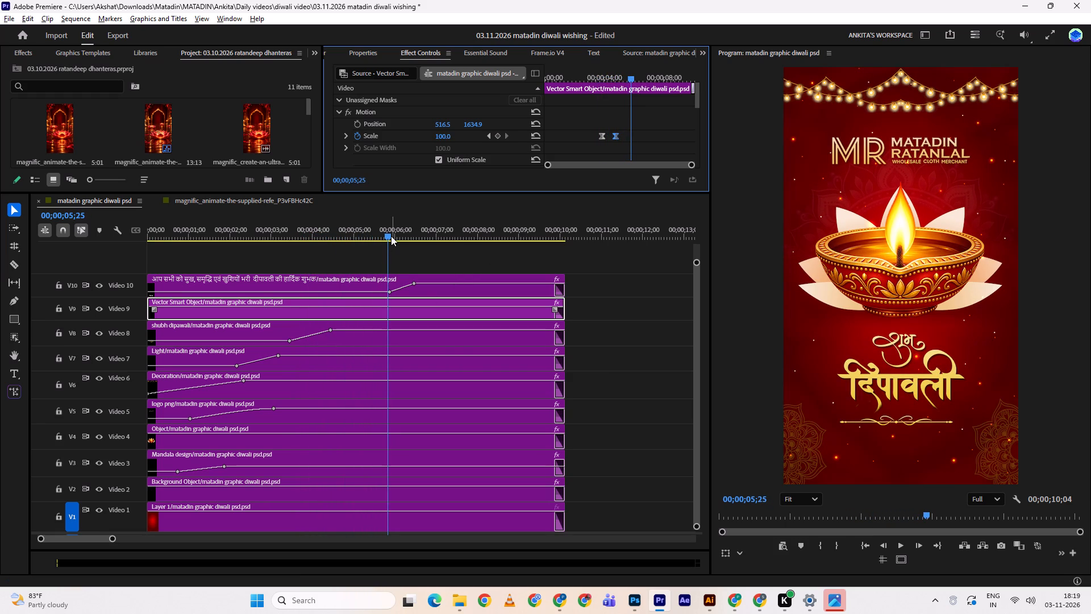
left_click_drag(391, 236, 347, 224)
key("space")
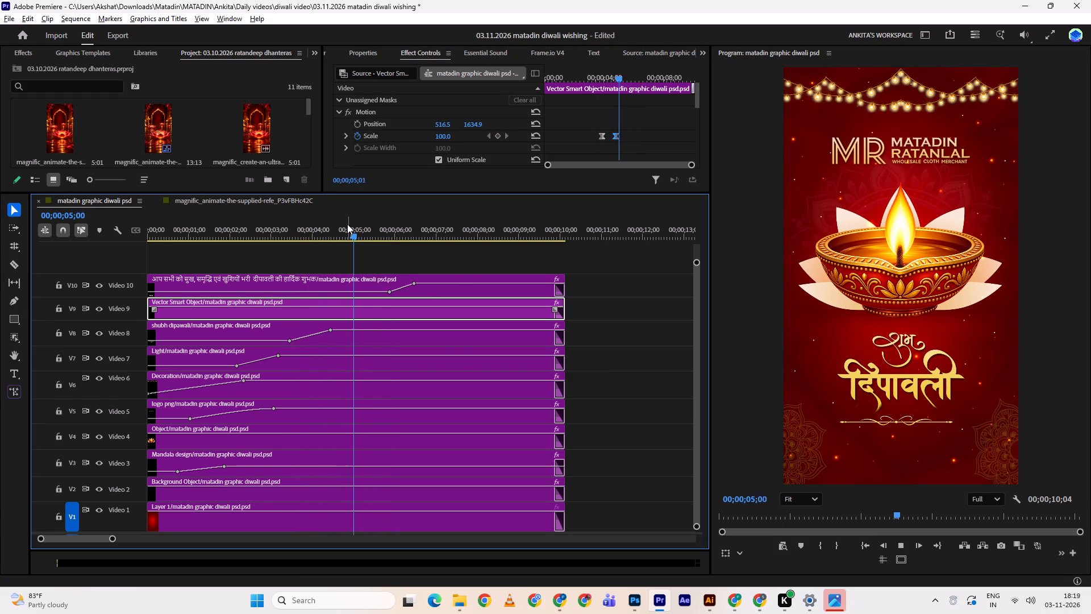
key("space")
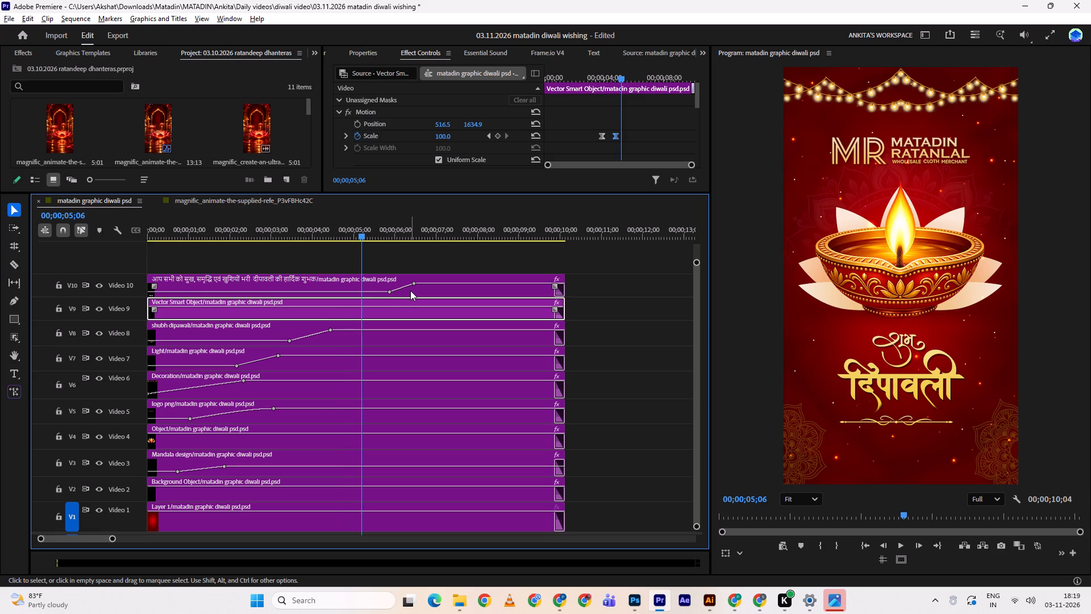
Move both Opacity keyframes of the Hindi greeting text clip earlier so its fade-in starts at about 00;00;05;06, and preview it.
left_click(410, 291)
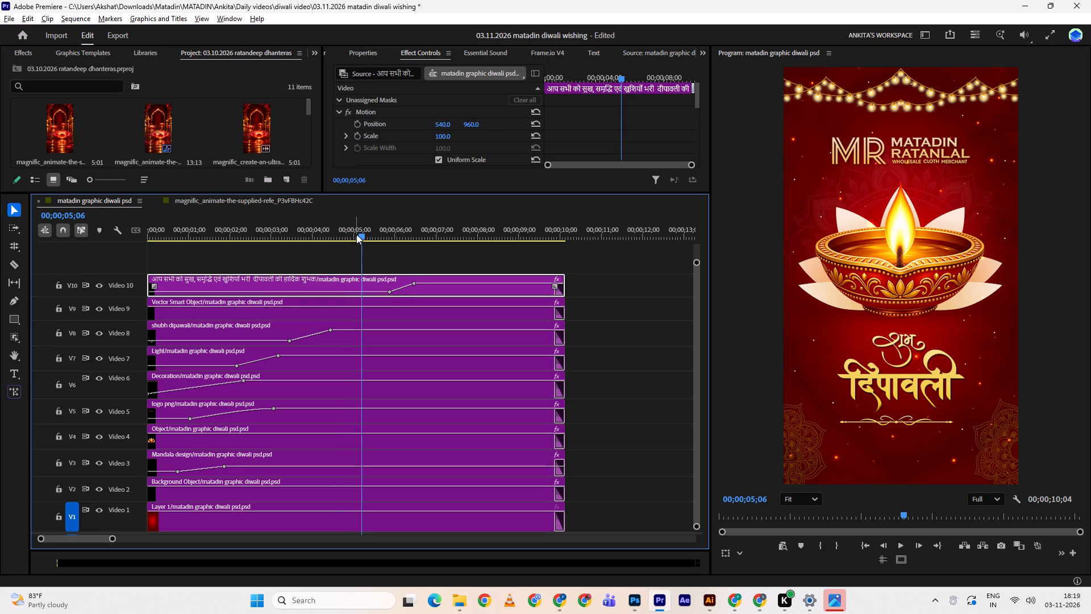
scroll(588, 114, "down", 2)
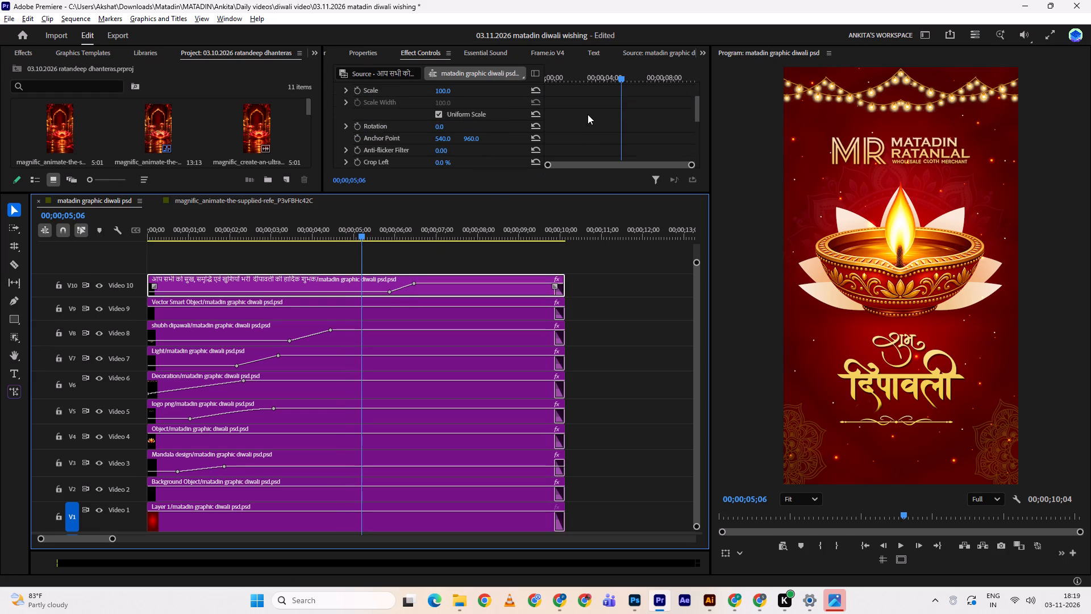
scroll(588, 114, "down", 12)
left_click_drag(615, 96, 656, 112)
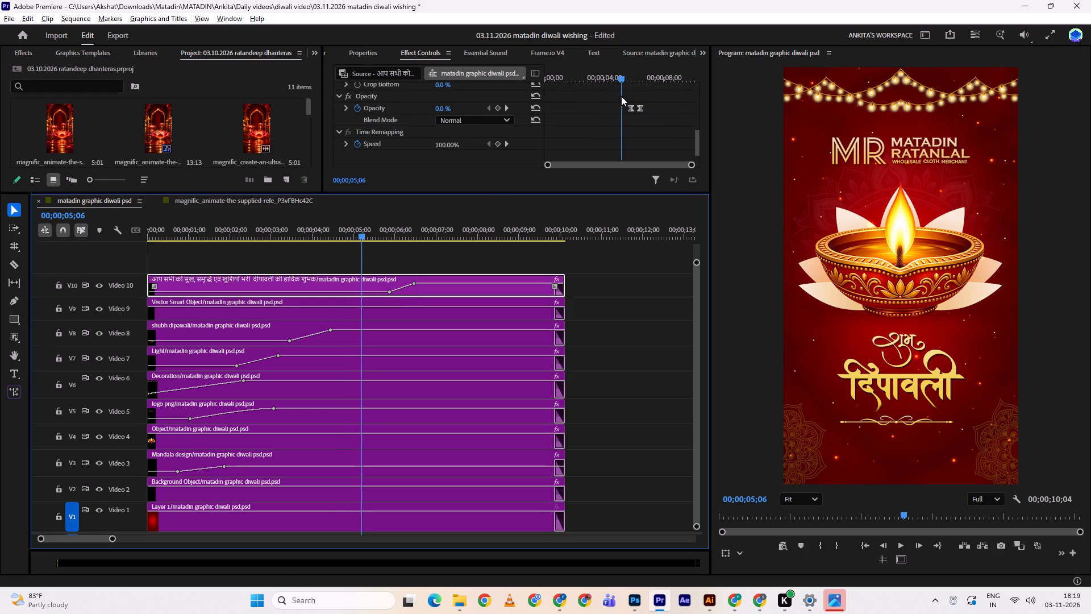
left_click_drag(617, 96, 643, 108)
left_click_drag(642, 110, 631, 110)
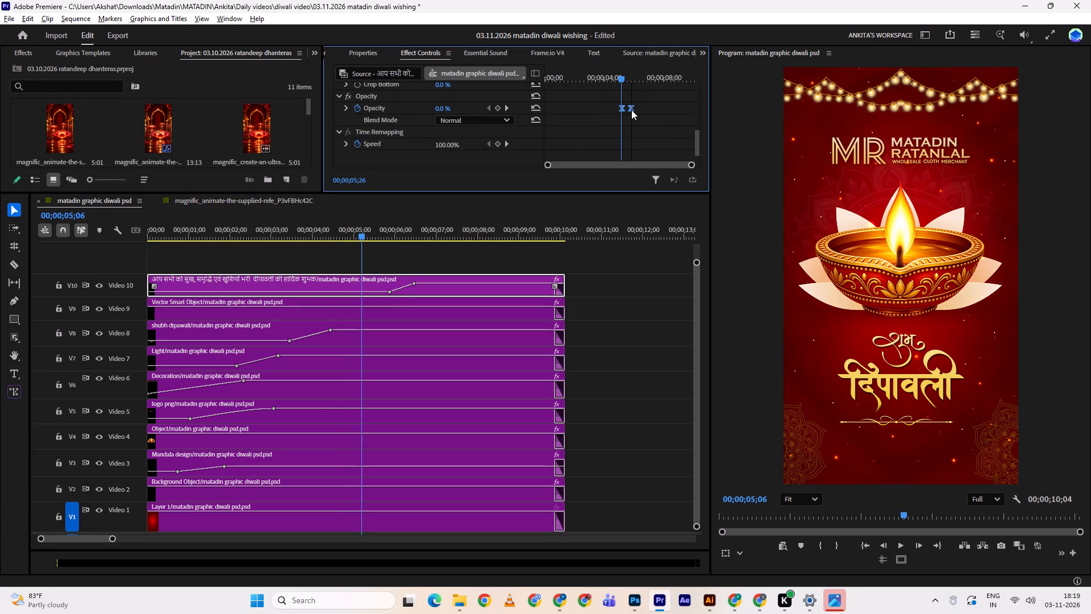
left_click_drag(631, 110, 631, 110)
left_click_drag(366, 234, 345, 240)
key("space")
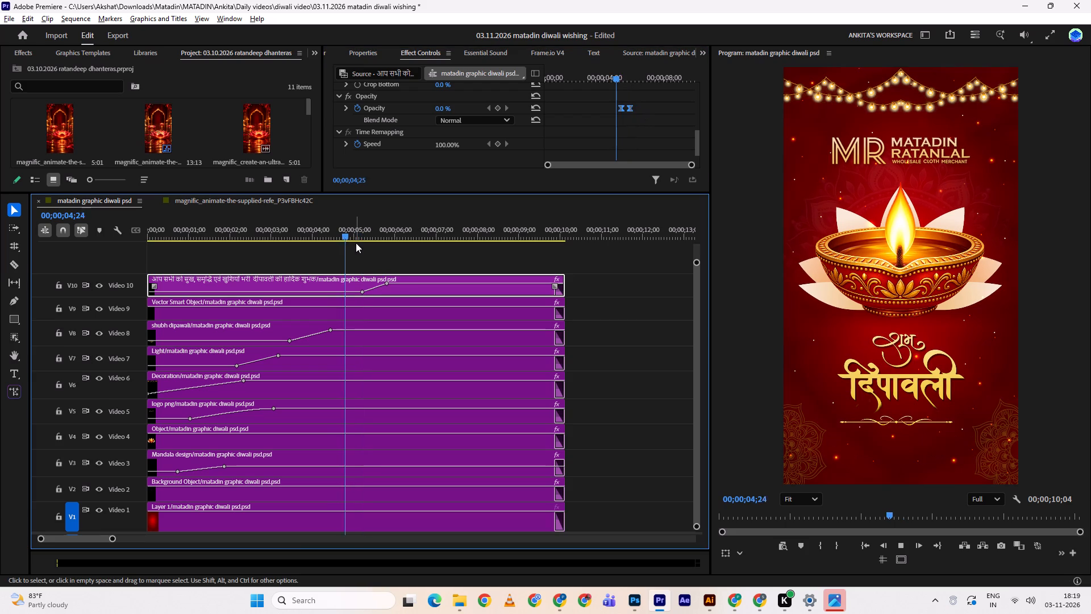
left_click_drag(380, 239, 310, 243)
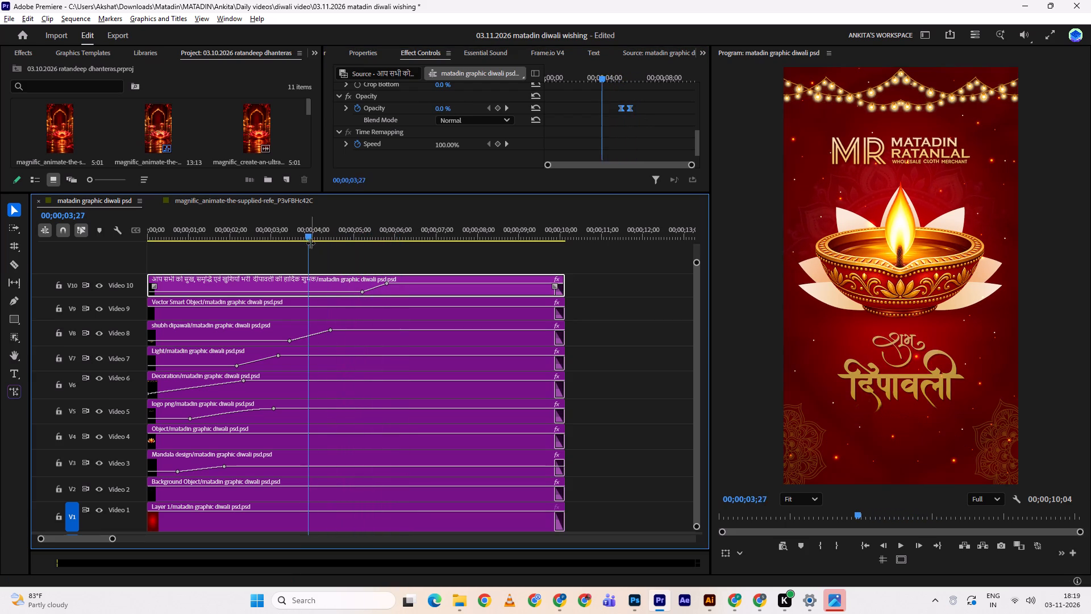
key("space")
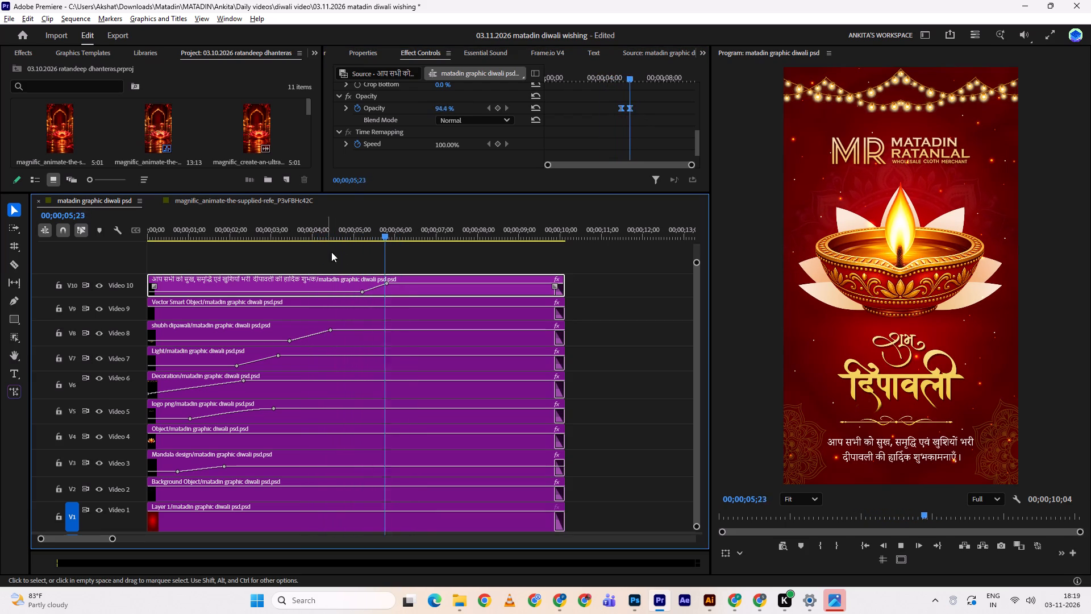
key("space")
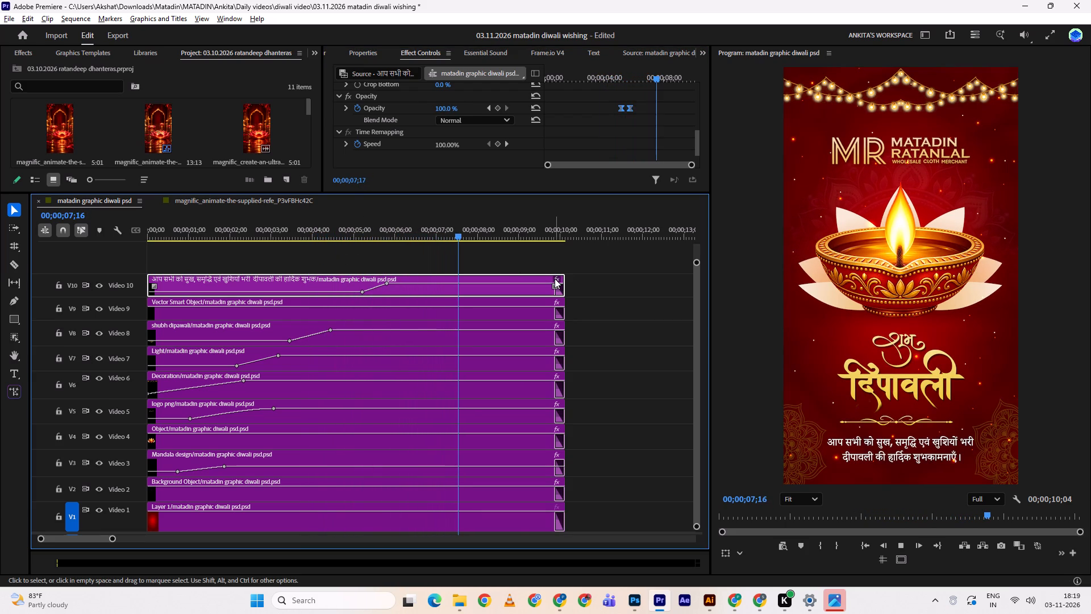
key("space")
key("space")
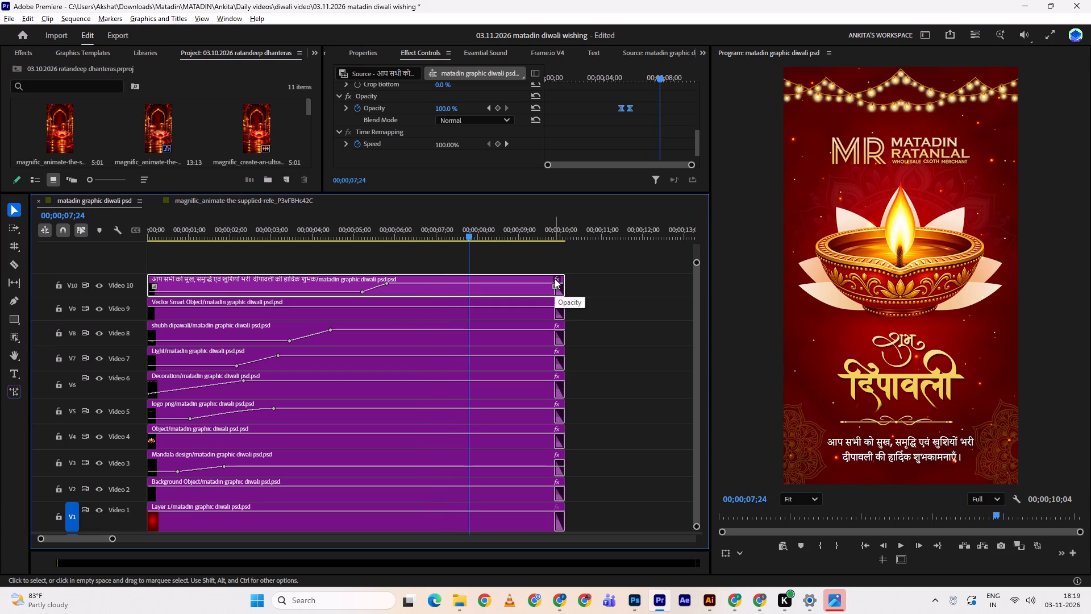
Trim the ends of all clips on Video 1 through Video 10 together so the sequence lasts 00;00;08;05.
key("space")
key("space")
key("space")
key("space")
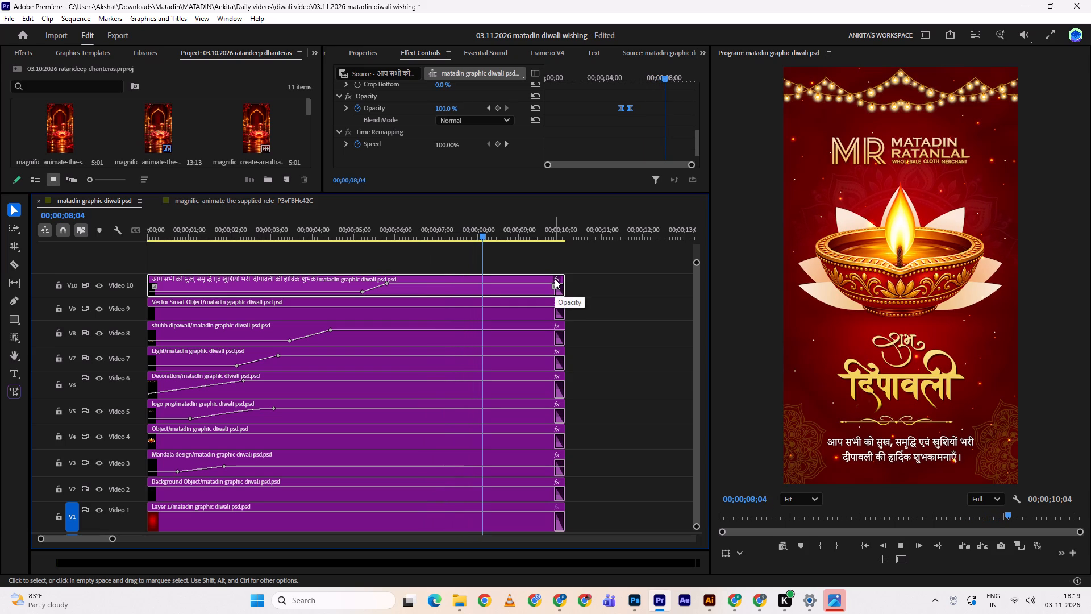
key("Left")
key("Left")
key("Left")
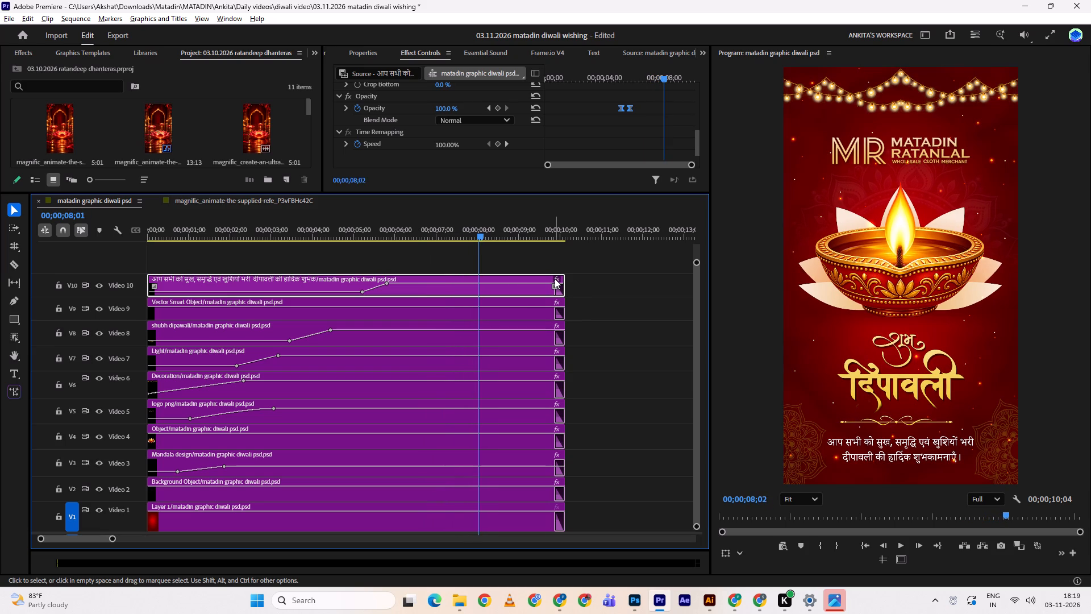
key("Left")
left_click_drag(600, 264, 550, 454)
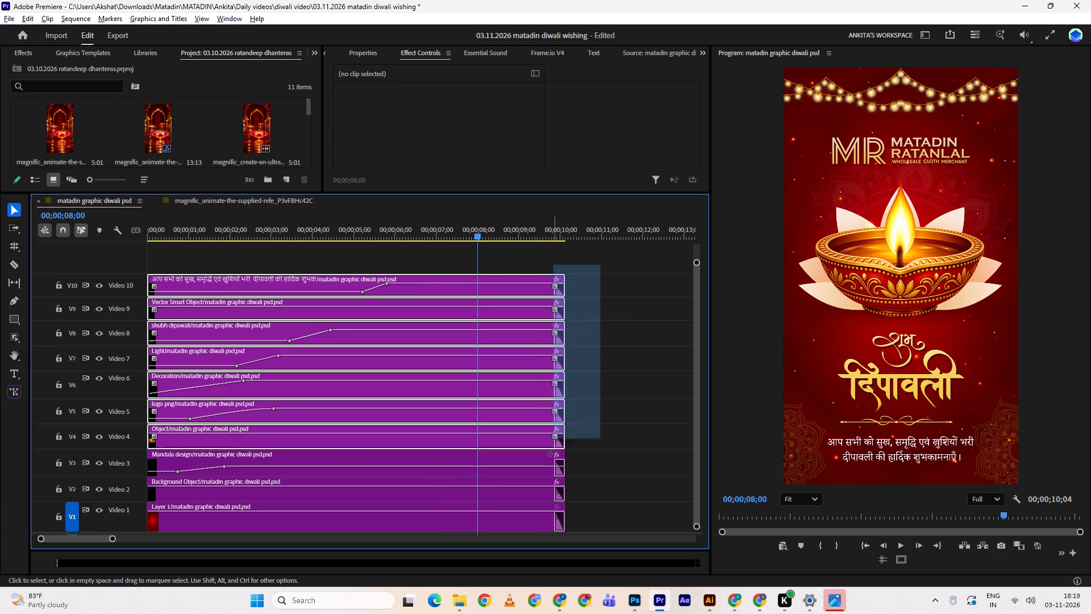
left_click_drag(550, 454, 538, 519)
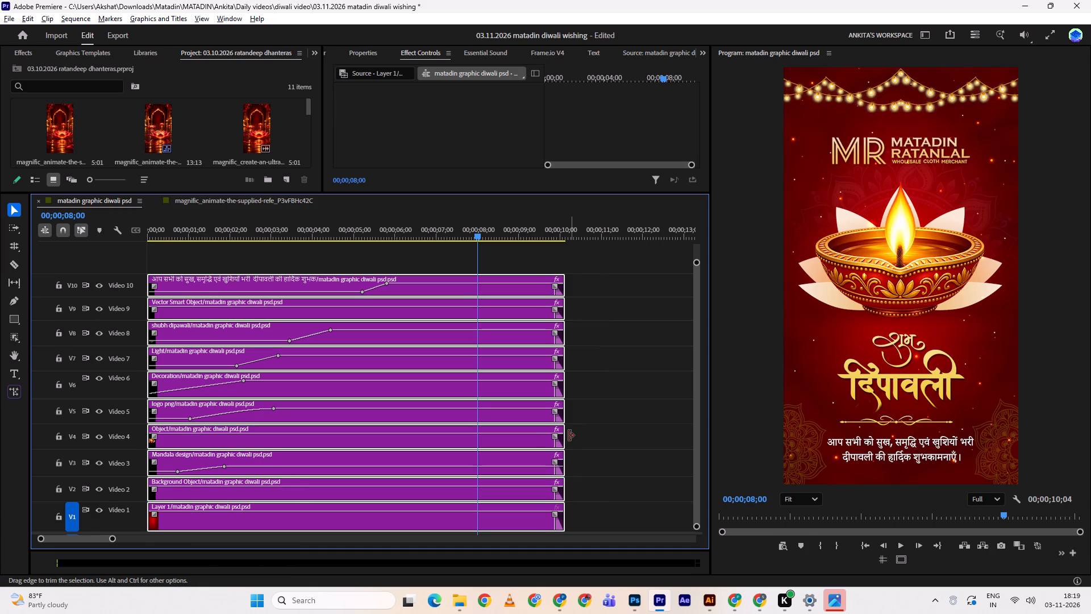
key("shift+Right")
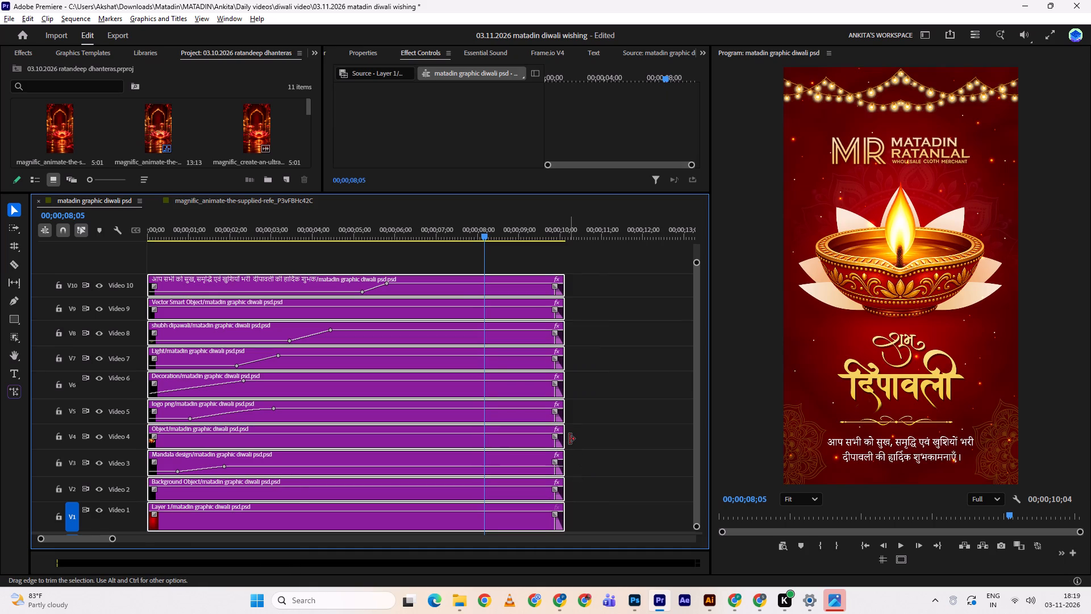
left_click_drag(573, 429, 505, 415)
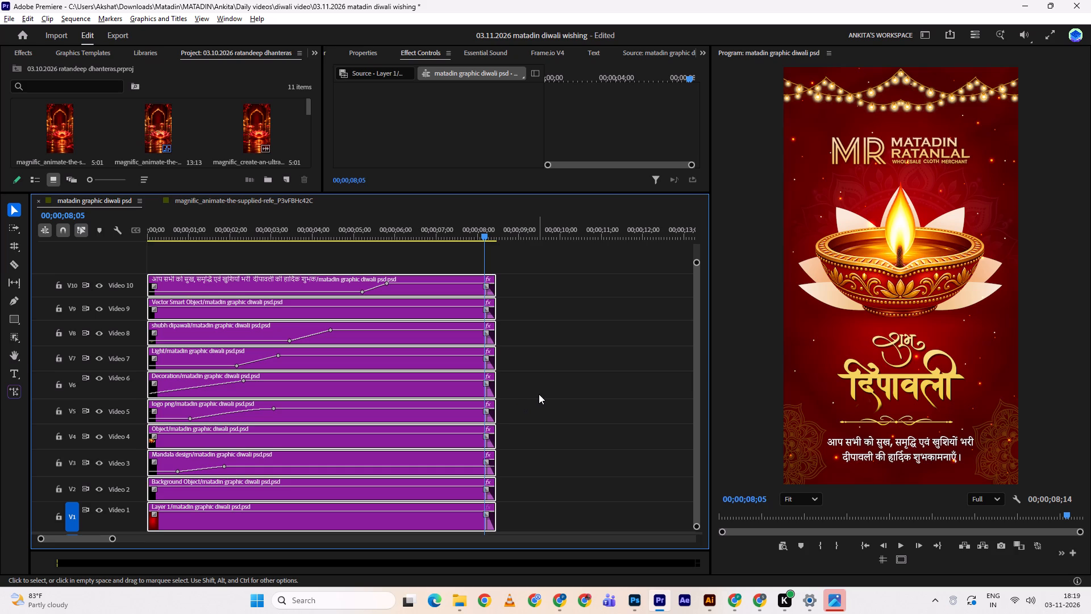
left_click_drag(502, 374, 492, 370)
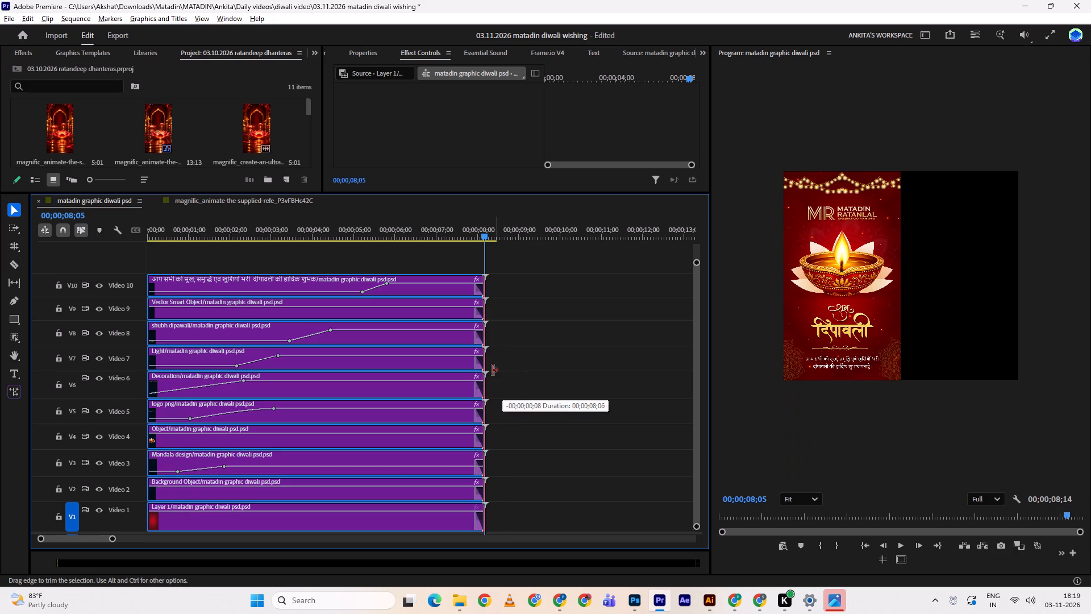
left_click_drag(492, 370, 490, 369)
Play back the shortened Diwali sequence, checking its ending and replaying the opening logo, mandala and diya animations.
left_click_drag(465, 229, 438, 237)
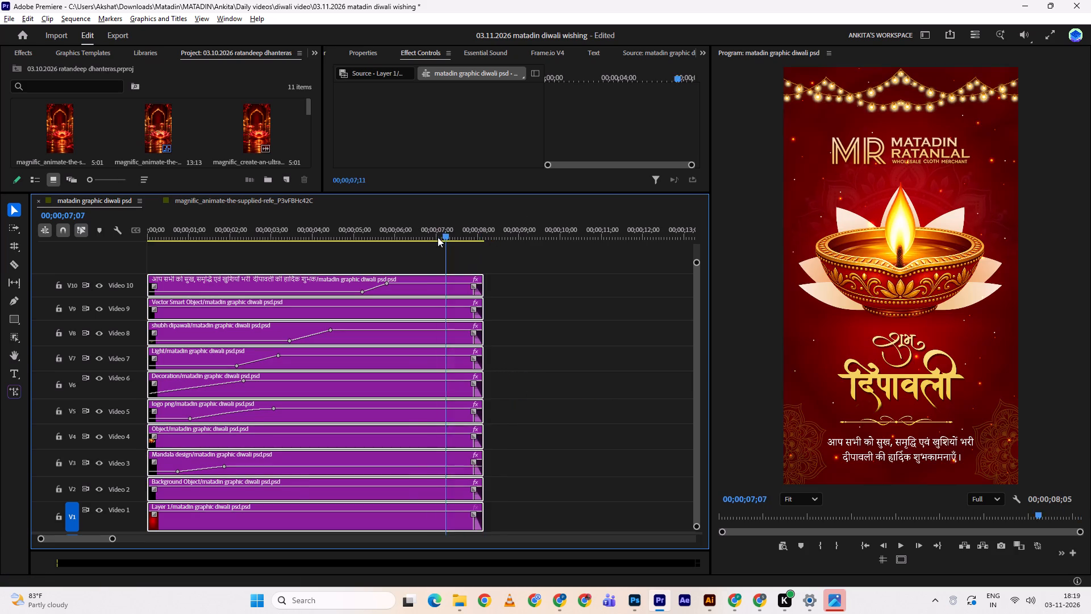
left_click_drag(438, 237, 426, 244)
left_click(538, 297)
key("space")
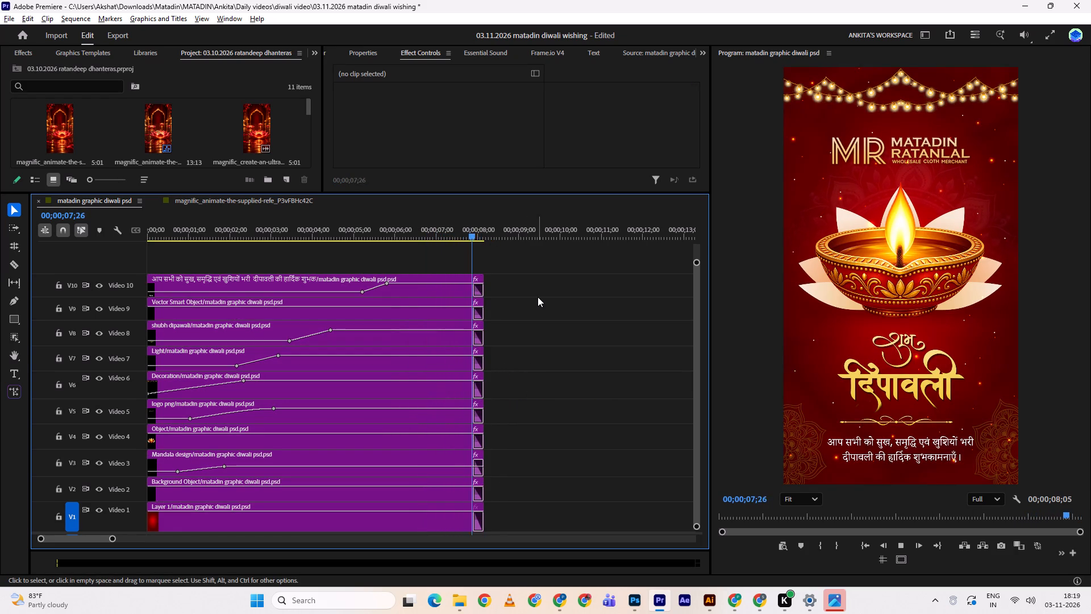
left_click_drag(491, 229, 67, 269)
key("space")
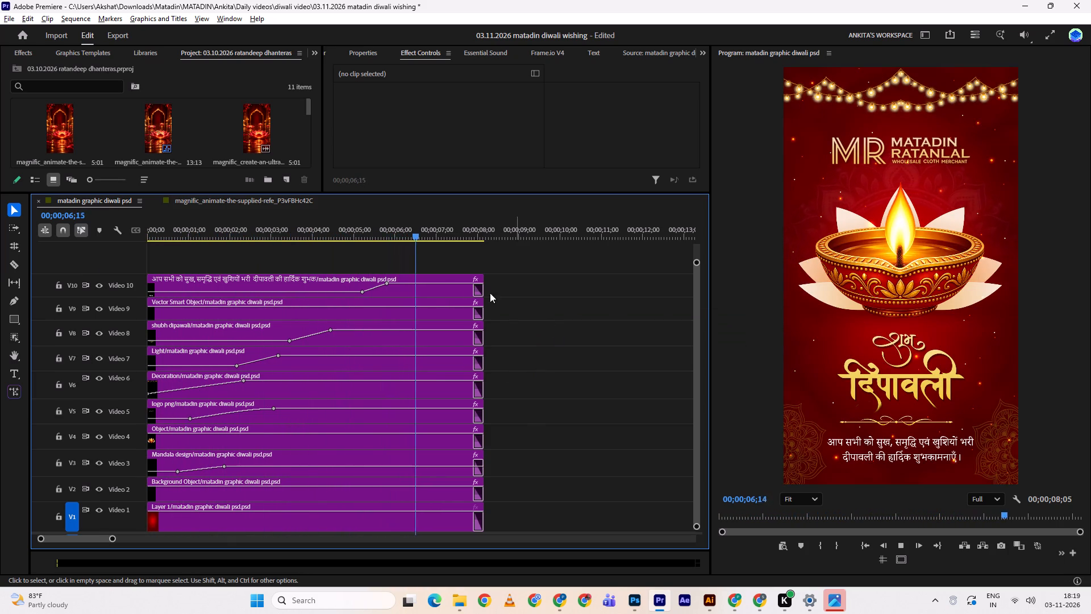
left_click_drag(416, 222, 97, 243)
key("space")
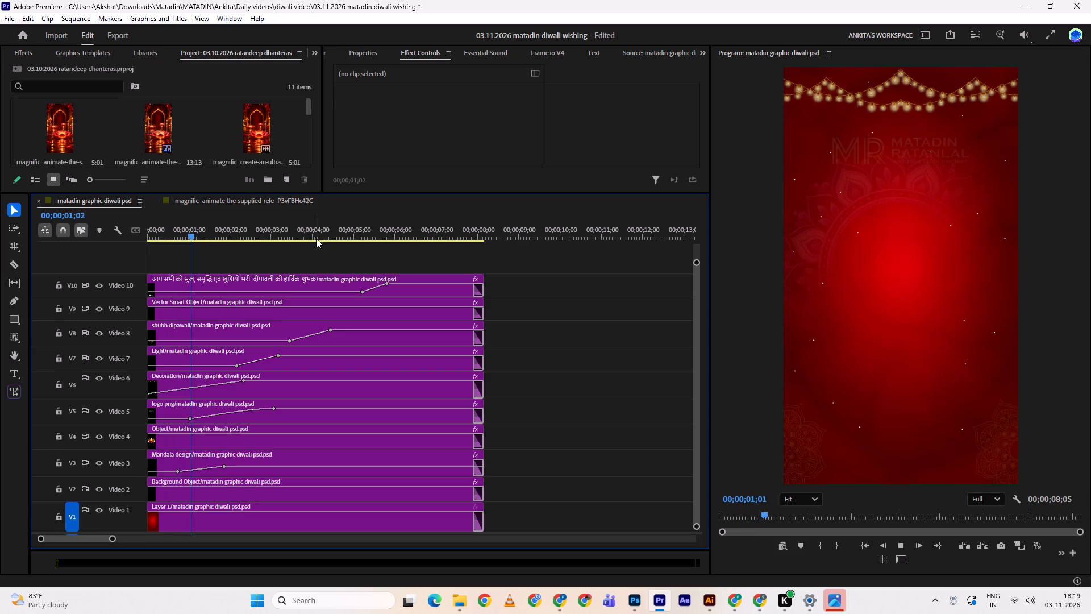
key("space")
key("space")
key("space")
key("space")
key("space")
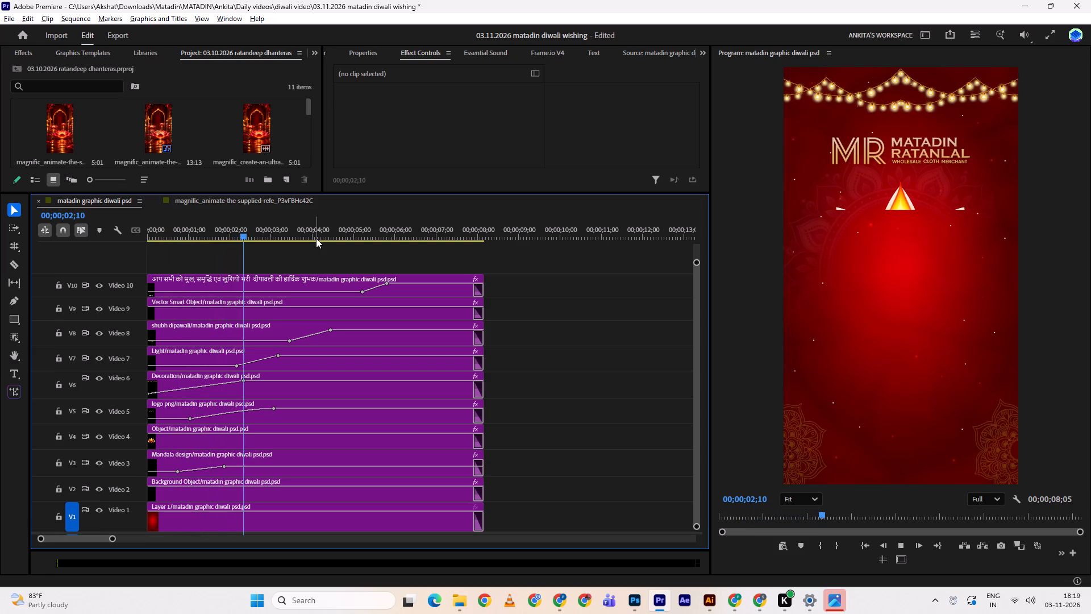
left_click_drag(257, 231, 115, 226)
key("space")
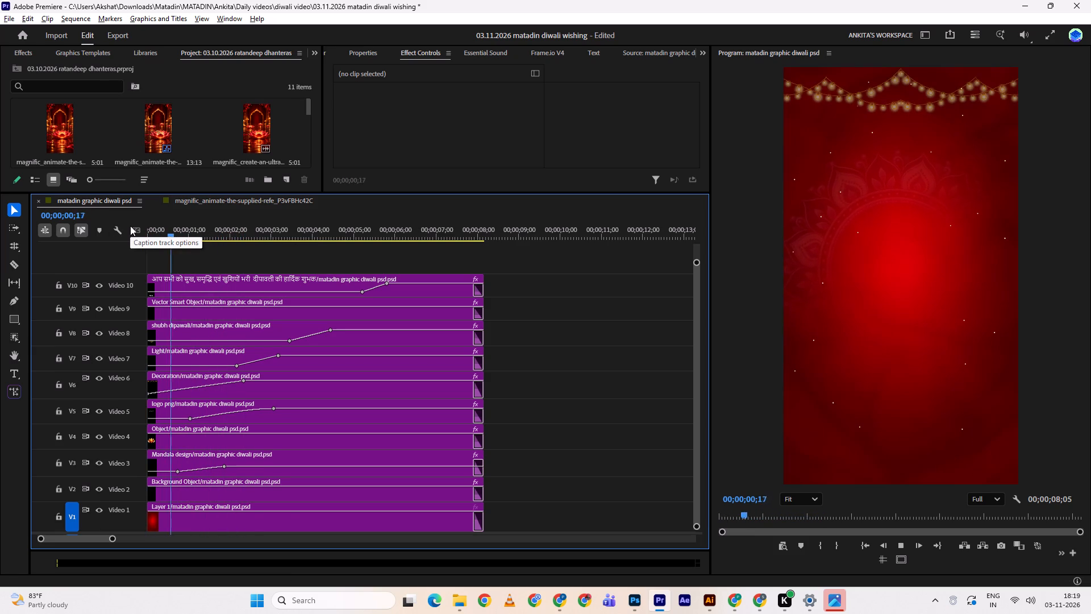
key("space")
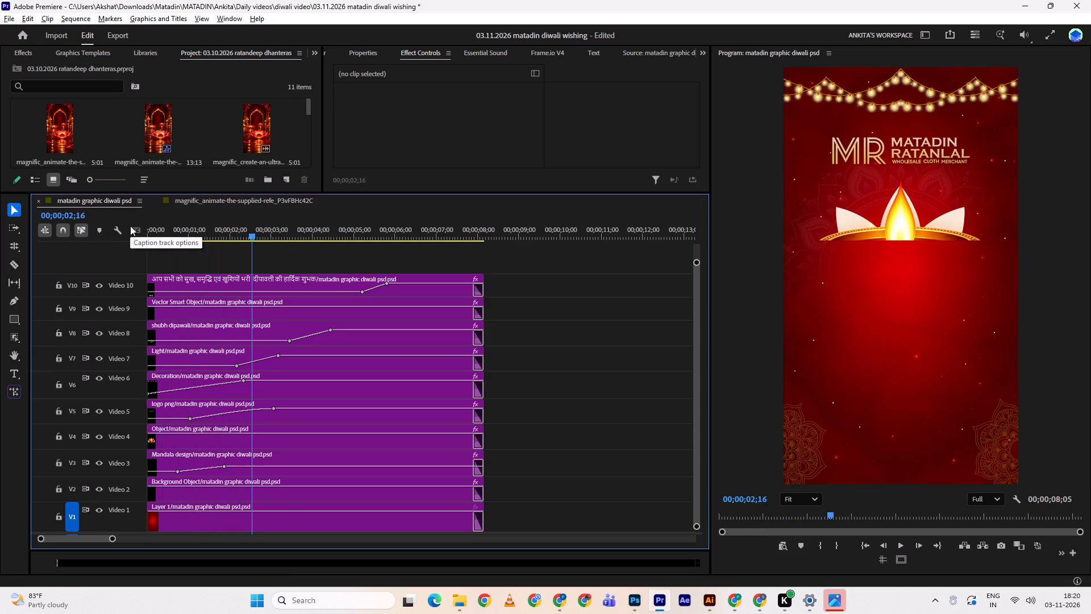
left_click_drag(197, 229, 139, 241)
key("space")
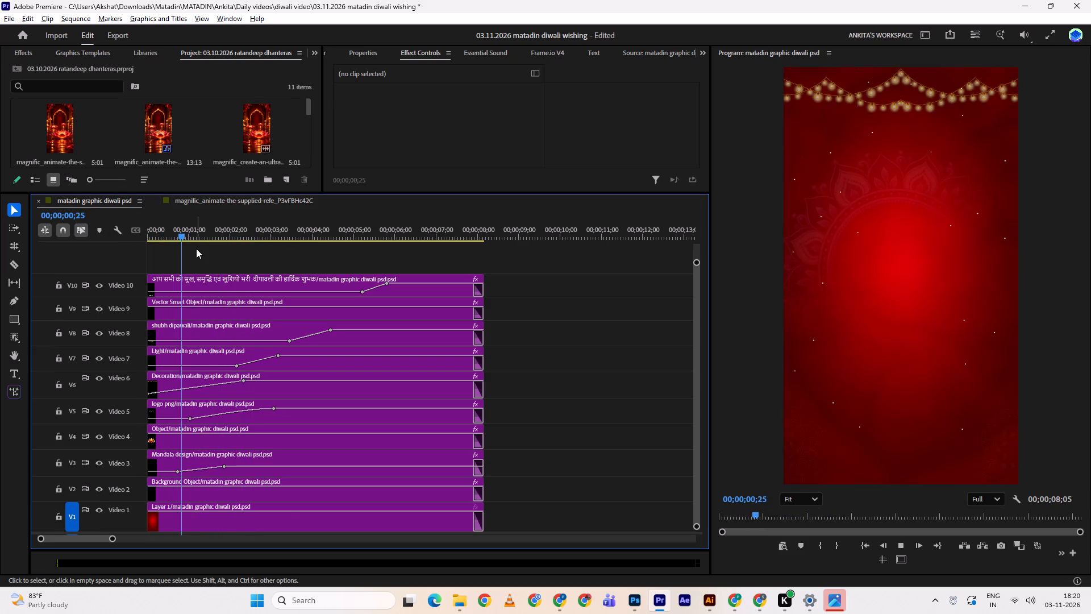
key("space")
Ripple-trim the start of the sequence's clips at 00;00;00;04, cutting the first four frames, and preview the result.
left_click_drag(218, 233, 155, 246)
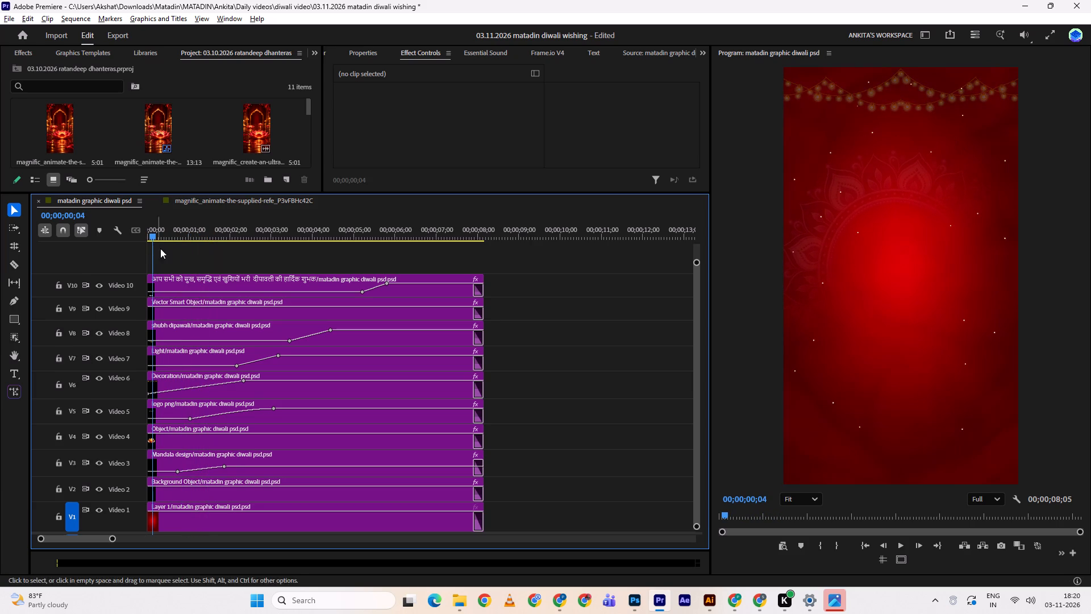
left_click(271, 457)
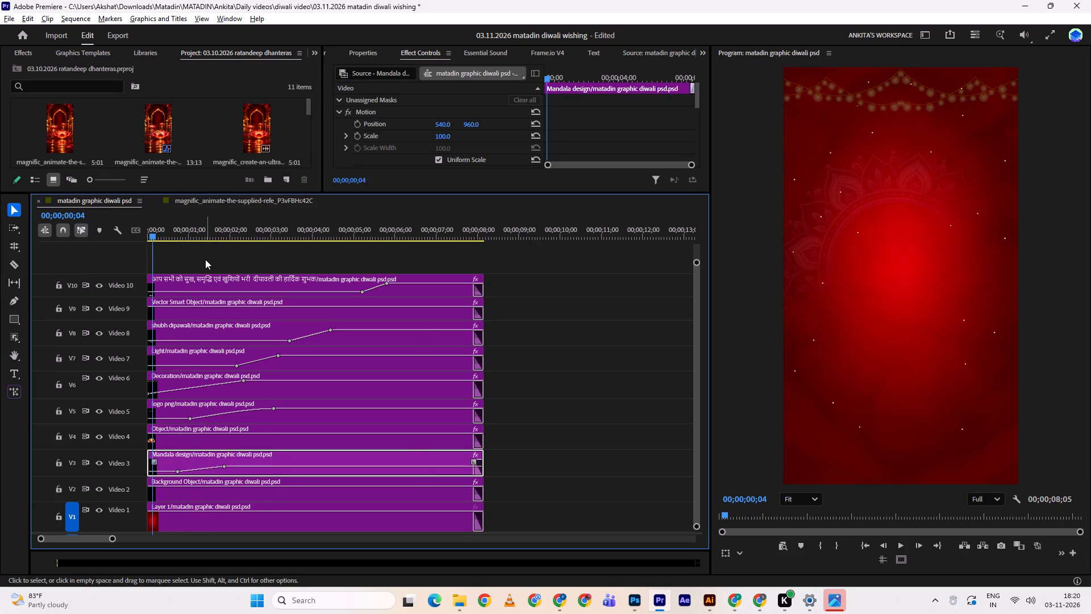
type("q")
key("space")
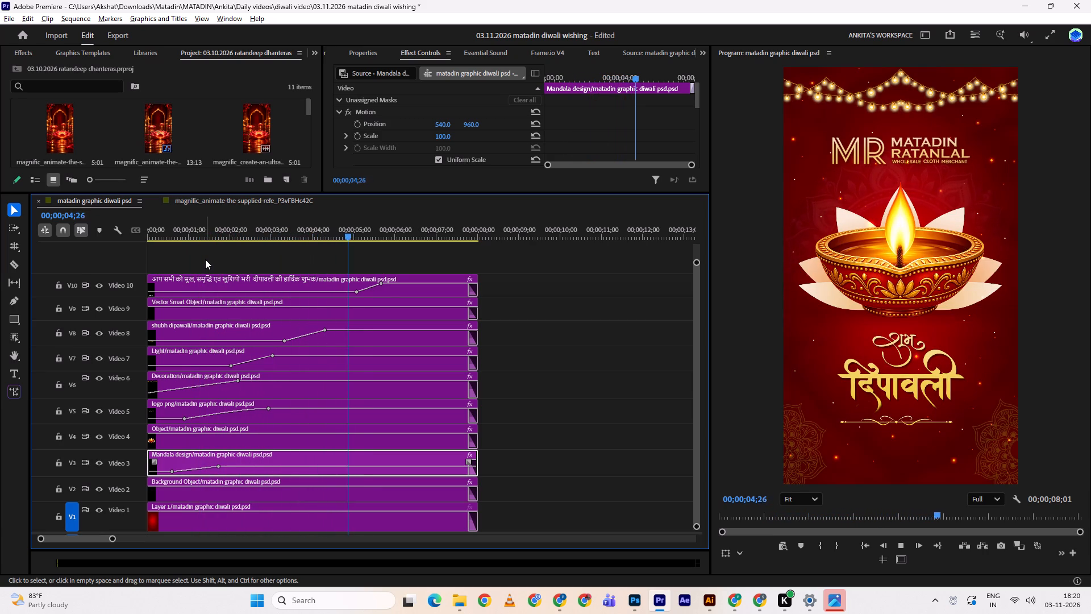
left_click(514, 392)
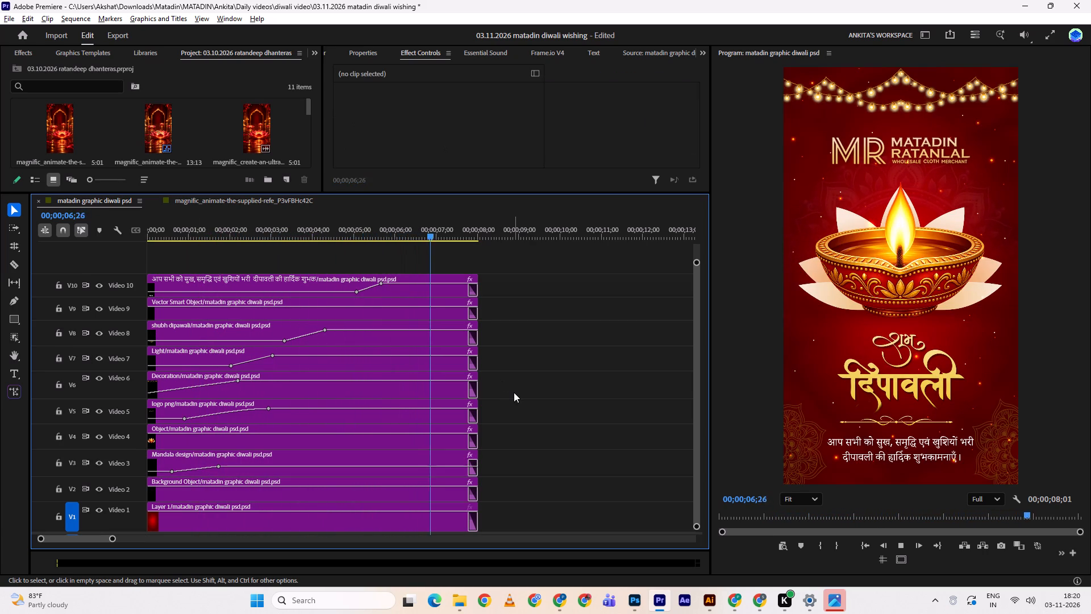
key("space")
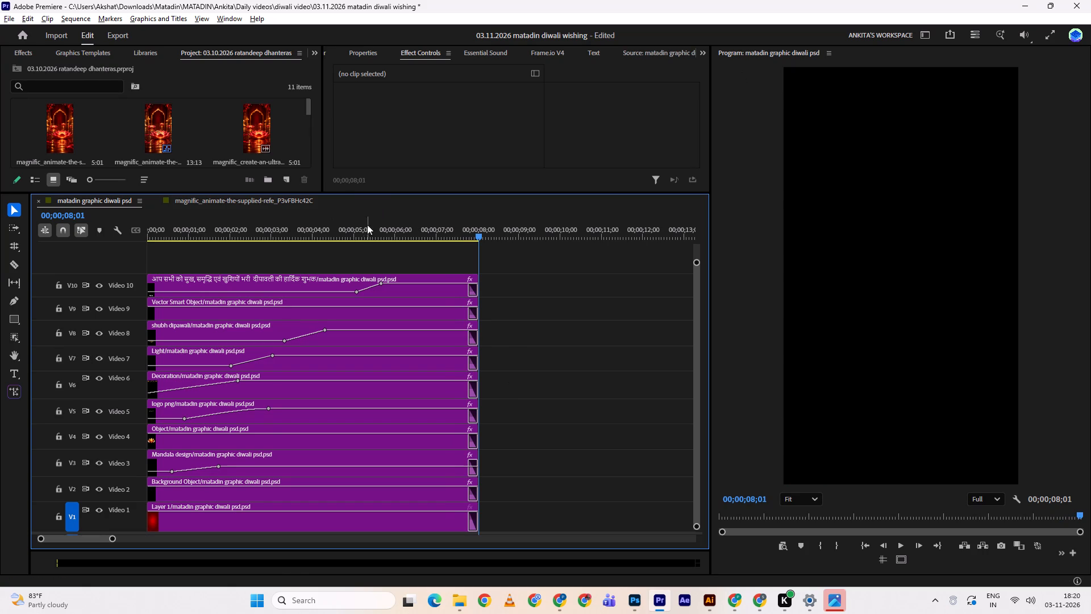
Save the project and play the trimmed sequence through from its beginning.
left_click_drag(363, 222, 81, 234)
key("ctrl+s")
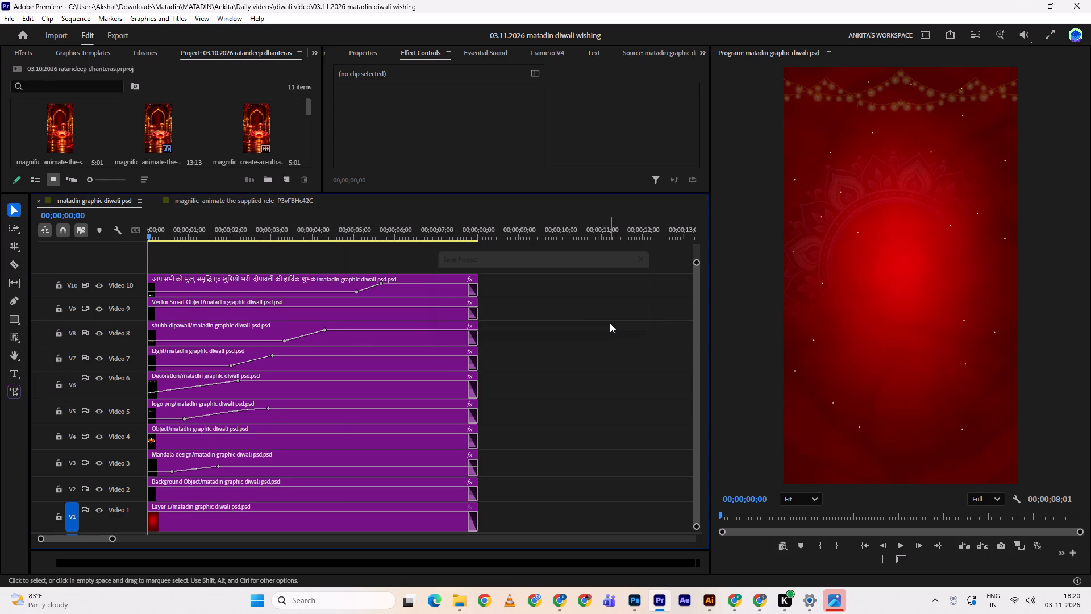
key("space")
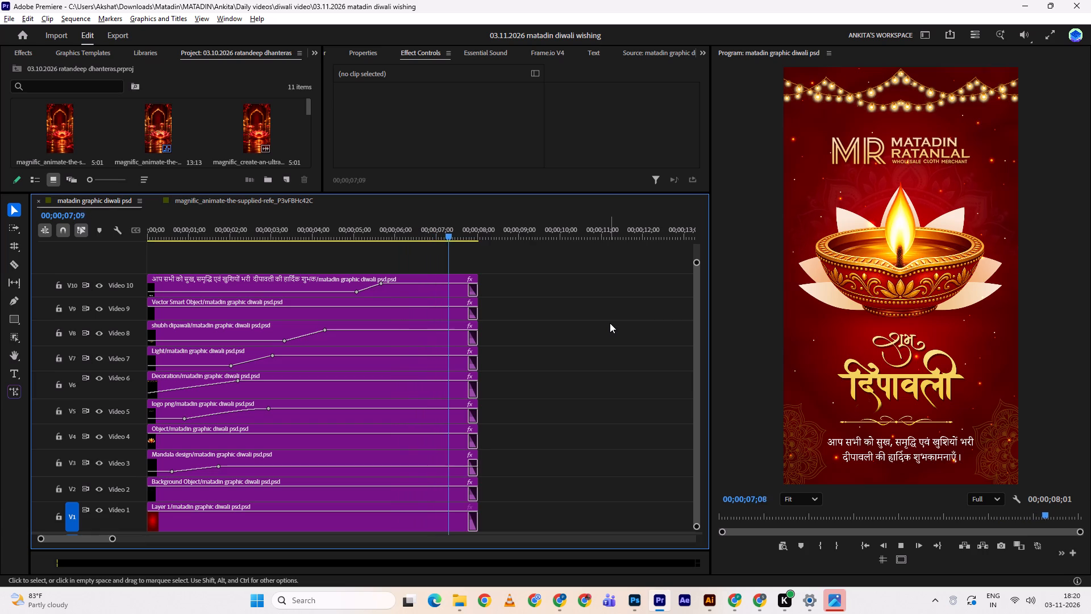
key("space")
key("space")
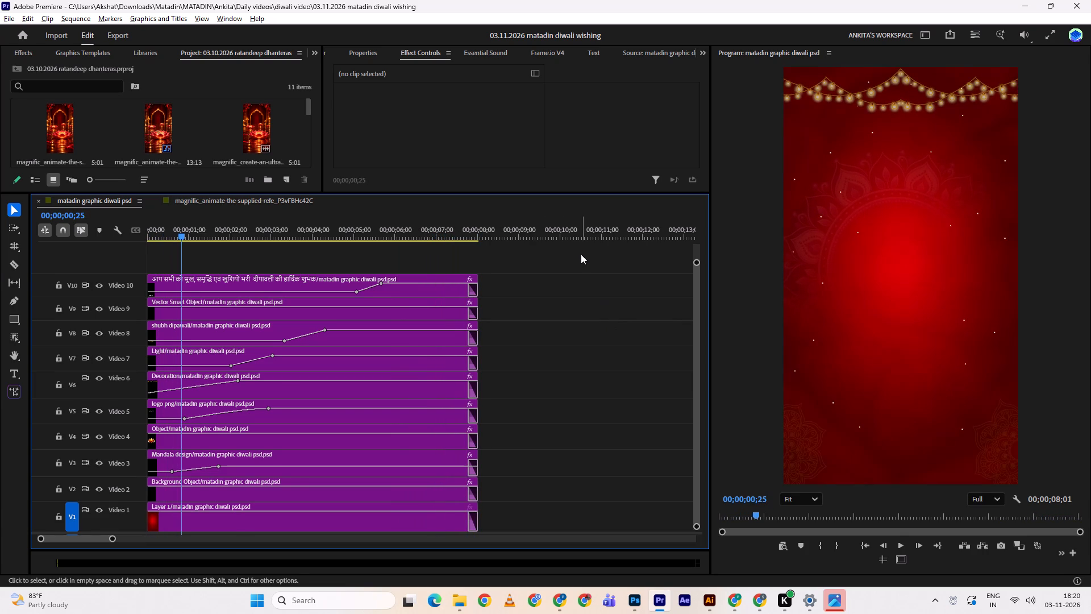
key("ctrl+s")
Enlarge the audio track area of the timeline so A1 and A2 show beneath Video 1.
scroll(534, 360, "down", 4)
scroll(530, 374, "up", 8)
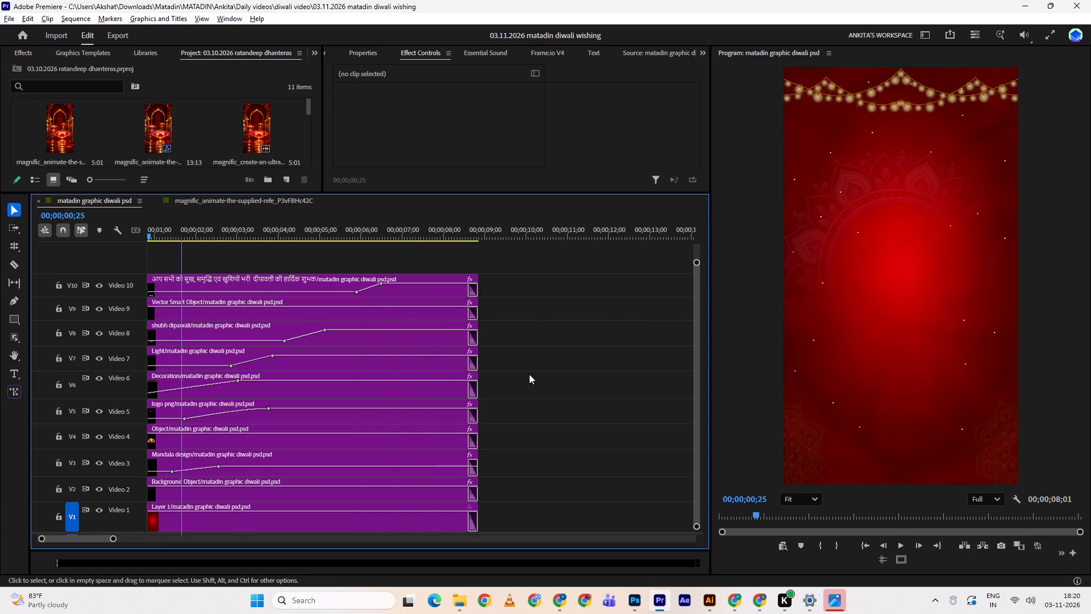
scroll(529, 374, "up", 2)
left_click_drag(120, 533, 121, 499)
scroll(559, 358, "up", 1)
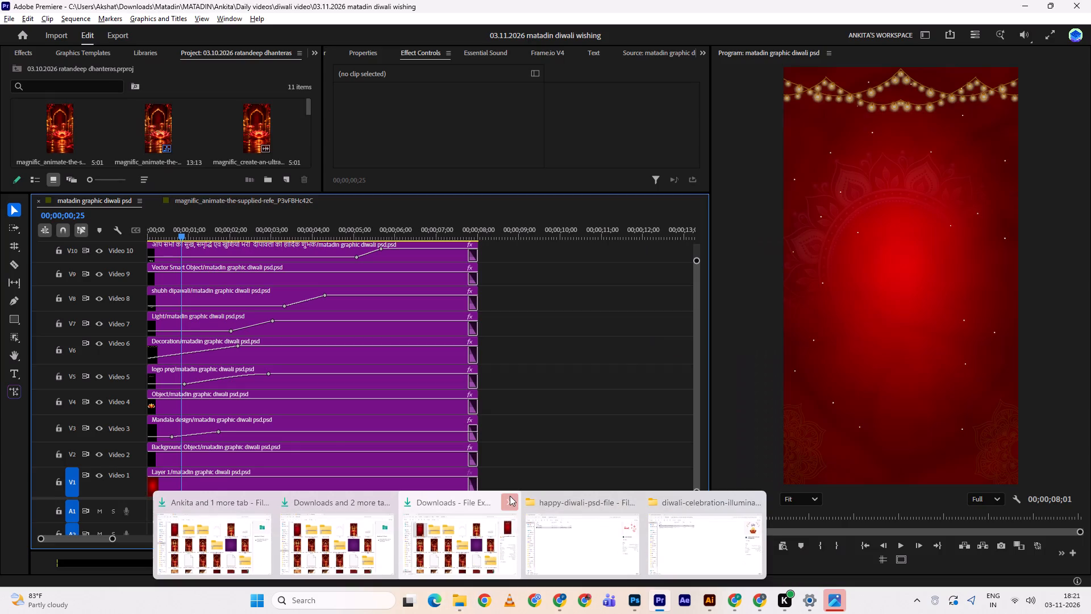
Close the two Downloads, happy-diwali-psd-file and diwali-celebration File Explorer windows, keeping only the Ankita window open.
left_click(510, 496)
left_click(448, 506)
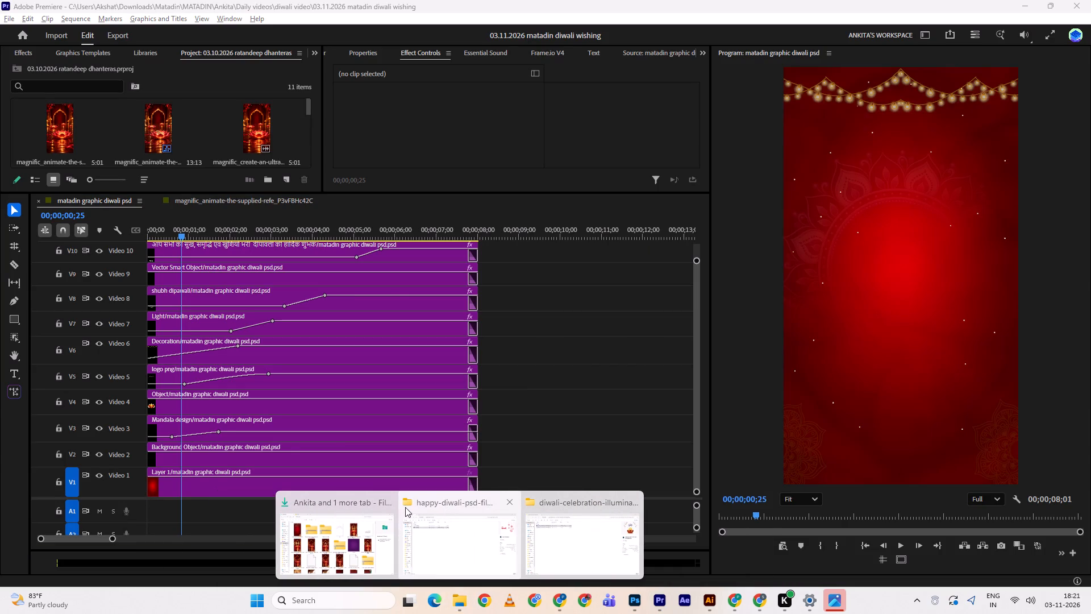
left_click(506, 501)
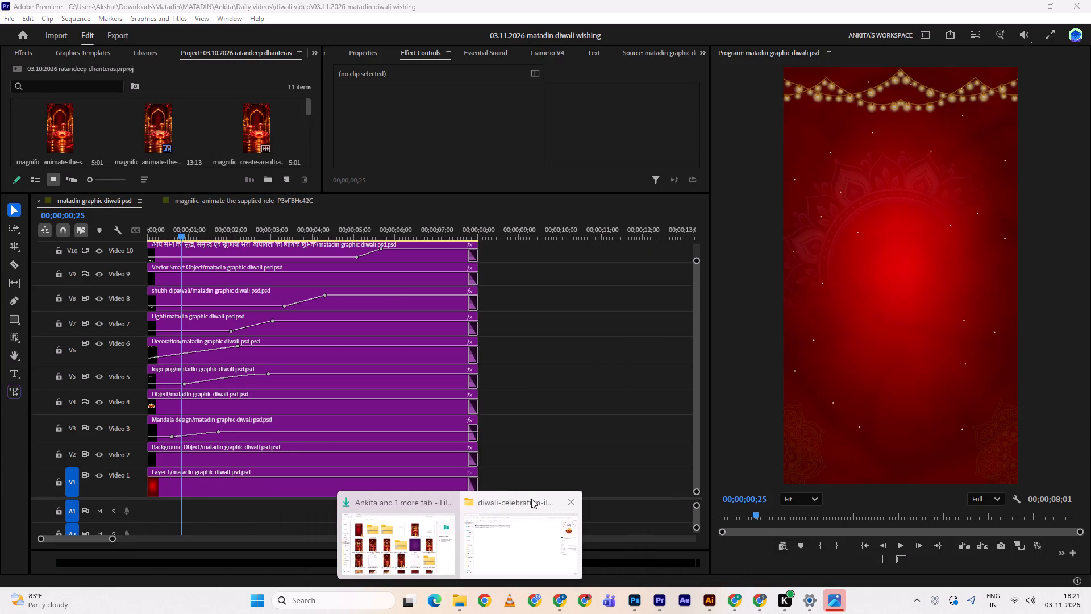
left_click(563, 500)
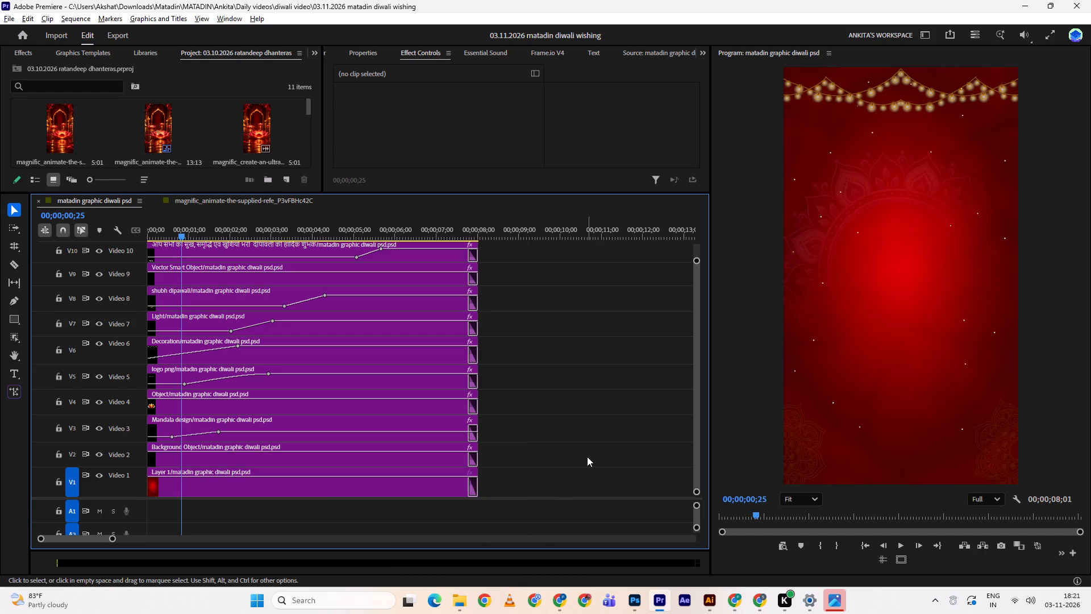
Play the Diwali sequence onward from 00;00;00;25 to check the logo and diya reveal.
key("space")
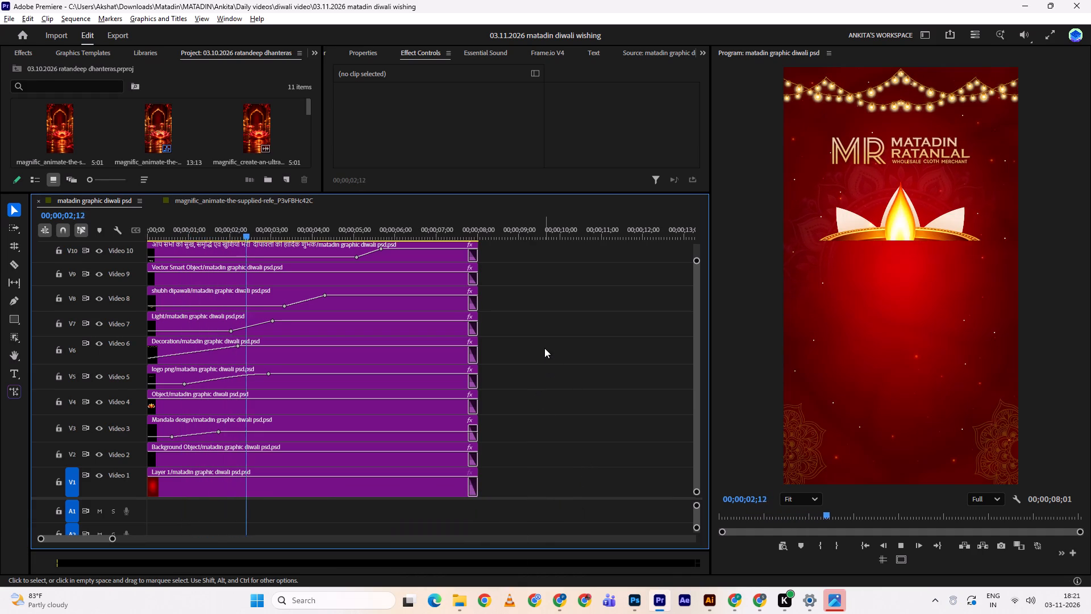
key("space")
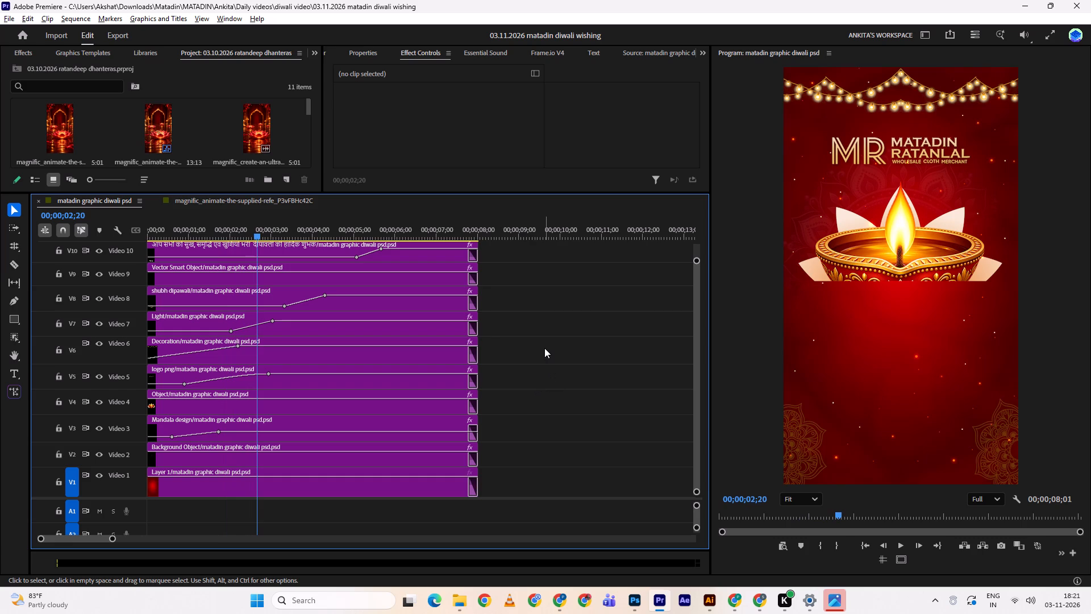